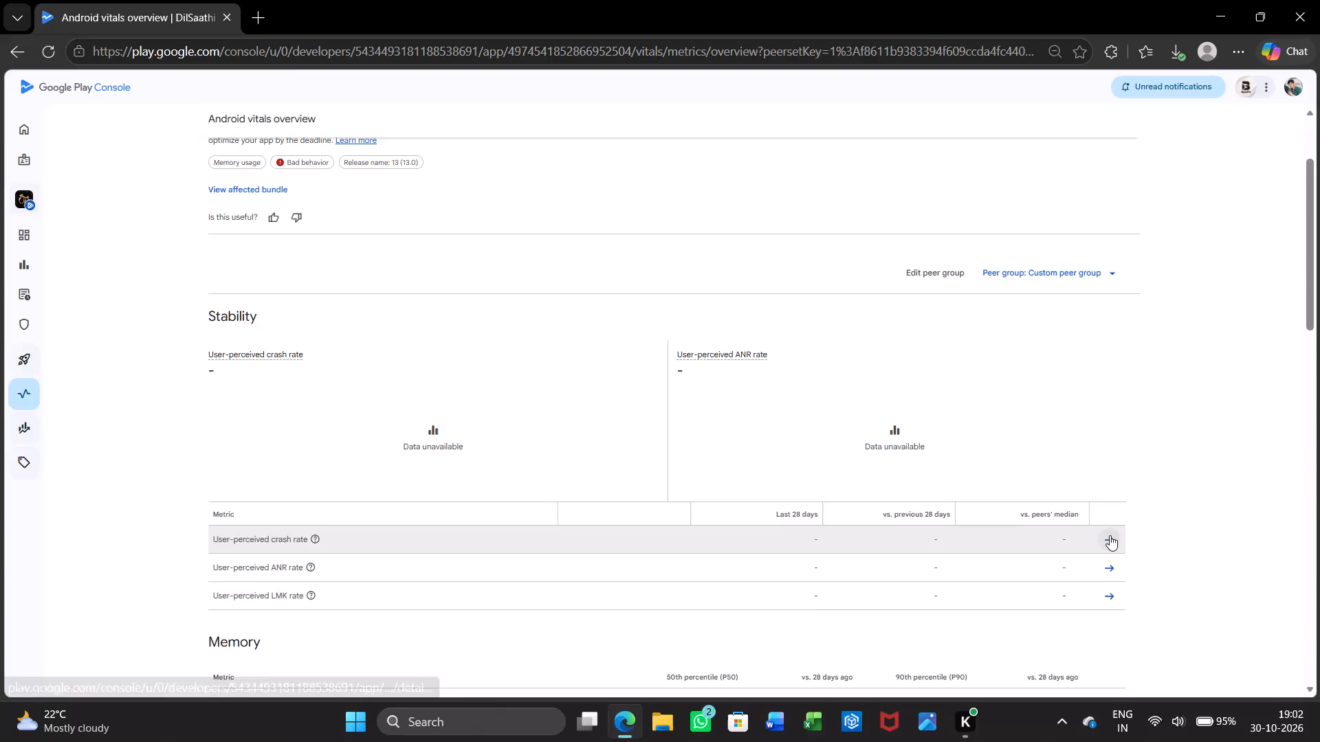
# Review the DilSaathi app's user-perceived crash rate details, statistics, publishing overview and Android vitals overview.
pyautogui.click(1110, 535)
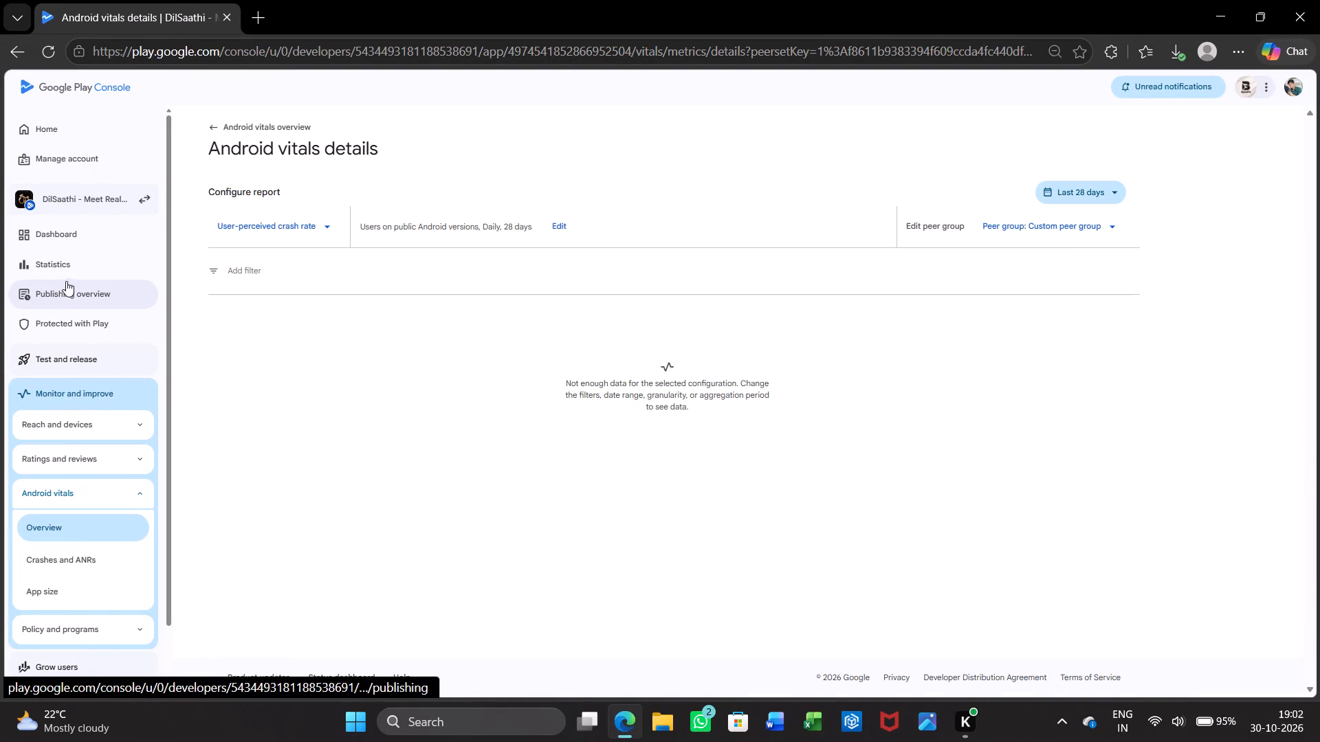
pyautogui.click(94, 261)
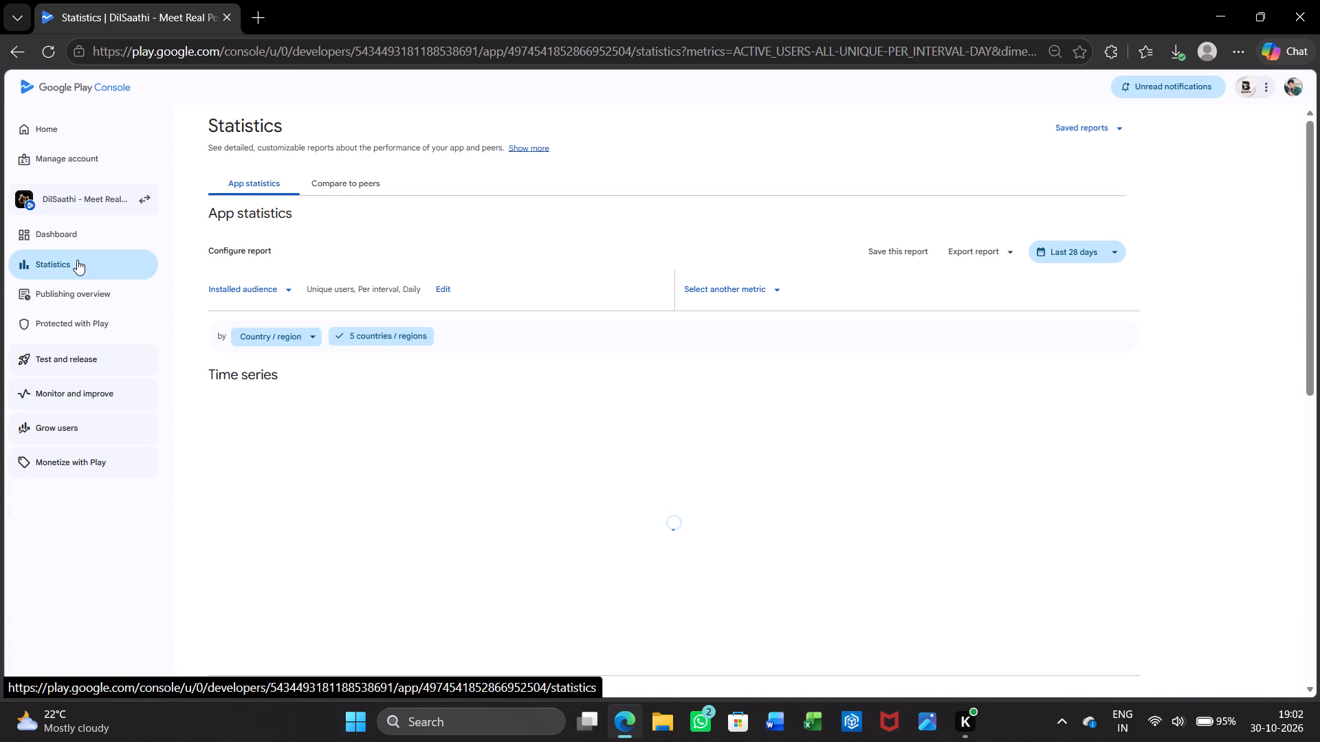
pyautogui.click(76, 256)
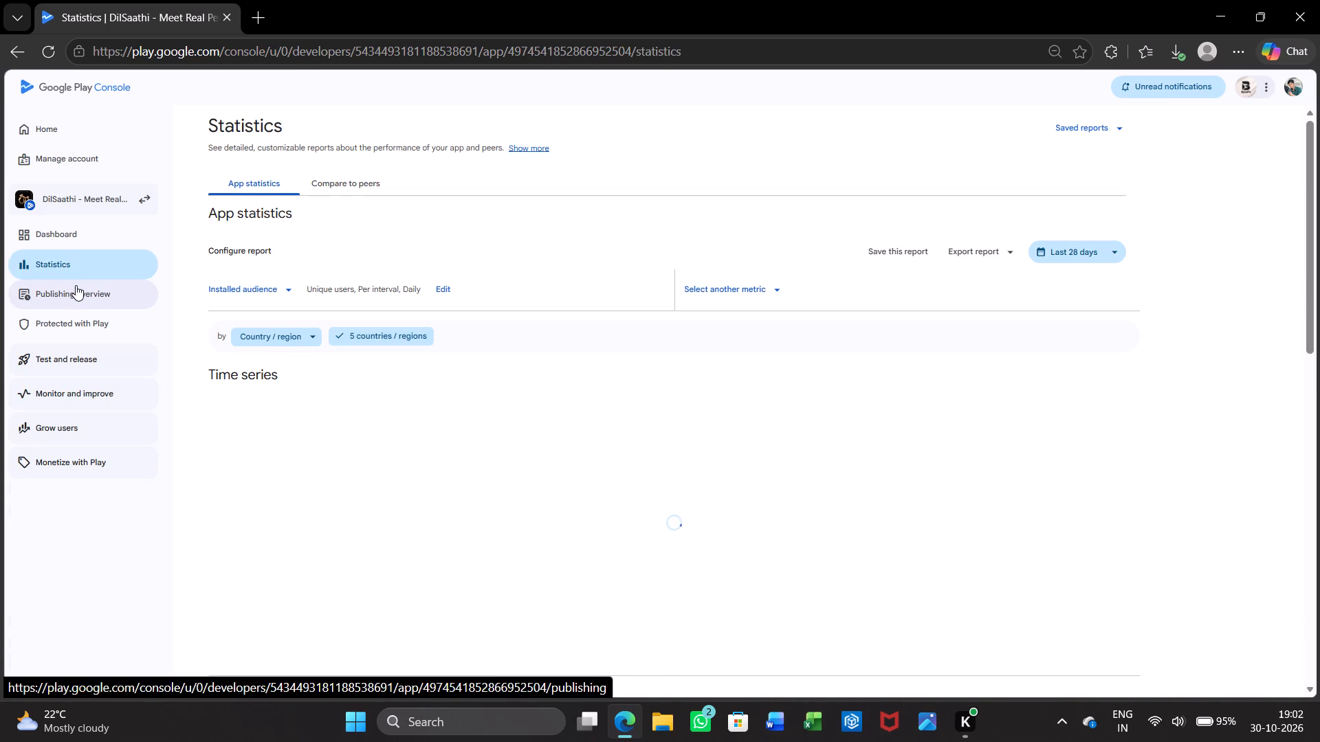
pyautogui.click(73, 288)
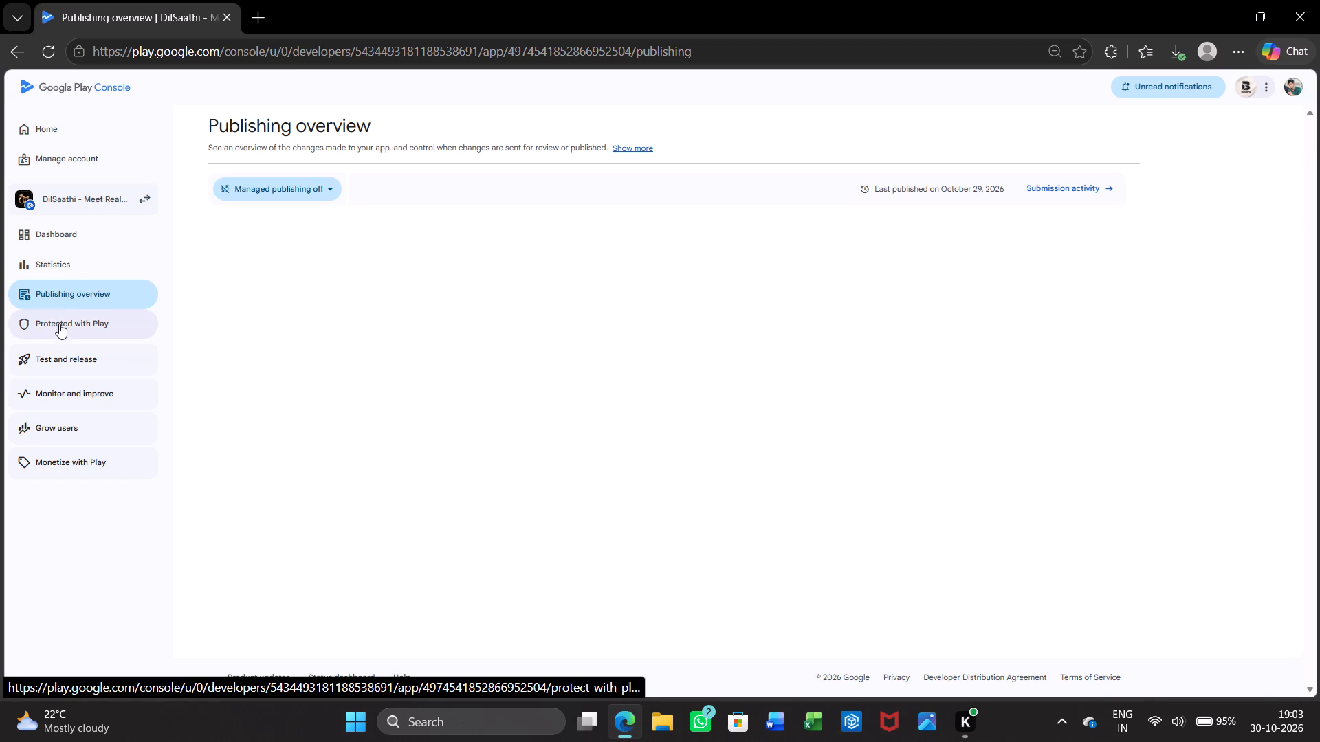
pyautogui.click(56, 389)
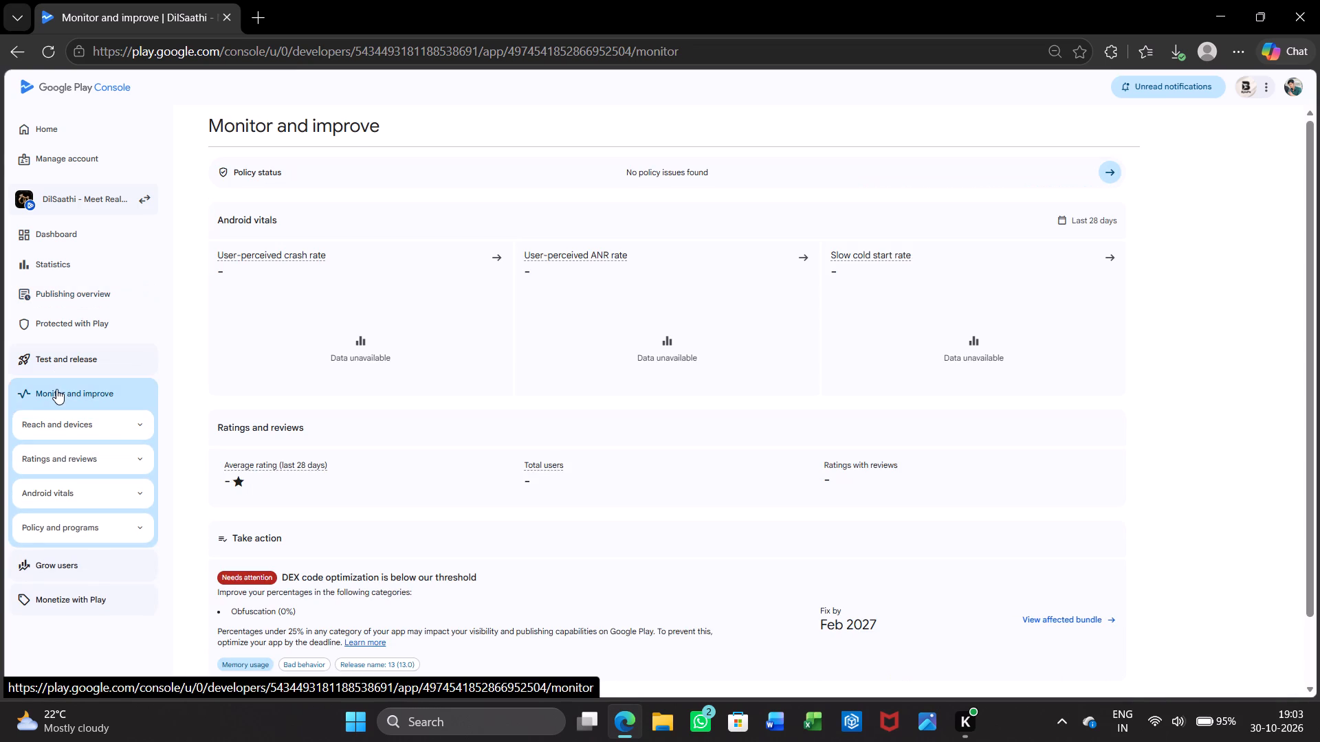
pyautogui.click(100, 483)
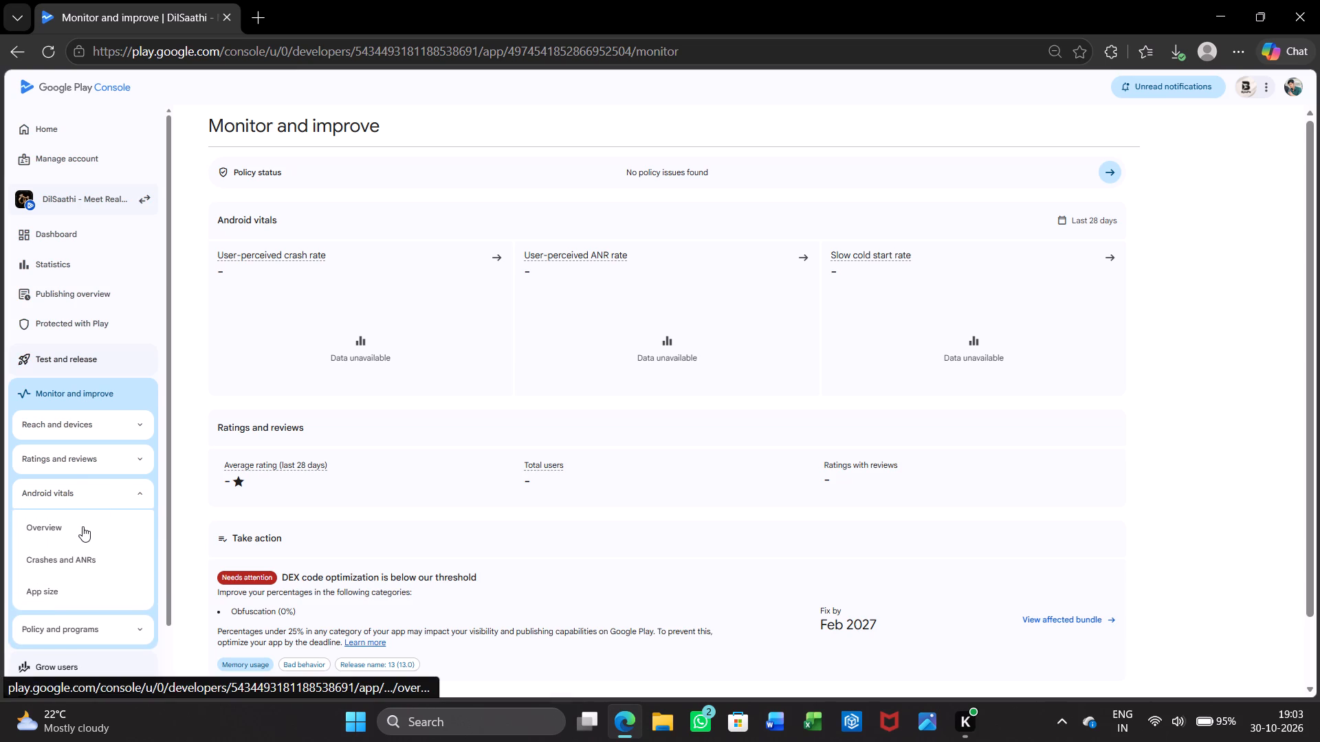
pyautogui.click(82, 526)
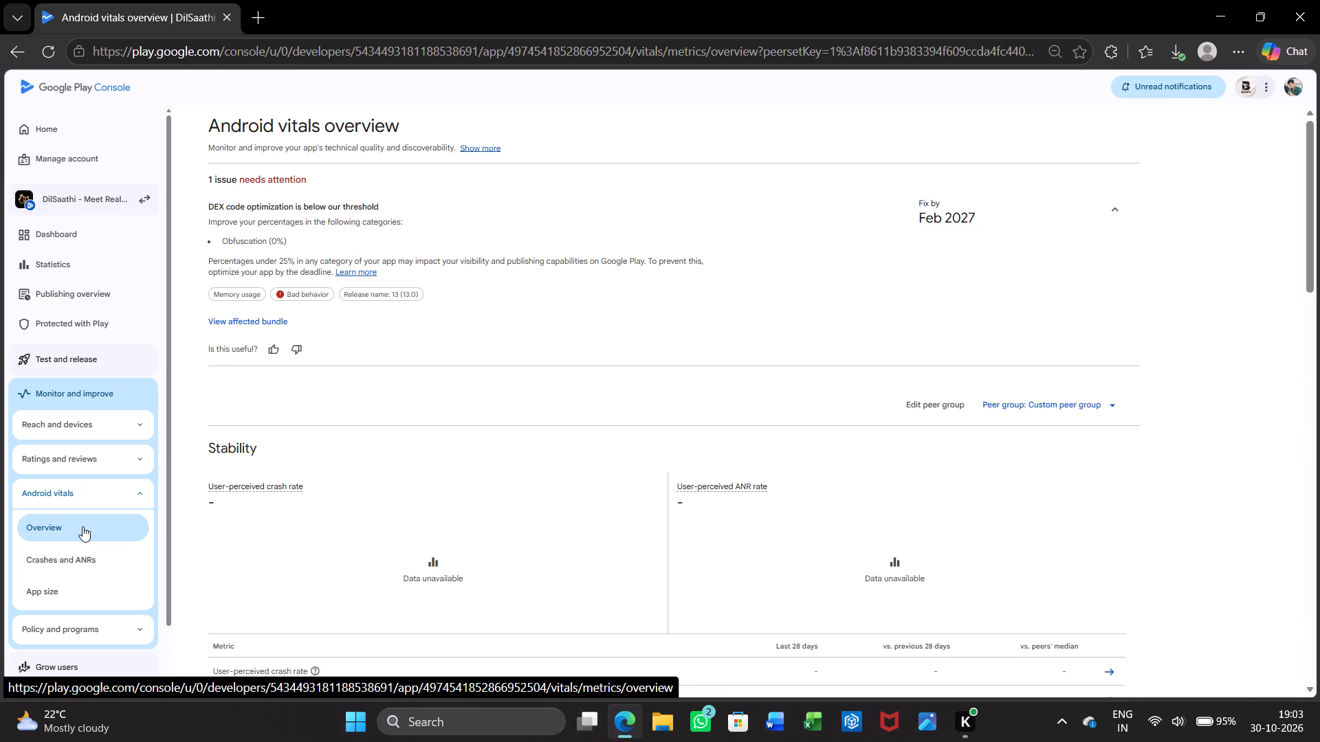
# Return to the developer account's app list and open the Arrow Flow app's dashboard.
pyautogui.click(86, 135)
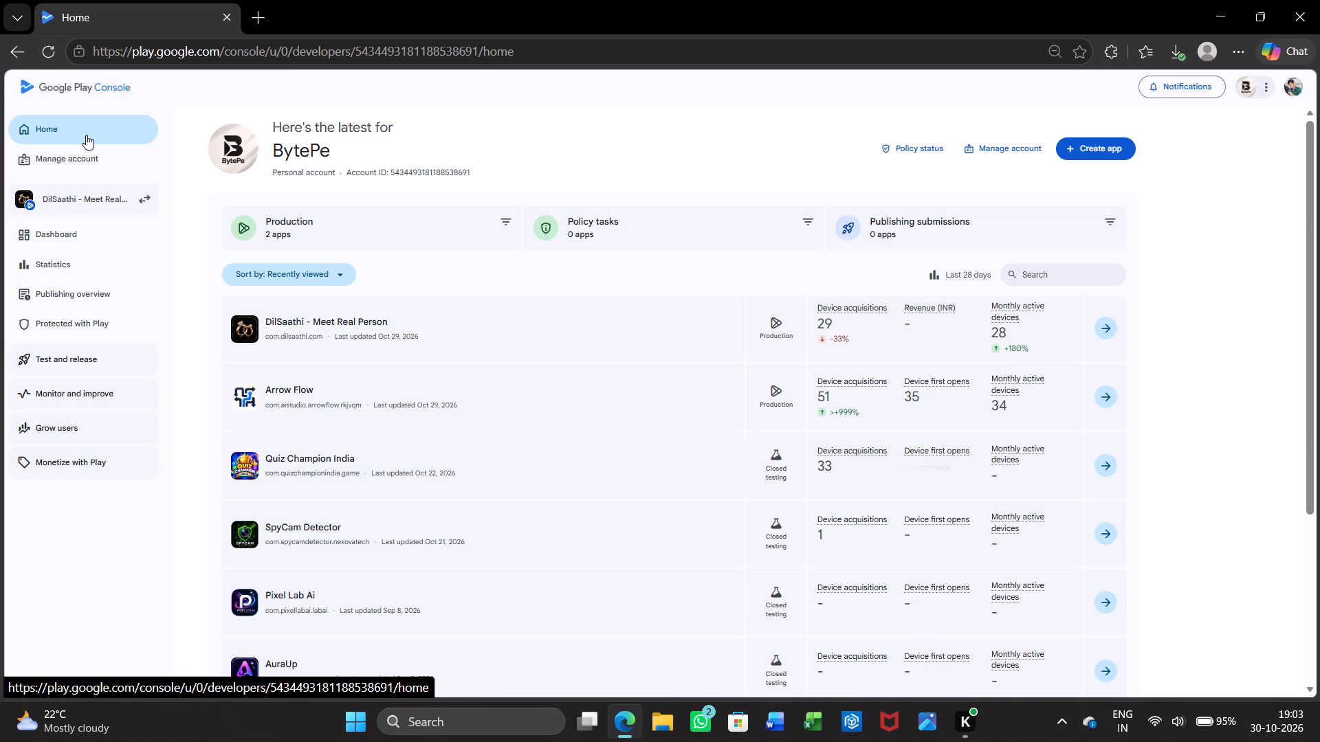
pyautogui.hscroll(3, 86, 135)
pyautogui.scroll(-1, 808, 447)
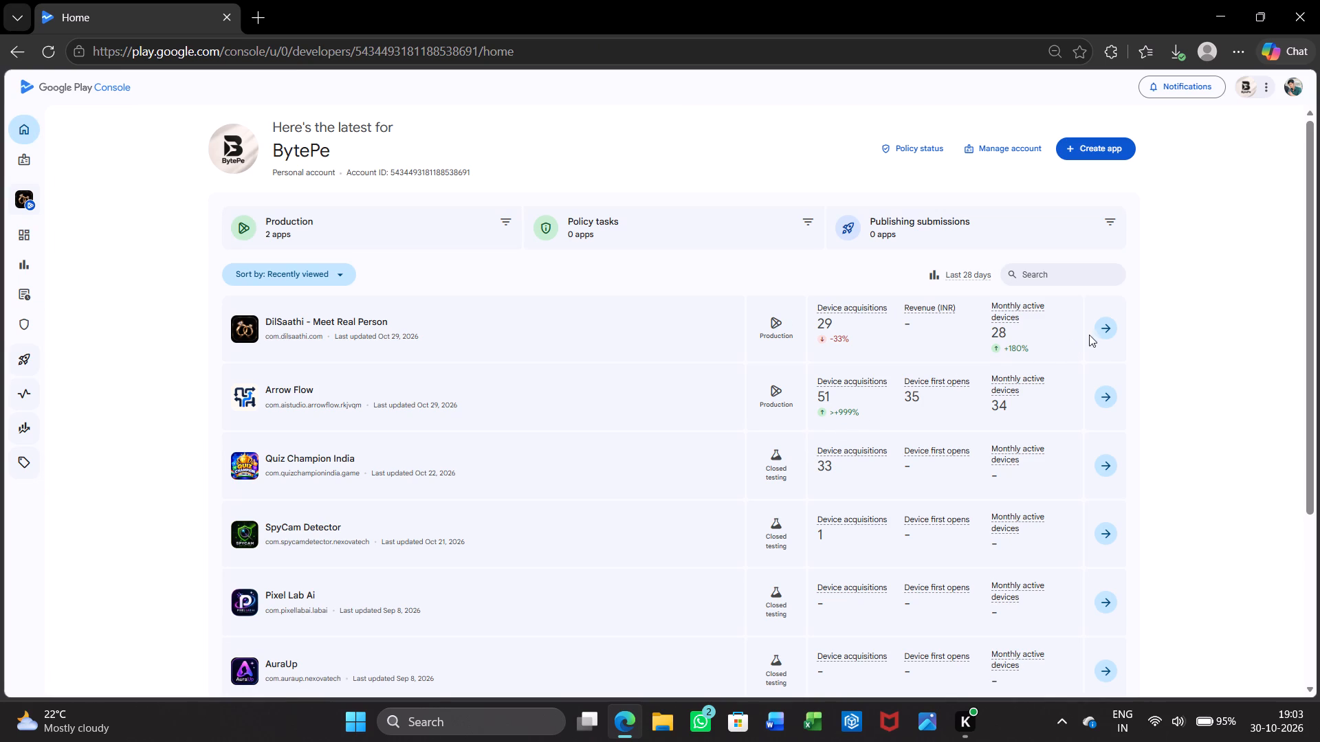
pyautogui.click(1104, 390)
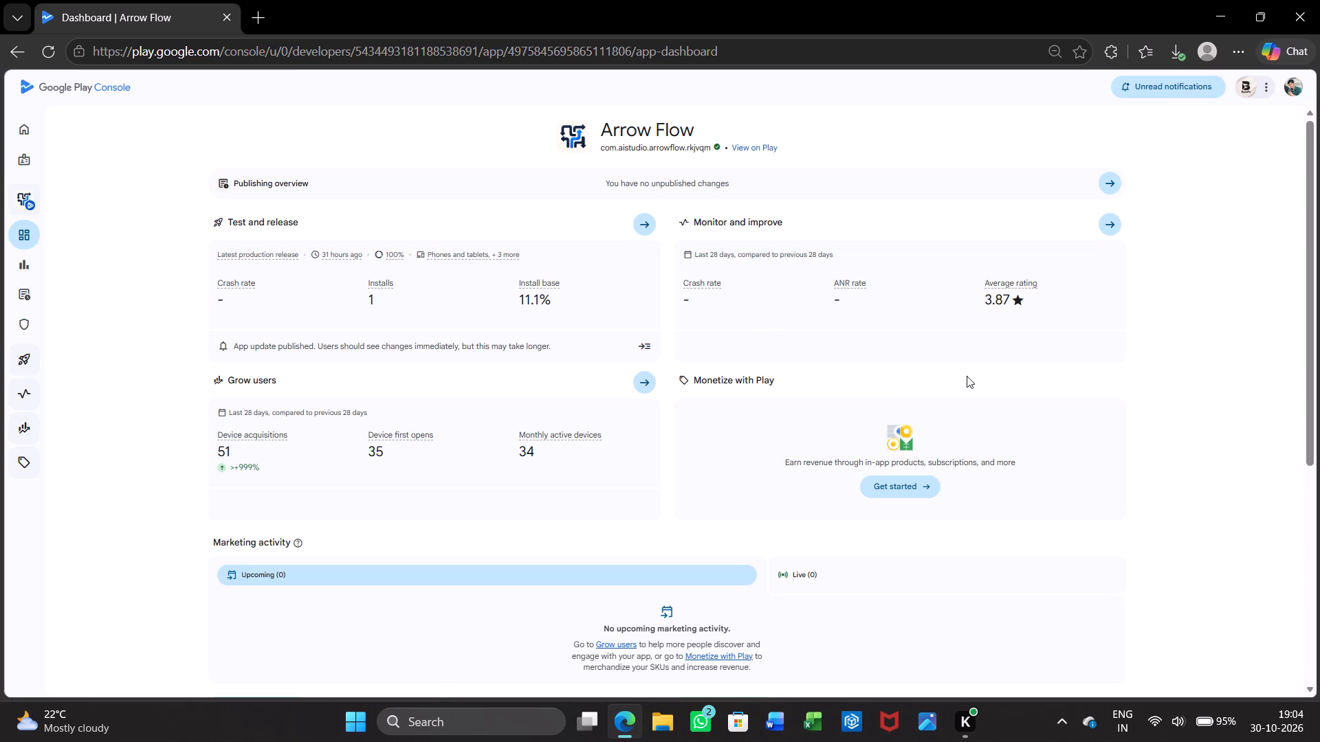
# Open Arrow Flow's Closed testing - Alpha track and examine the details of release 6 (6.0).
pyautogui.click(646, 238)
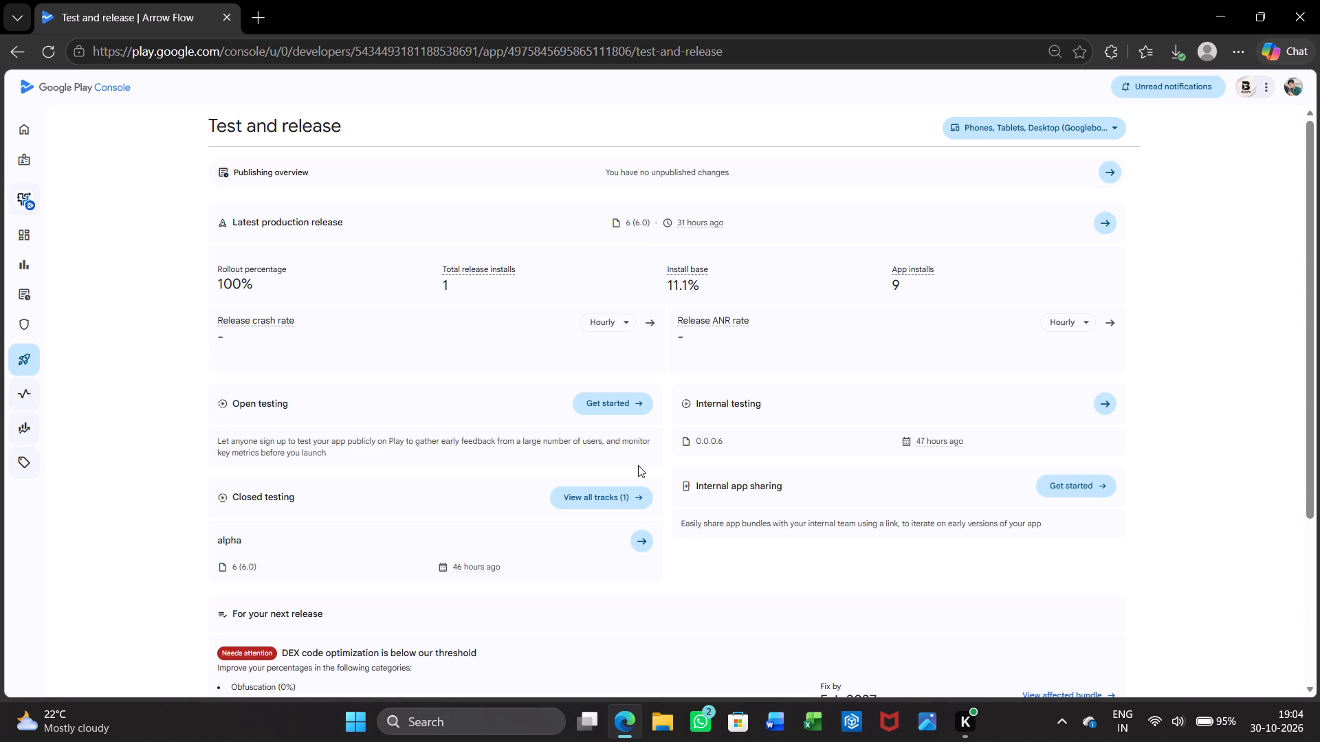
pyautogui.click(611, 493)
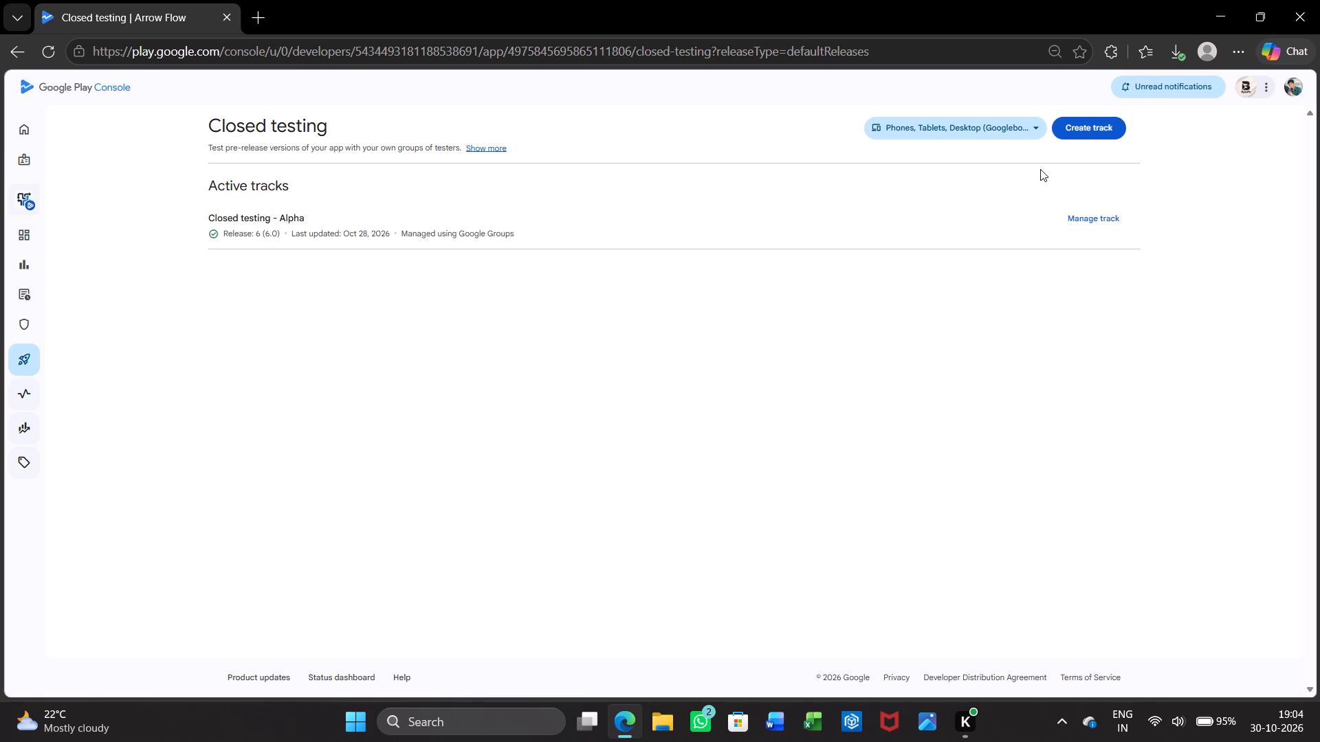
pyautogui.click(1092, 214)
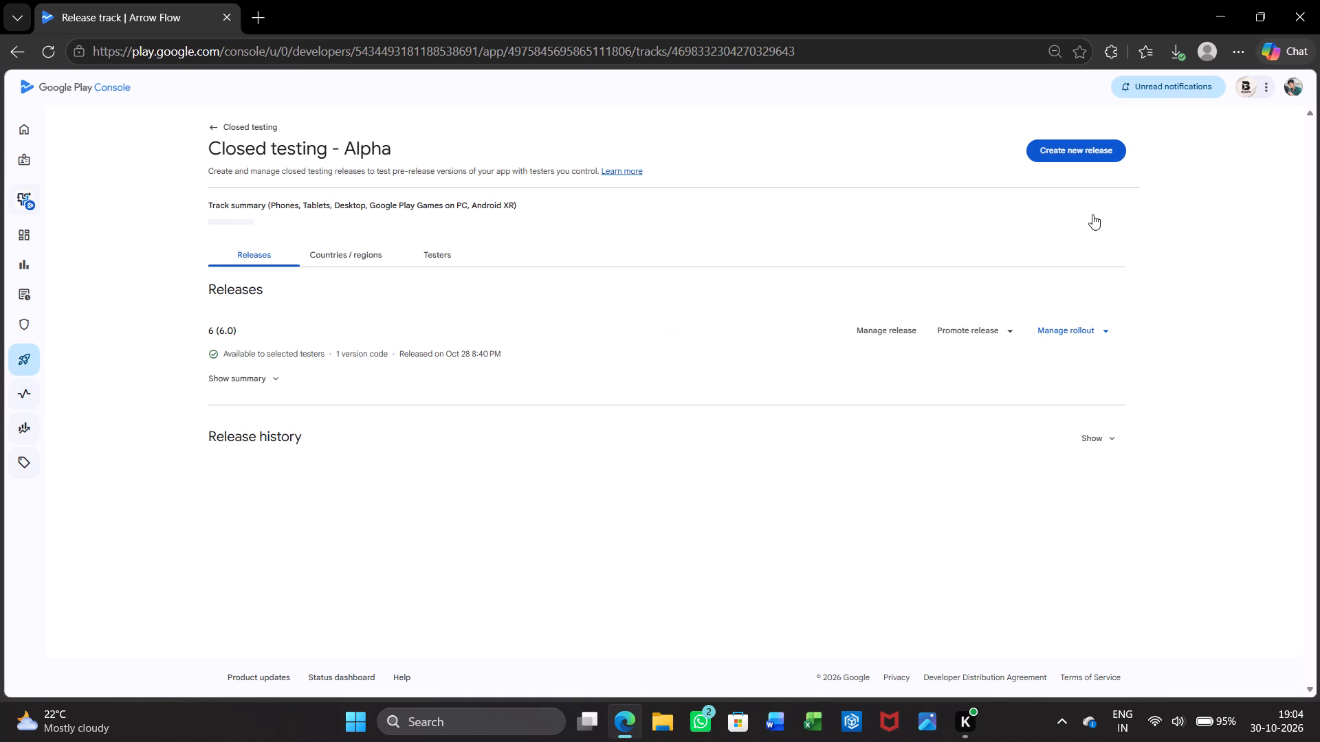
pyautogui.click(976, 328)
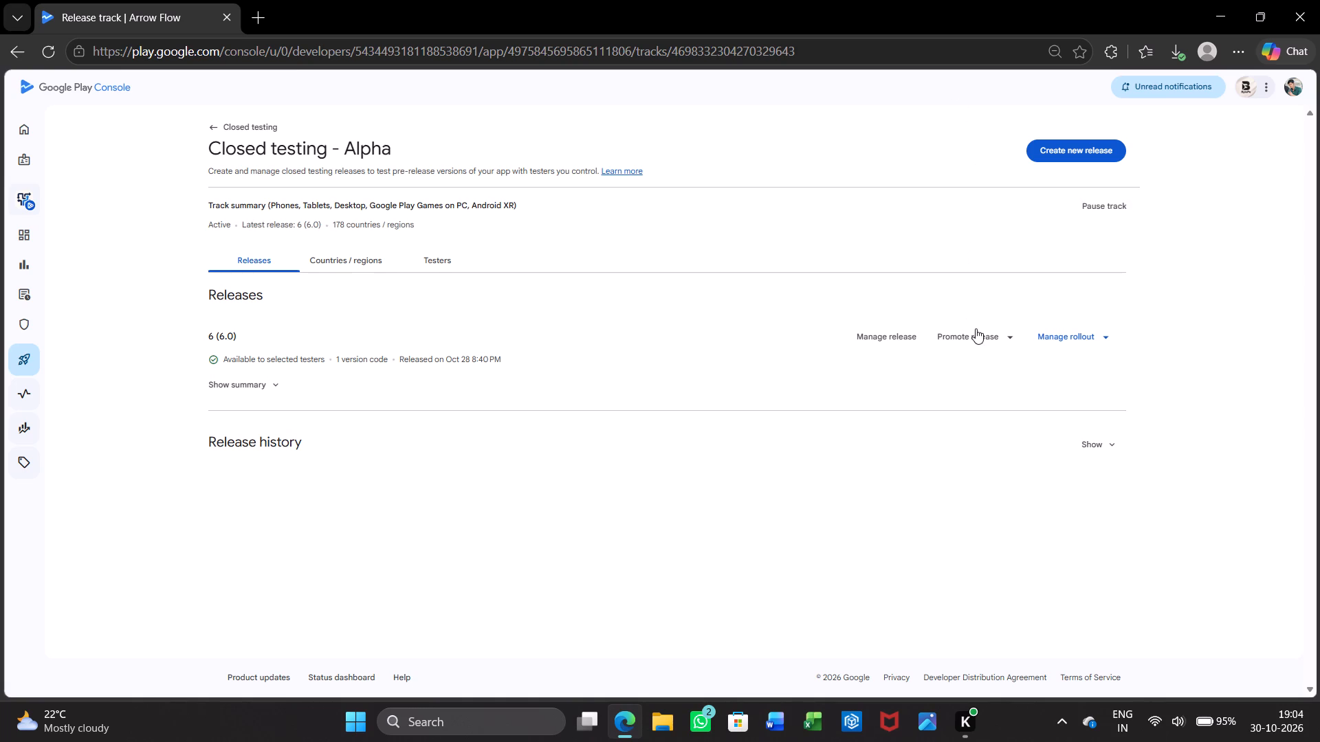
pyautogui.click(889, 331)
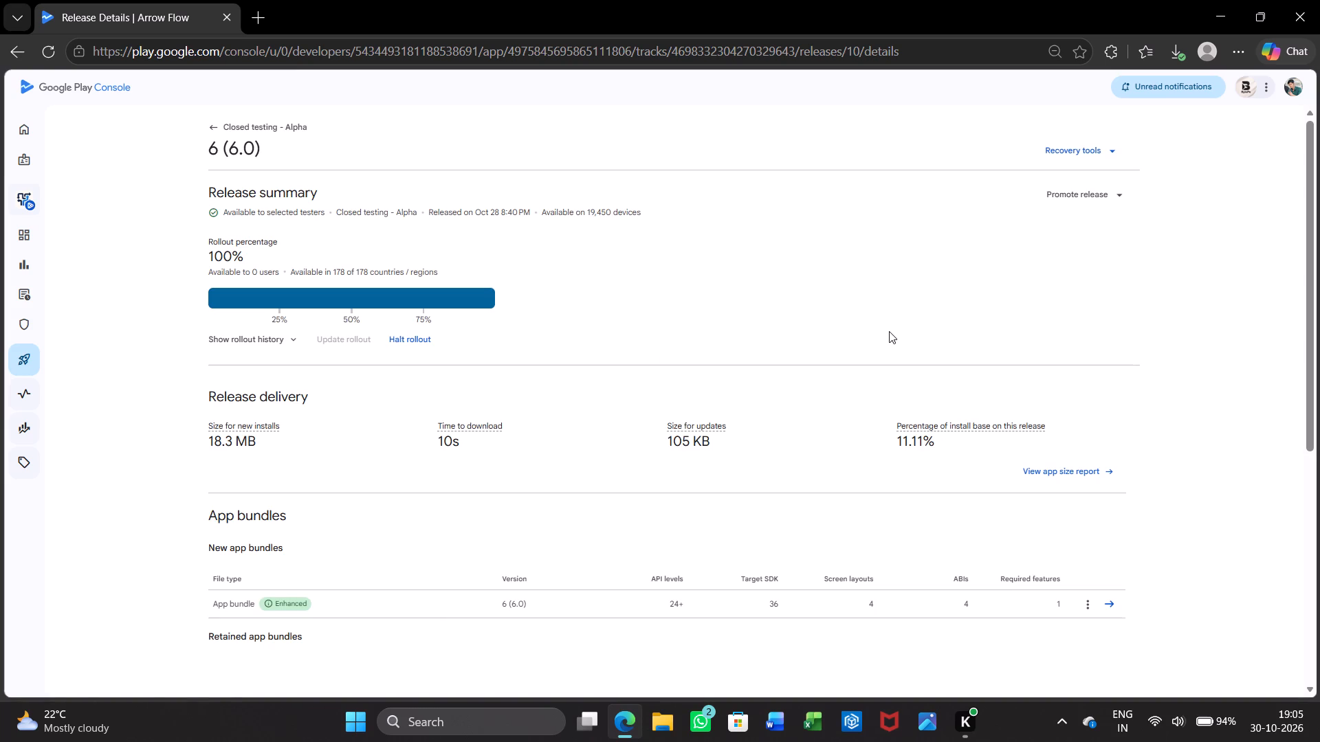
pyautogui.tripleClick(610, 280)
pyautogui.click(610, 280)
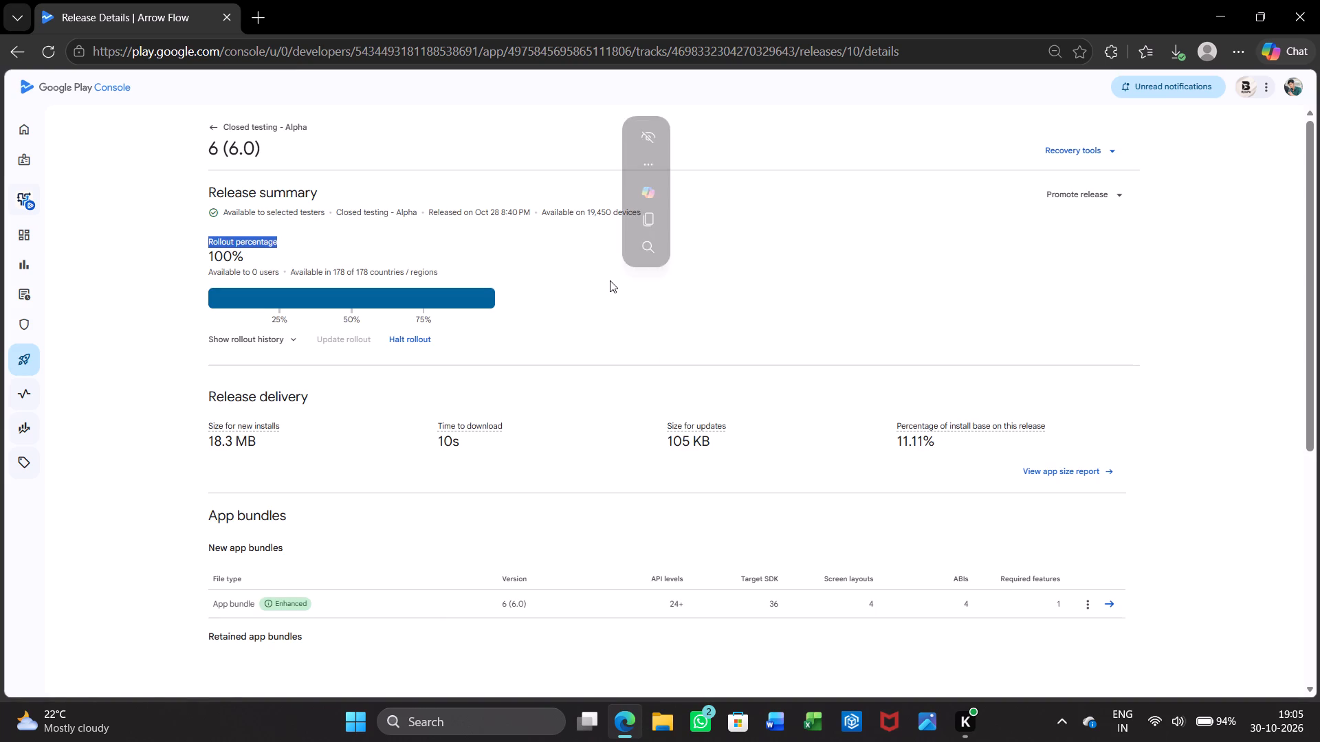
pyautogui.click(602, 278)
pyautogui.scroll(-2, 602, 278)
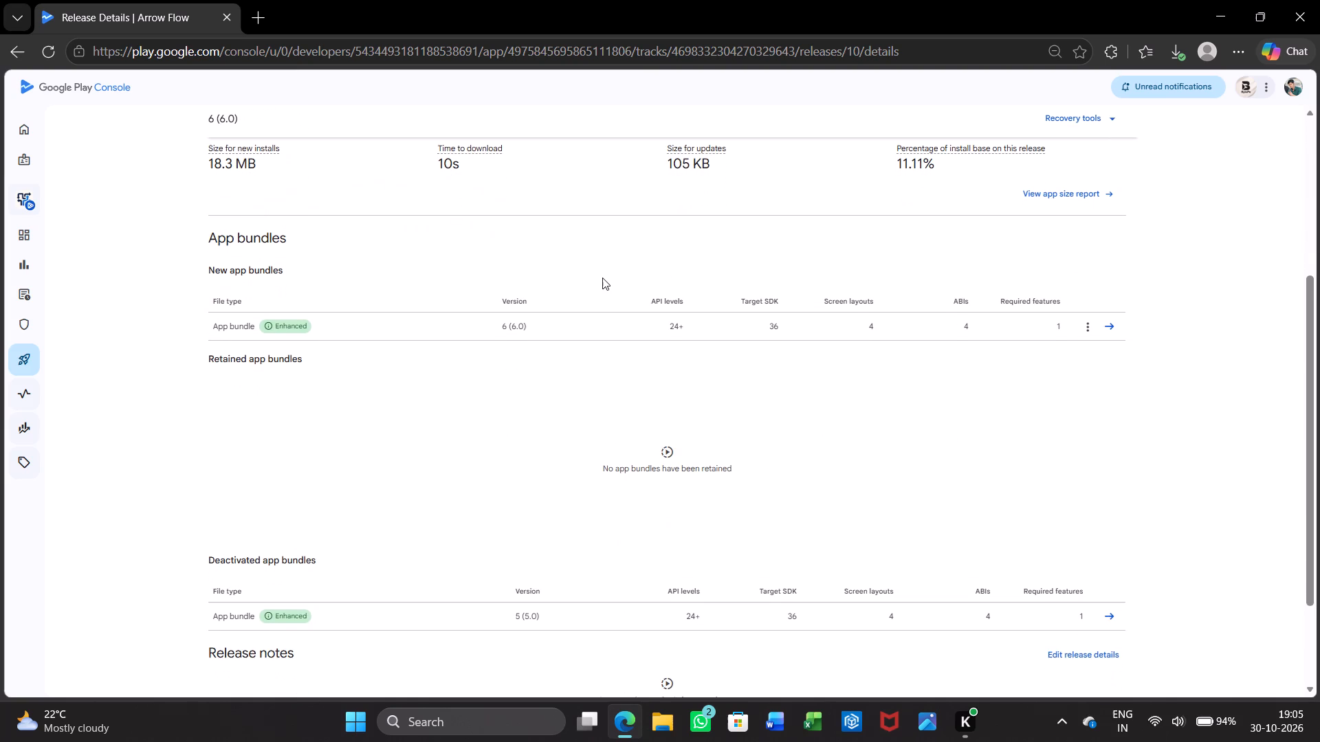
# Examine the details of the new app bundle 6 (6.0) and close them.
pyautogui.click(1114, 328)
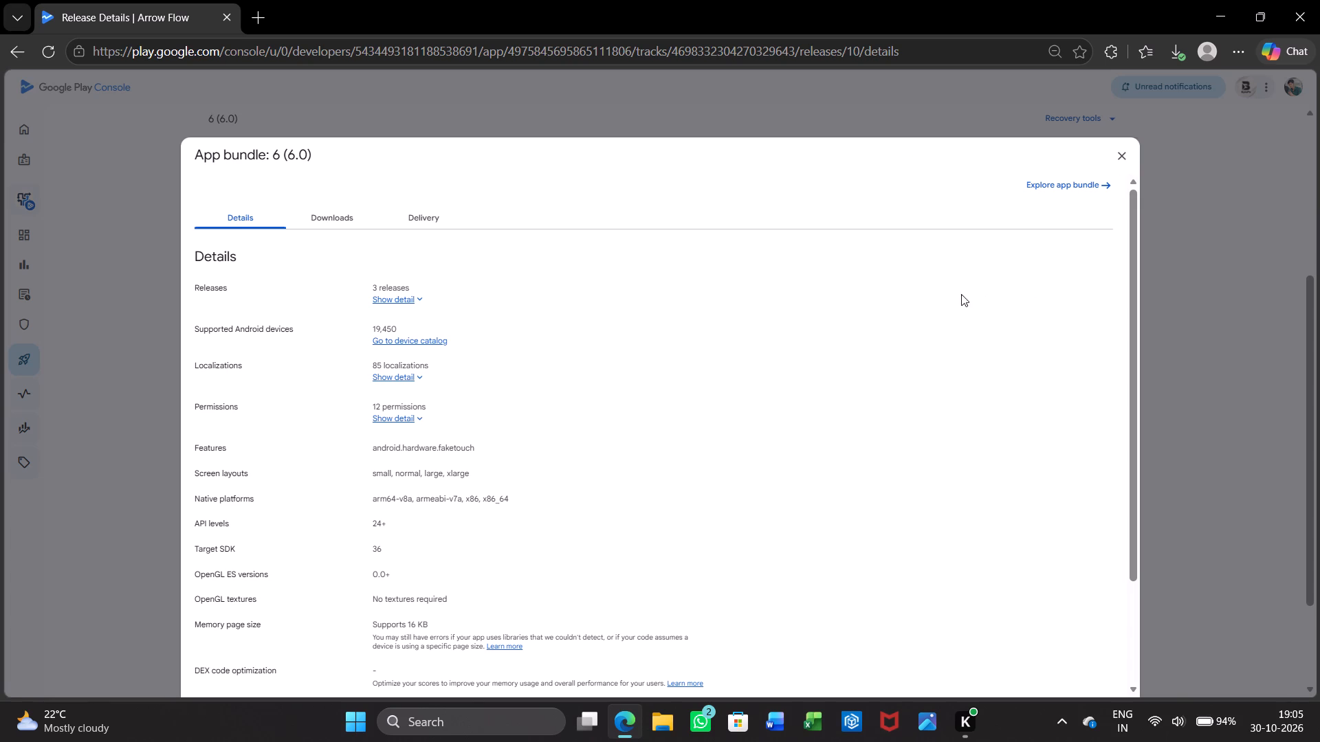
pyautogui.scroll(-1, 675, 346)
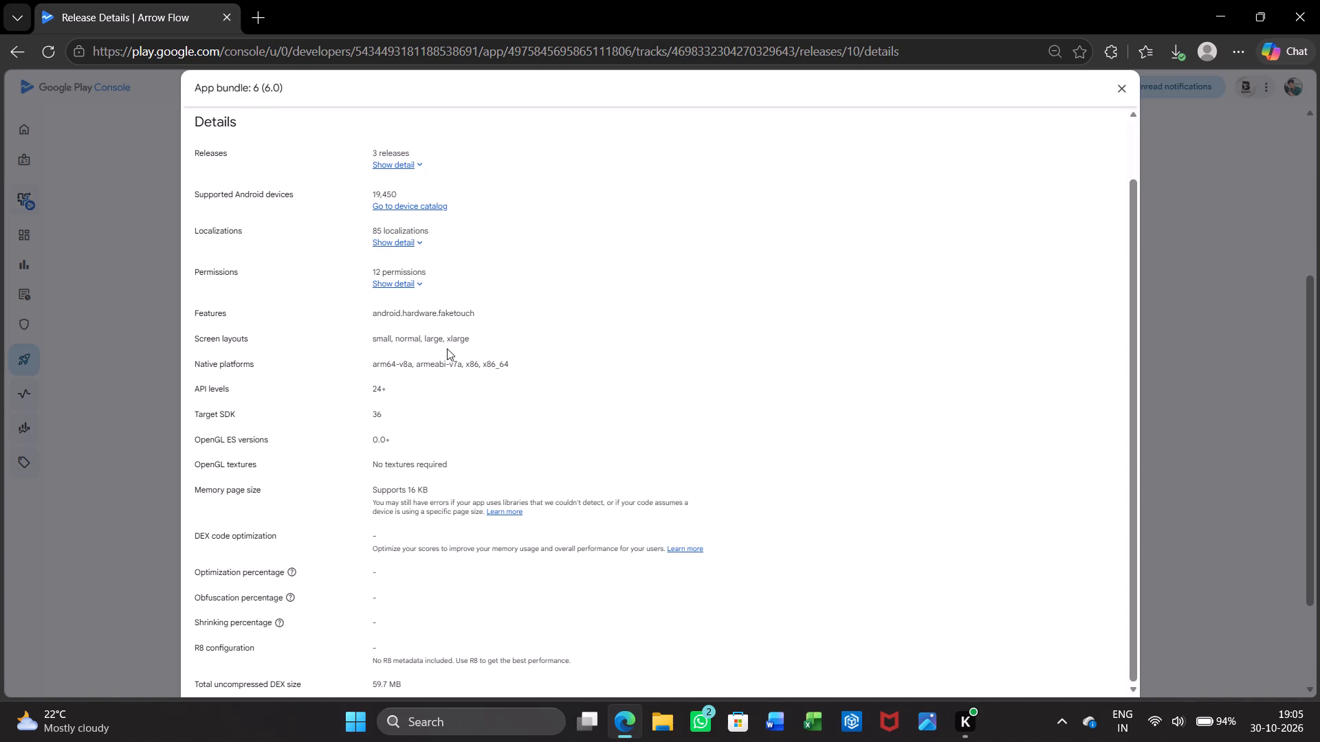
pyautogui.click(169, 272)
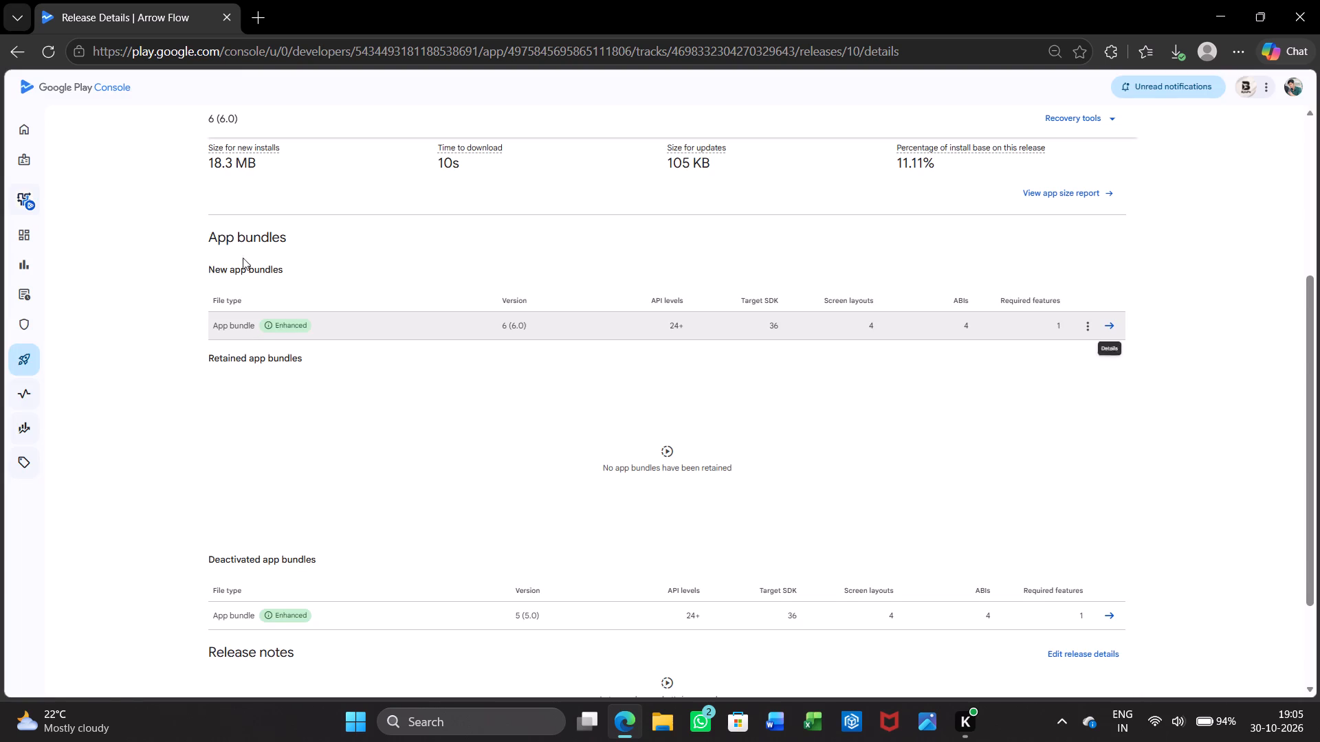
# Go back to the Alpha track, expand the release summary and look at the device catalog introduction.
pyautogui.scroll(7, 228, 150)
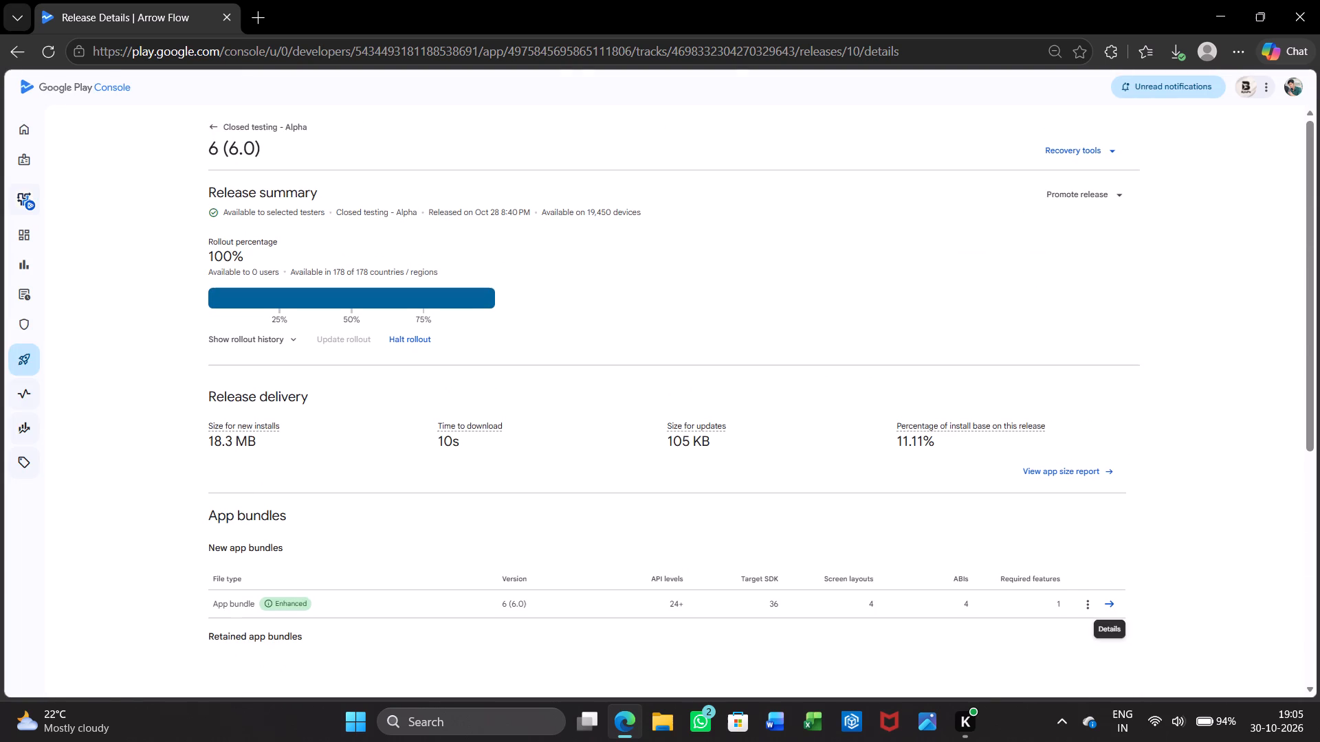
pyautogui.click(215, 127)
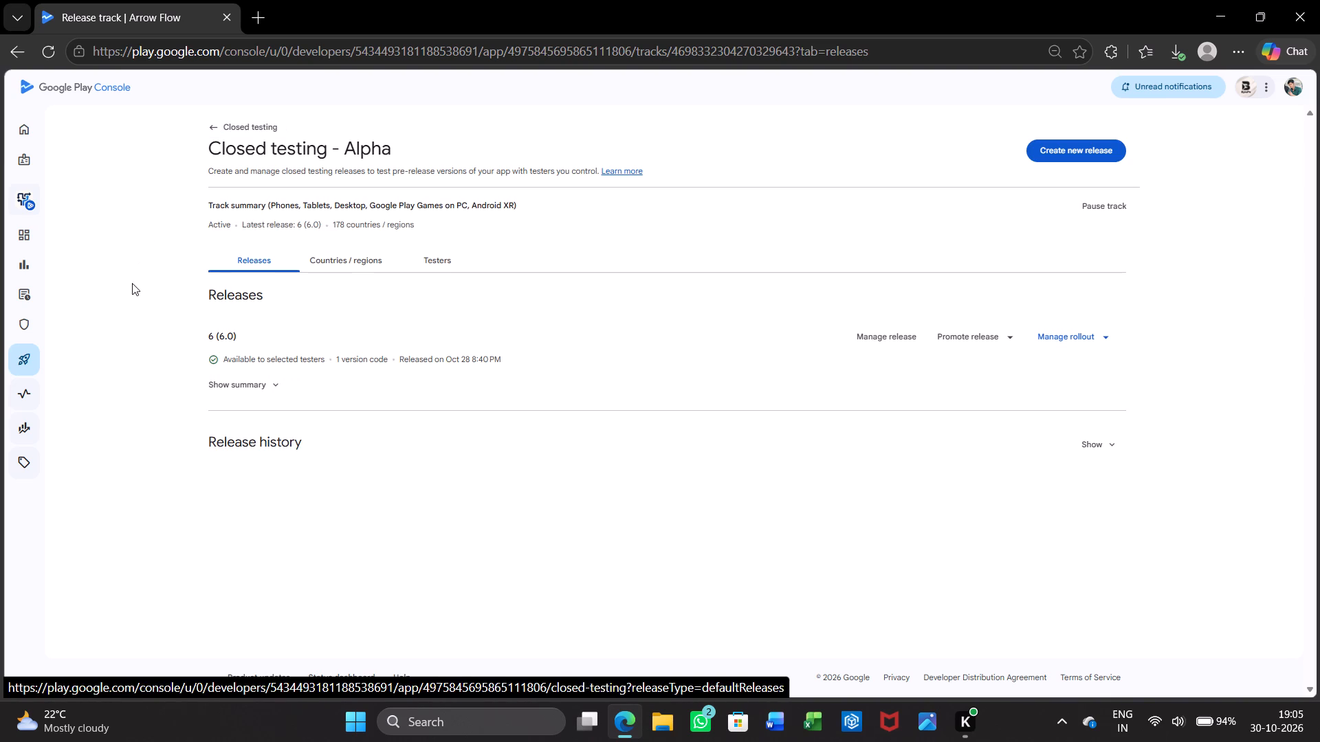
pyautogui.click(253, 381)
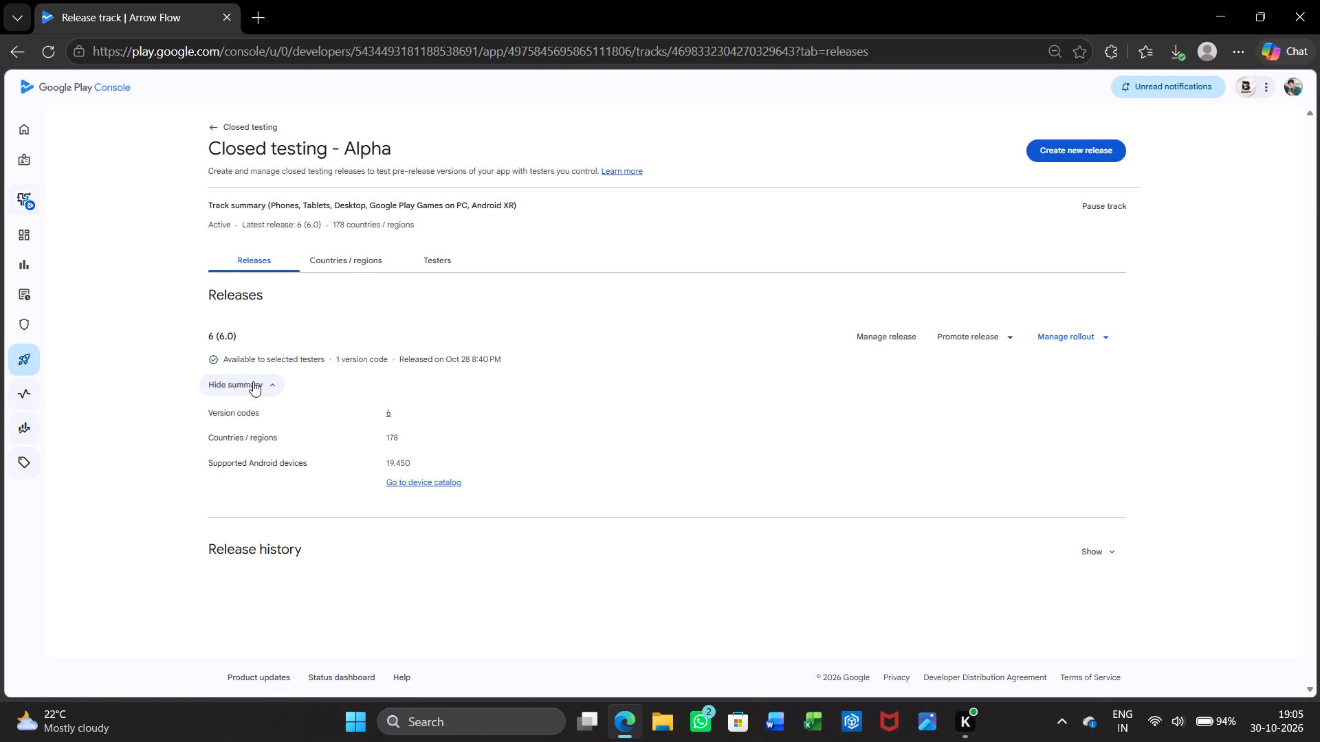
pyautogui.click(409, 484)
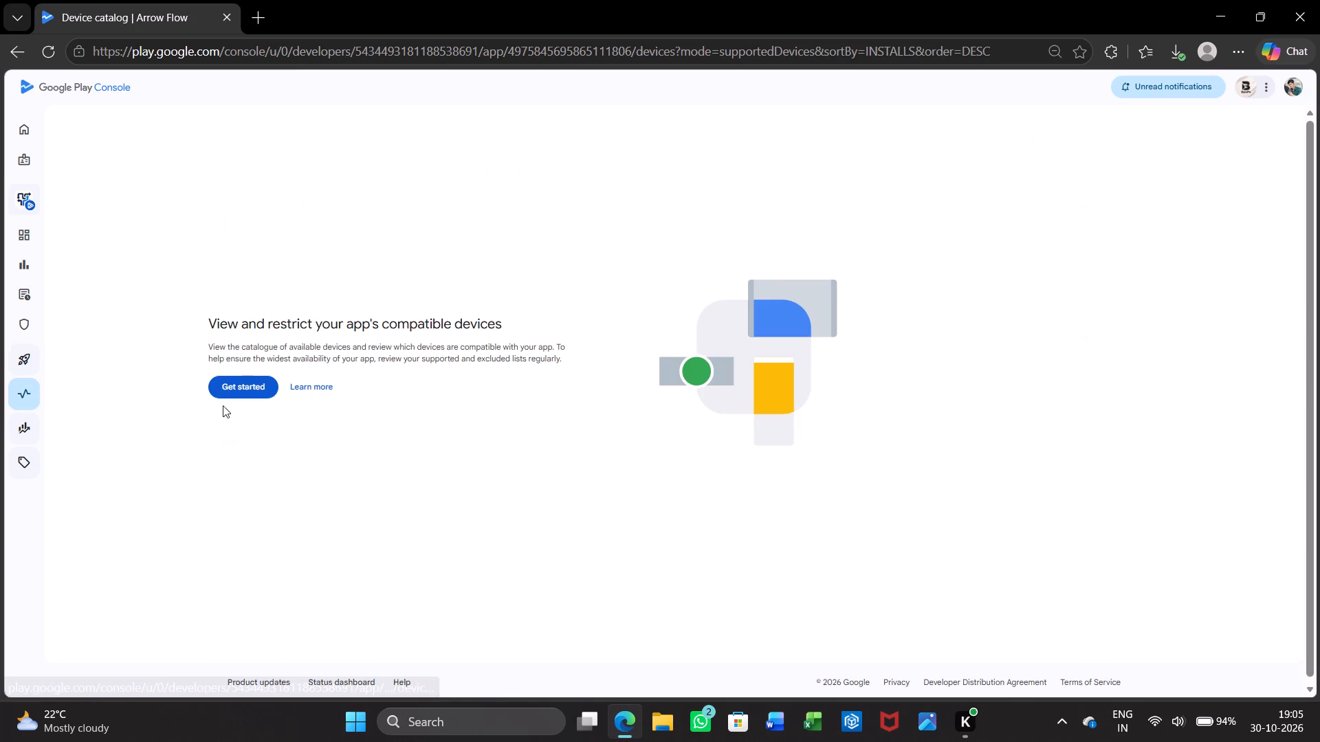
pyautogui.click(307, 385)
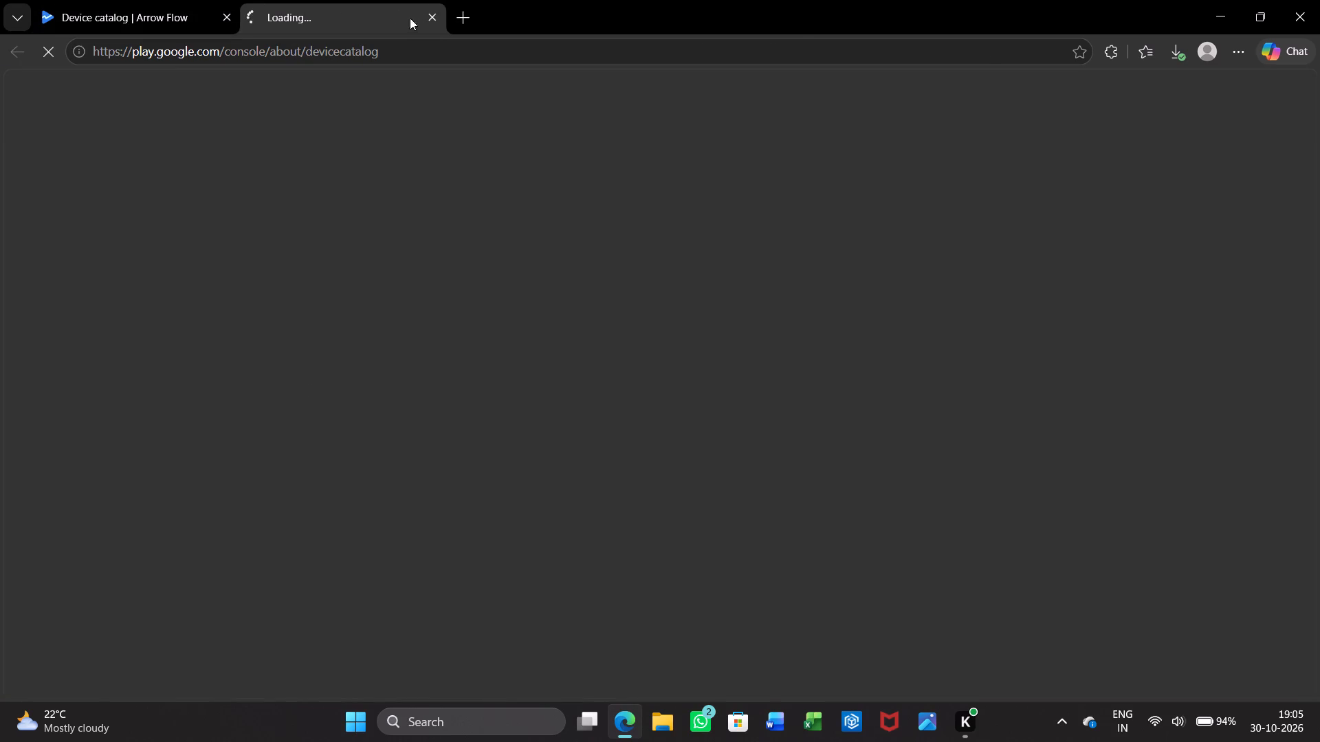
pyautogui.click(433, 18)
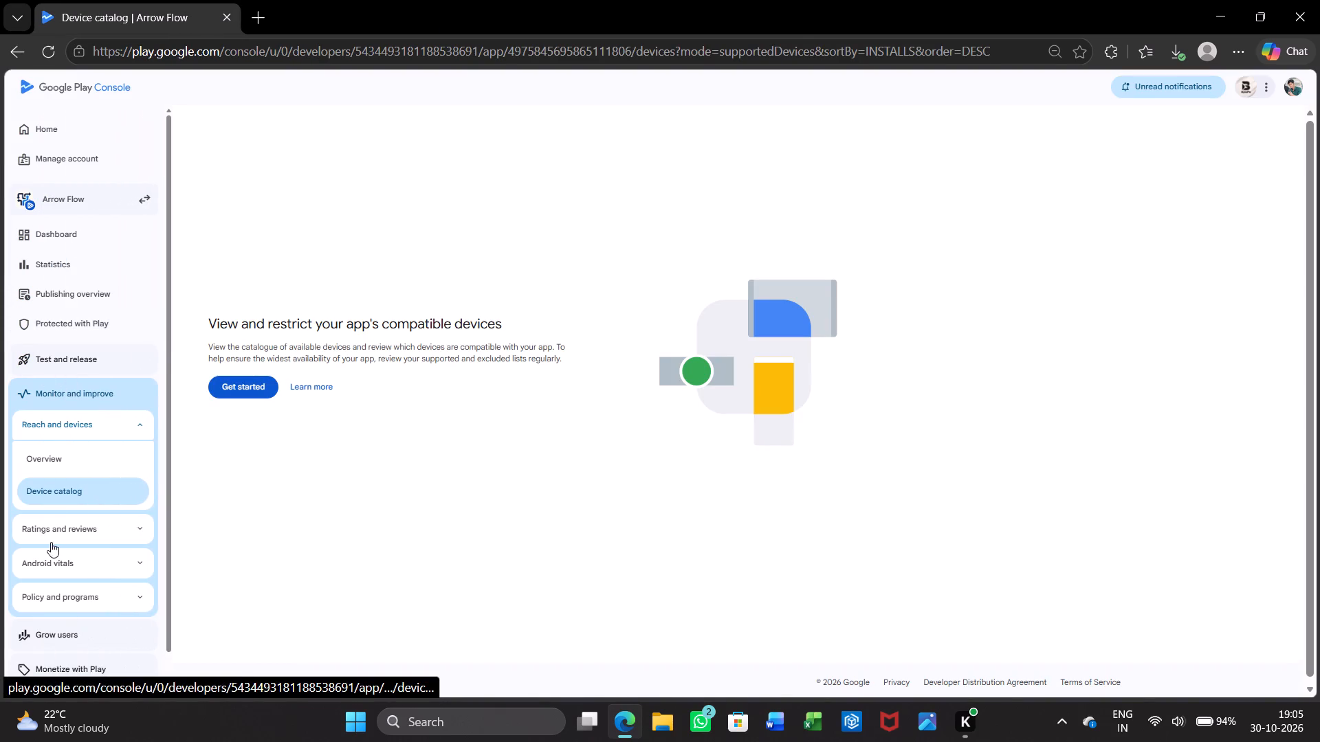
# Open Arrow Flow's default store listing for editing from the Grow users section.
pyautogui.click(80, 629)
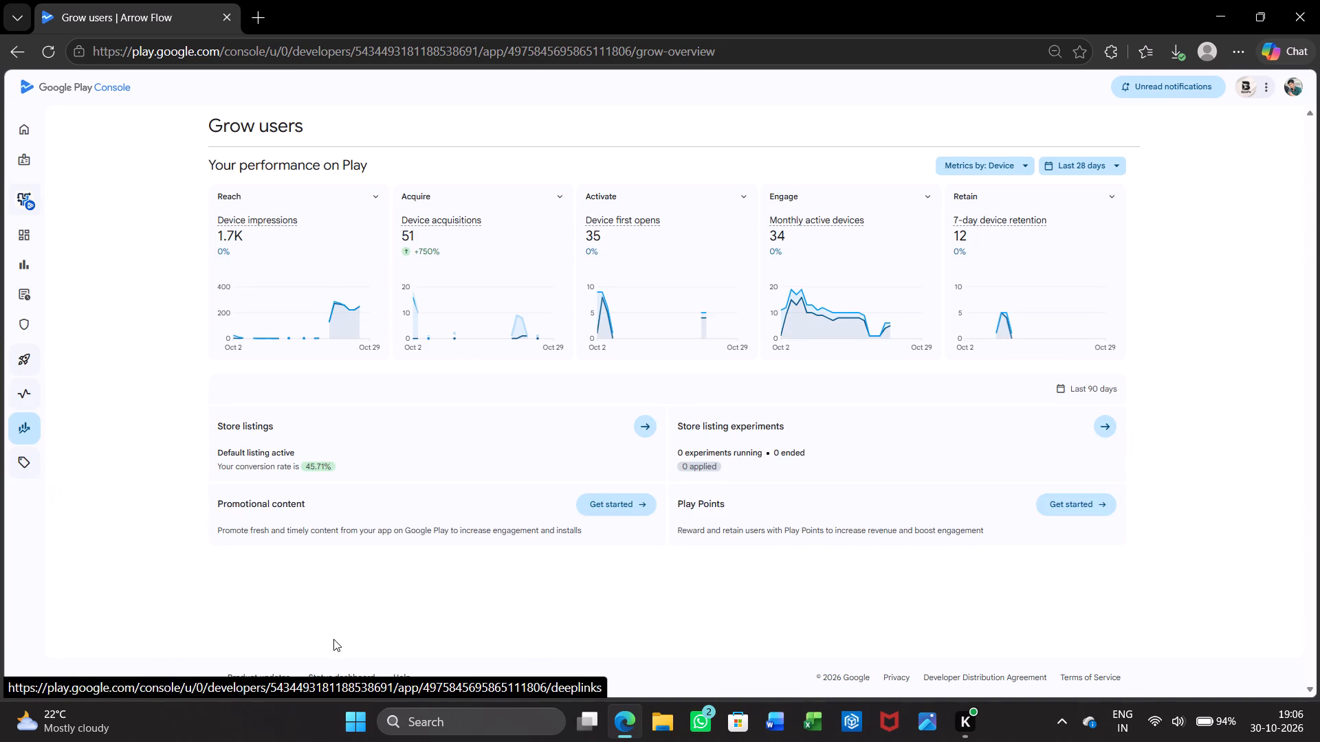
pyautogui.scroll(-1, 333, 639)
pyautogui.click(652, 427)
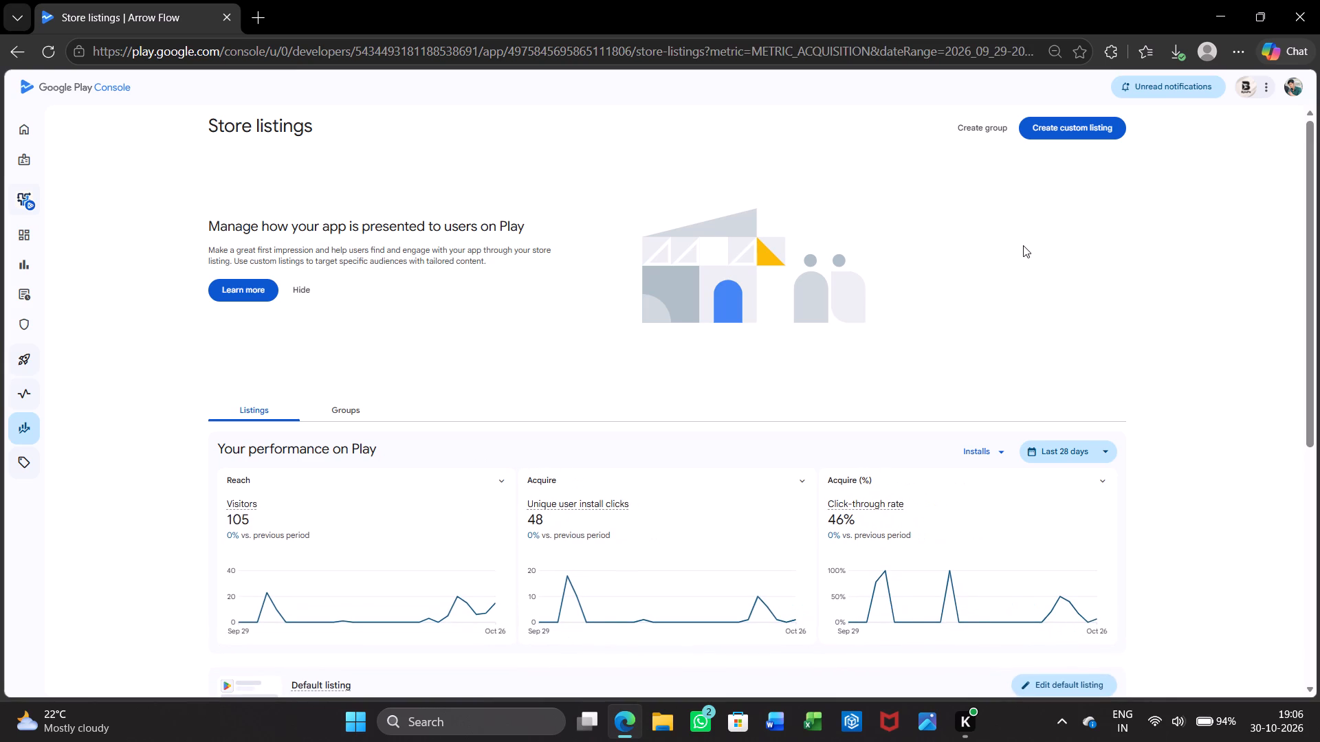
pyautogui.scroll(-2, 942, 333)
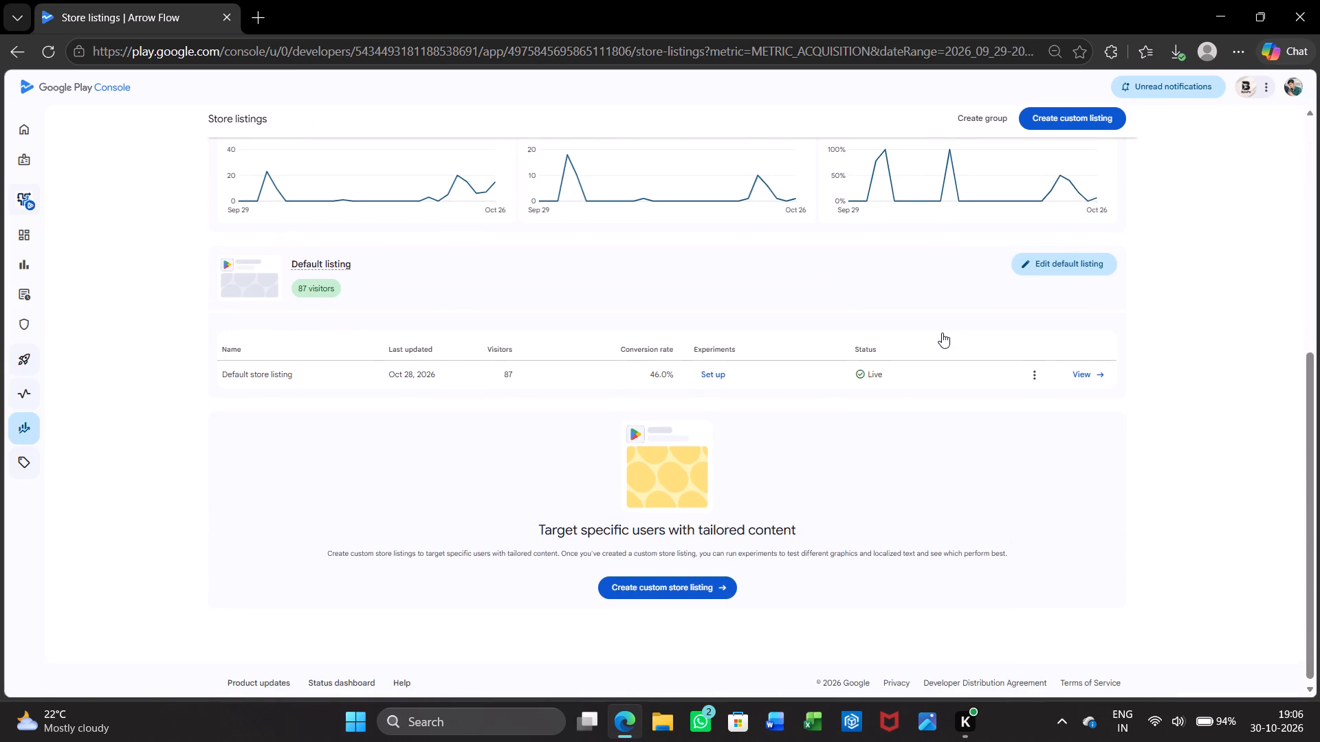
pyautogui.click(1087, 363)
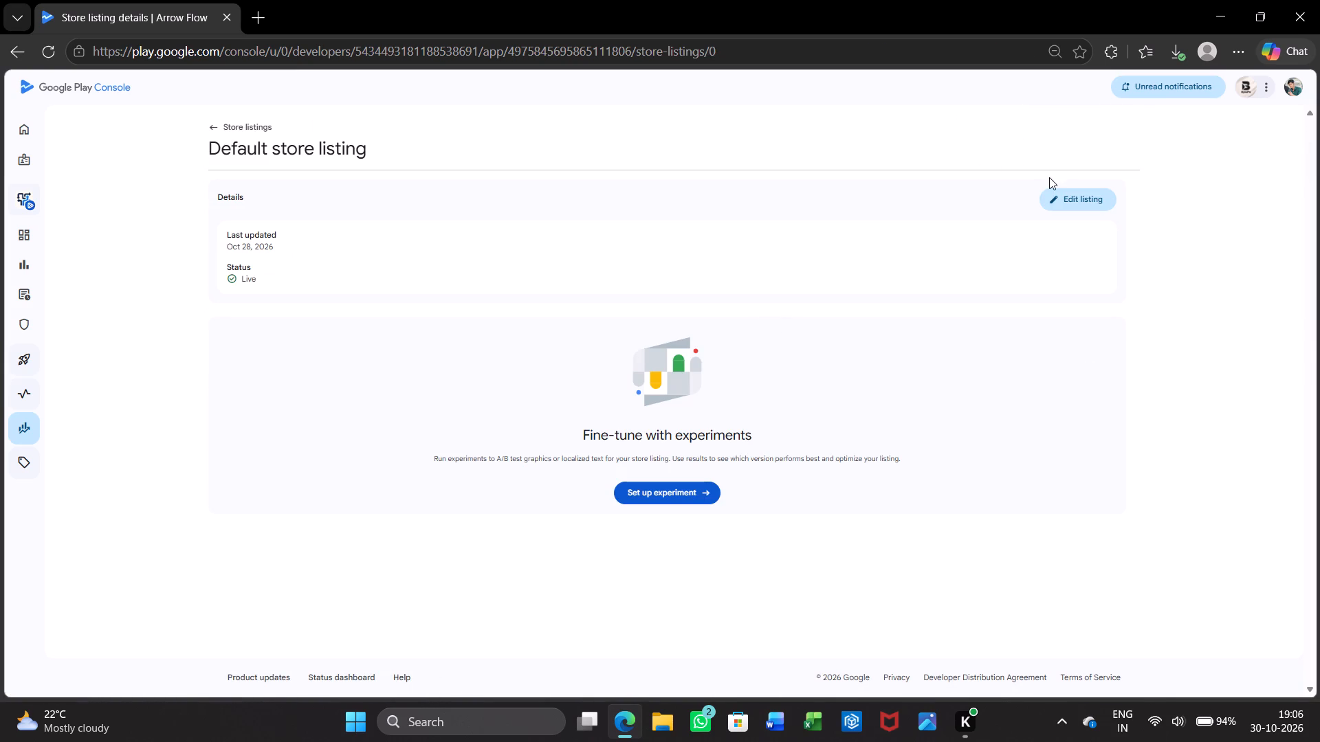
pyautogui.click(1073, 197)
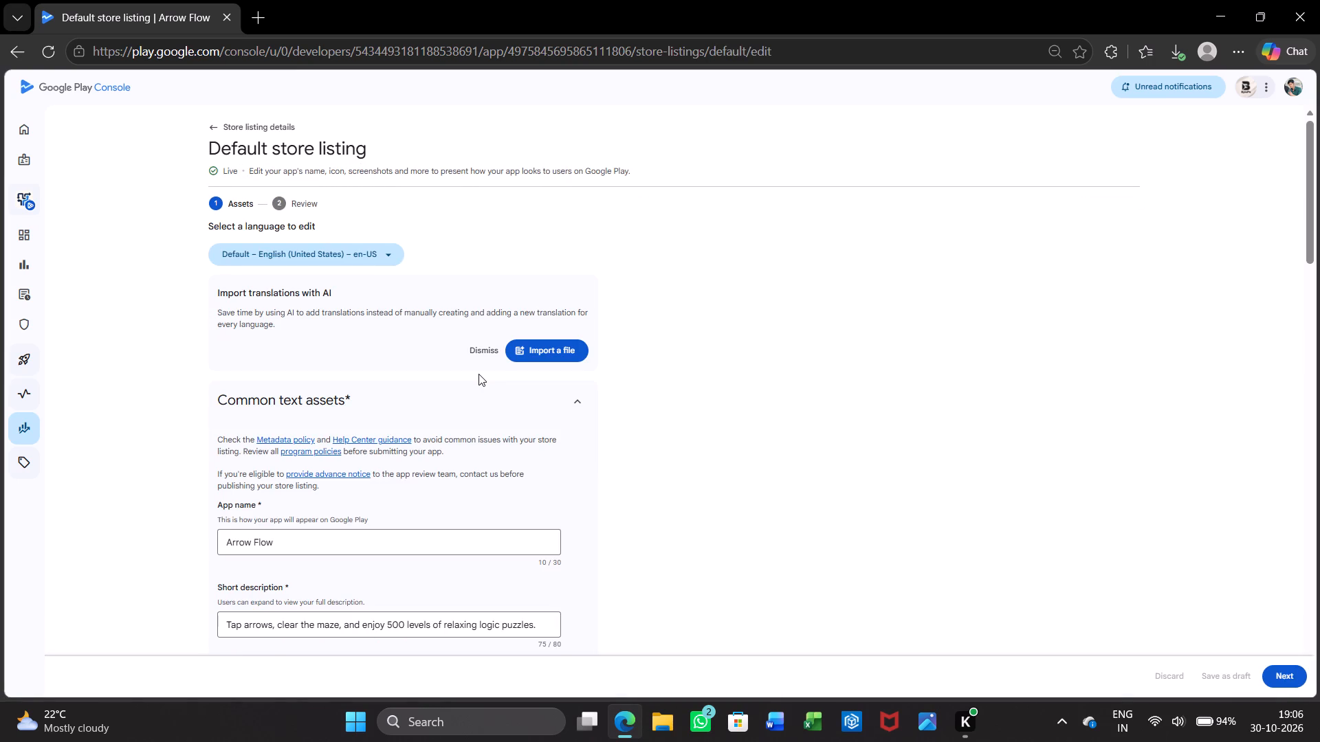
# Extend the app name in the common text assets to "Arrow Flow - Sharpen Your MInd".
pyautogui.scroll(-1, 478, 374)
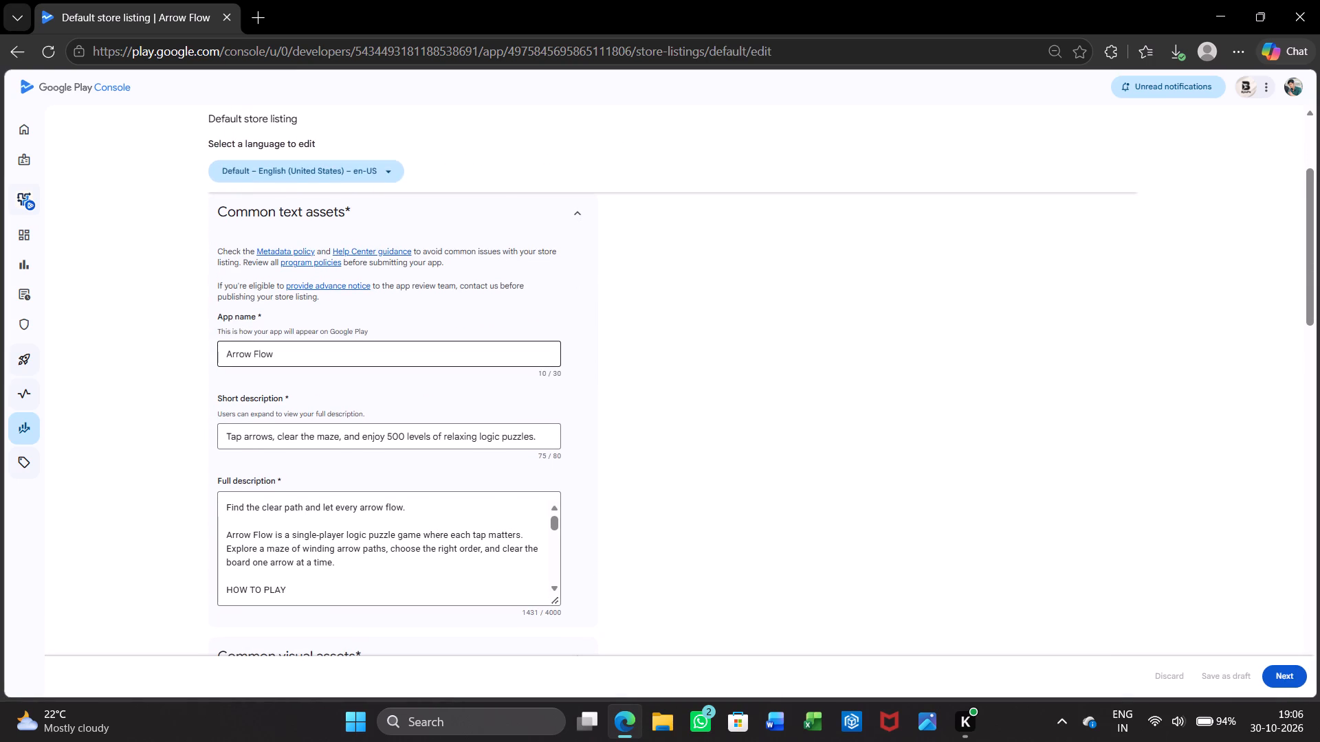
pyautogui.click(414, 358)
pyautogui.press('space')
pyautogui.write('-')
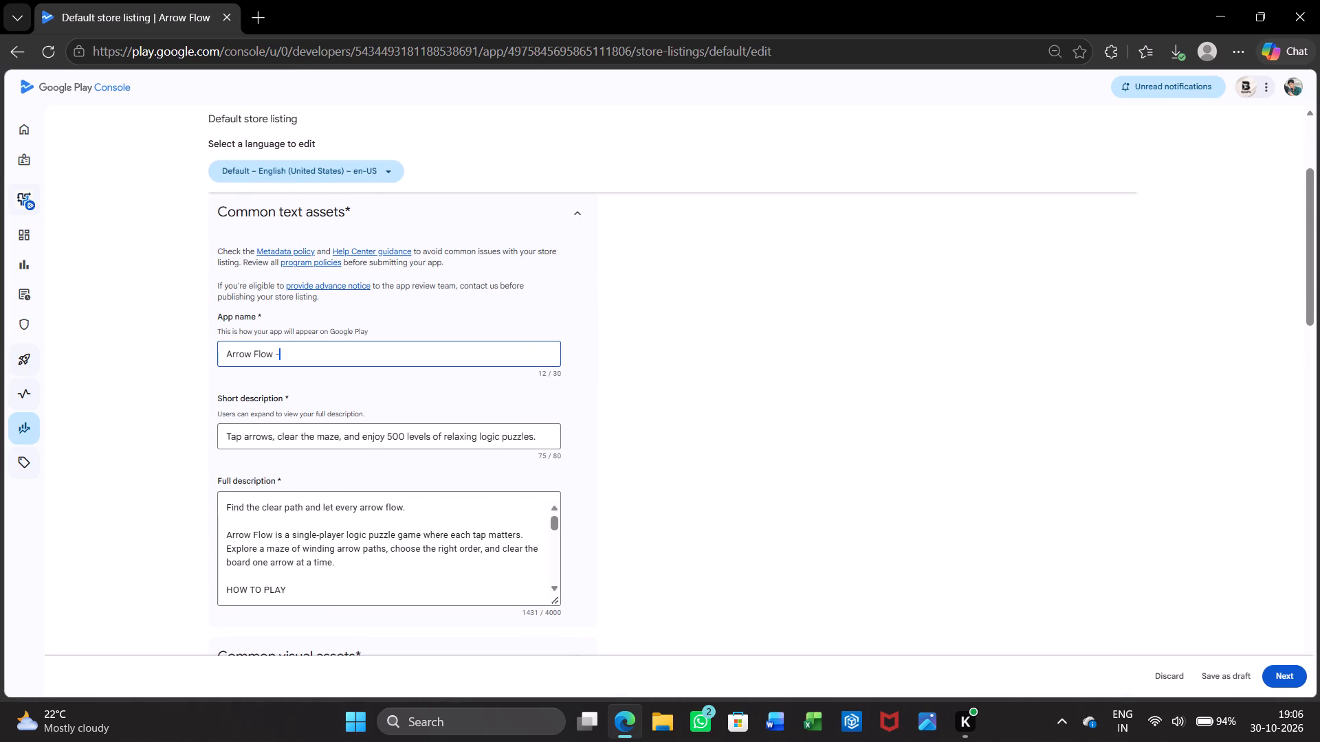
pyautogui.press('space')
pyautogui.write('Sharpen')
pyautogui.press('space')
pyautogui.write('Your MInd')
# Proceed to the listing's review stage and save the app name change.
pyautogui.scroll(-2, 349, 396)
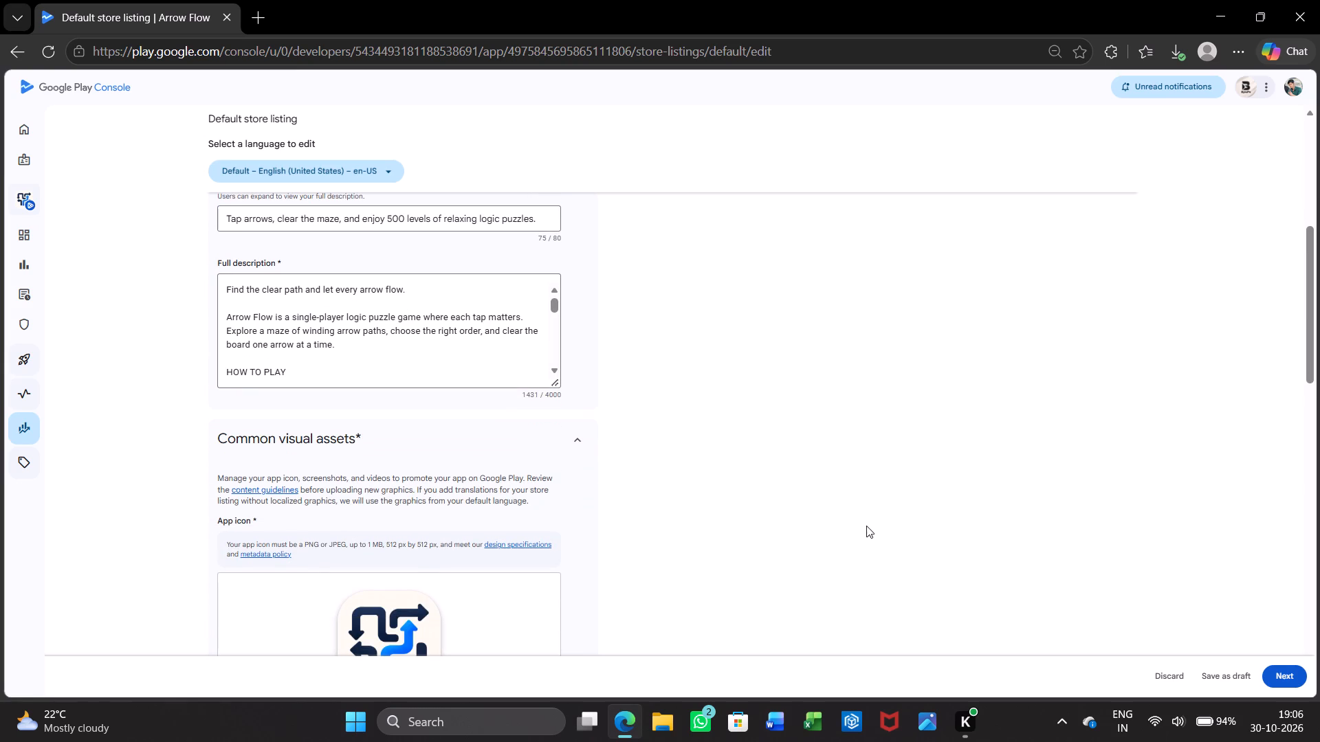
pyautogui.click(1292, 675)
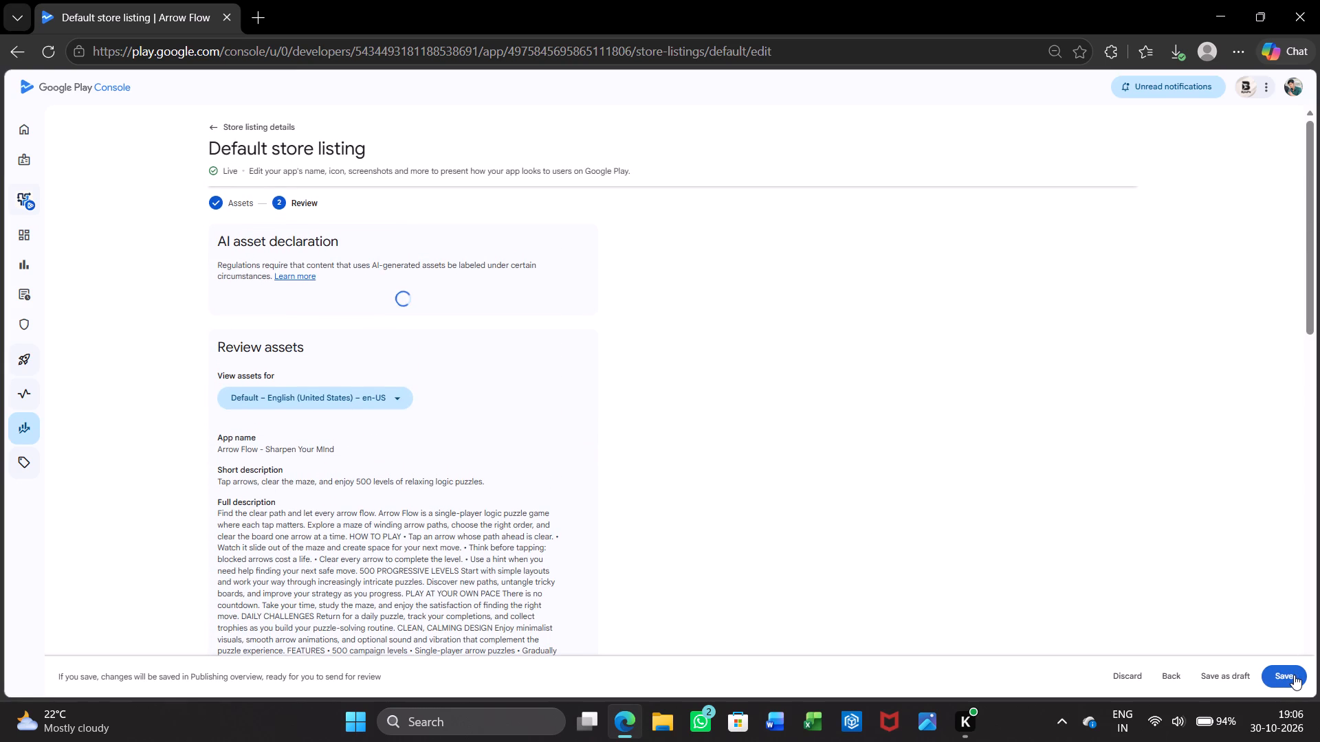
pyautogui.click(1294, 675)
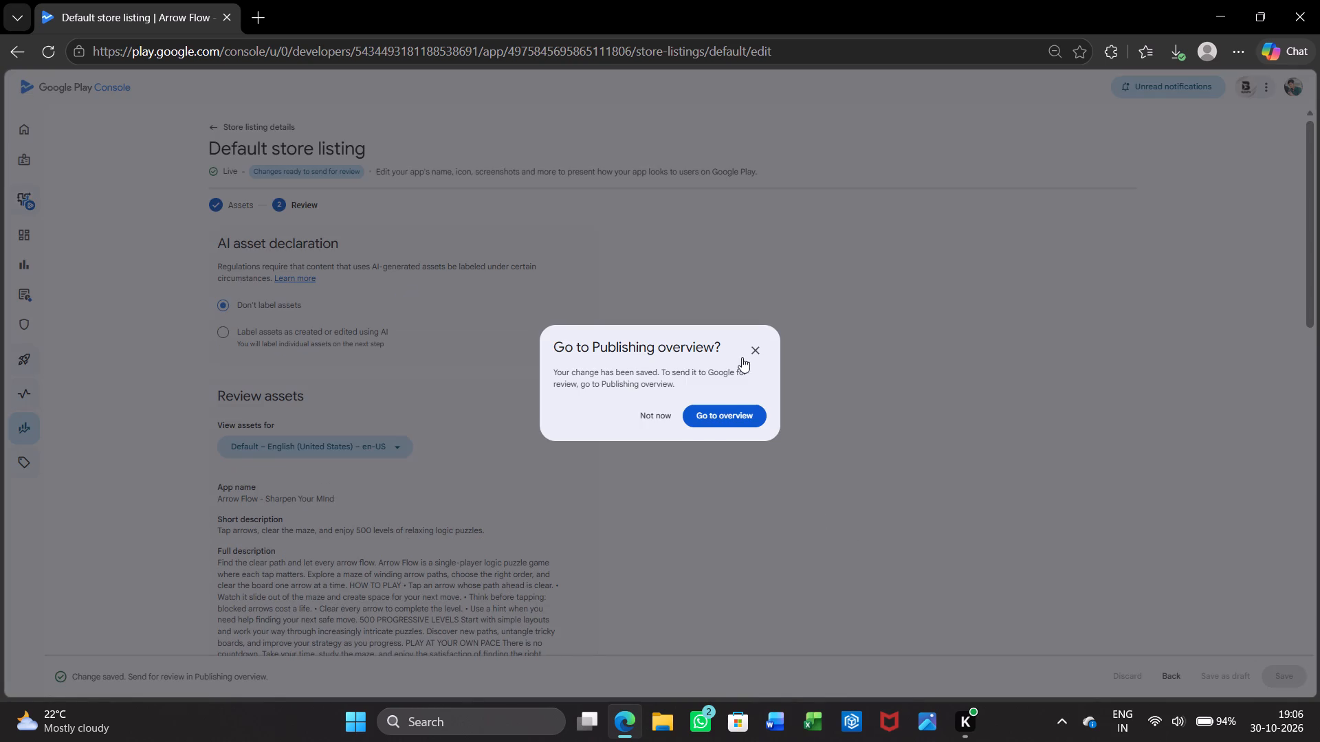
# Go to the Publishing overview and send the store listing change to Google for review.
pyautogui.click(727, 413)
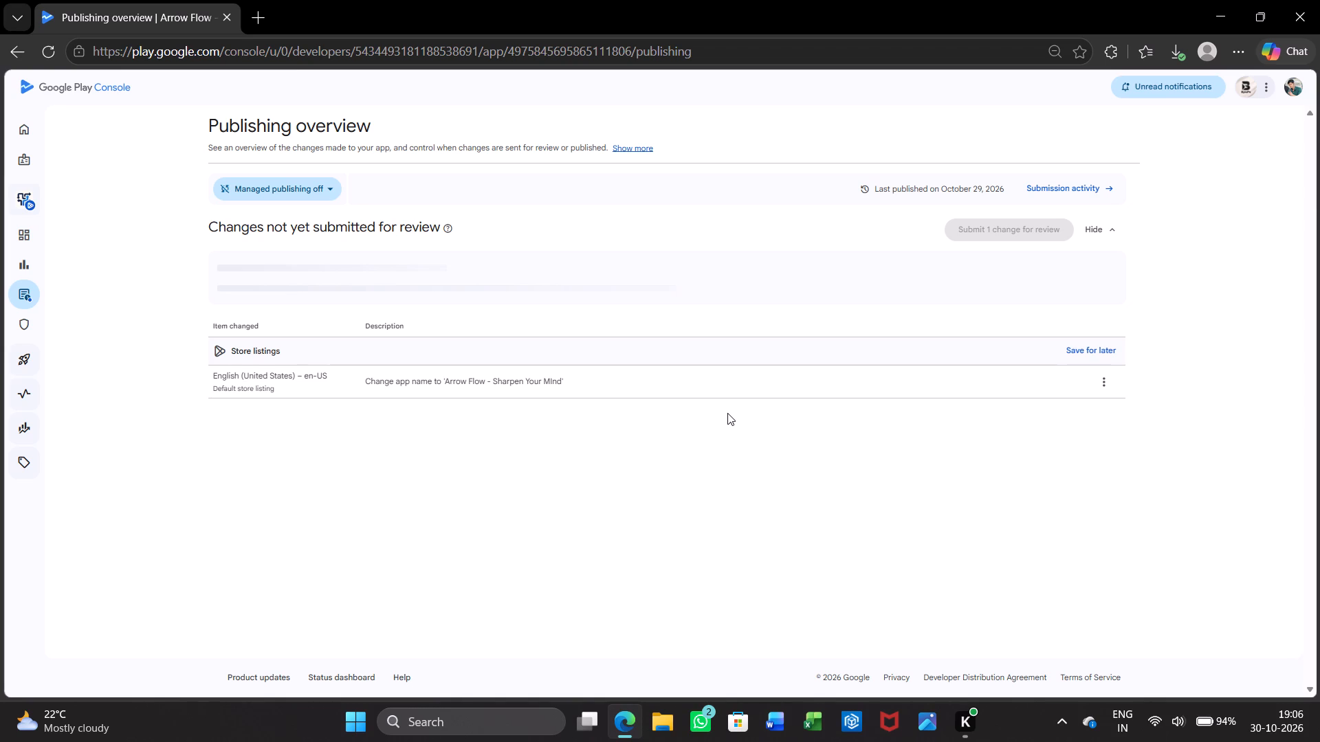
pyautogui.click(1011, 222)
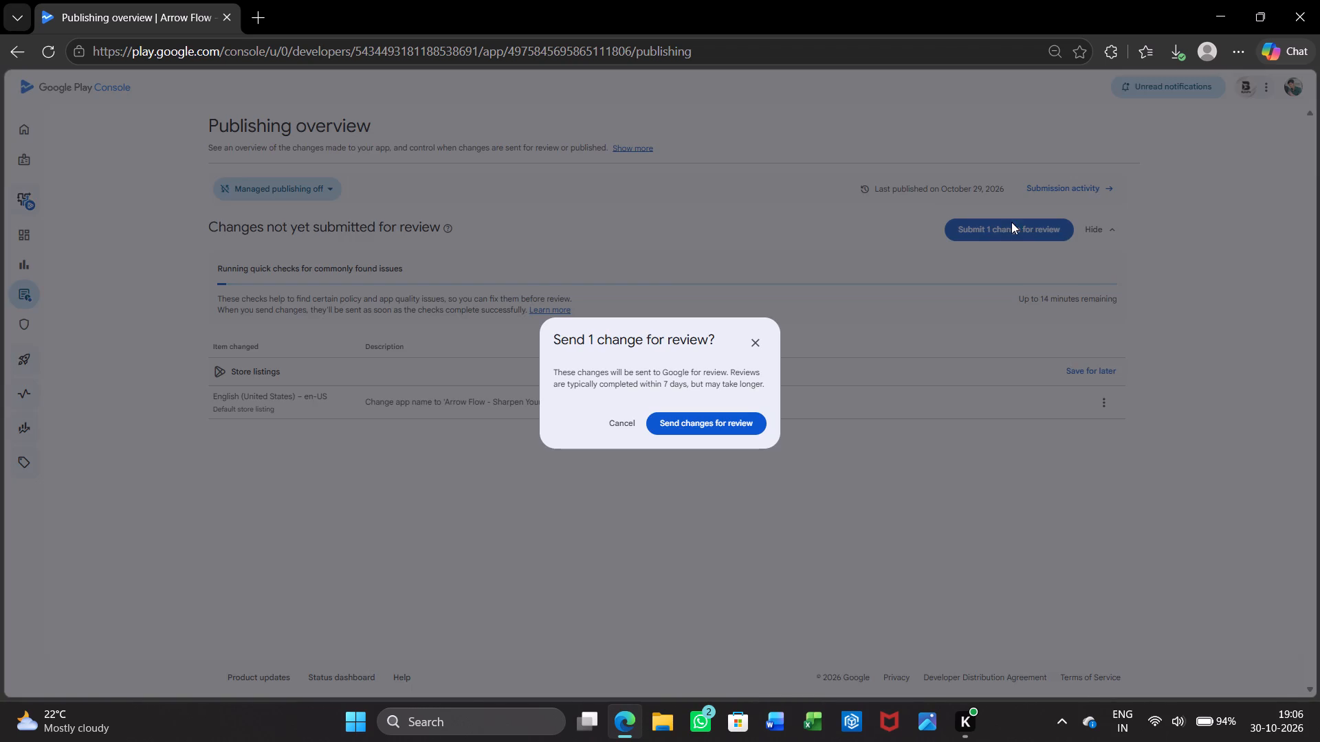
pyautogui.click(700, 415)
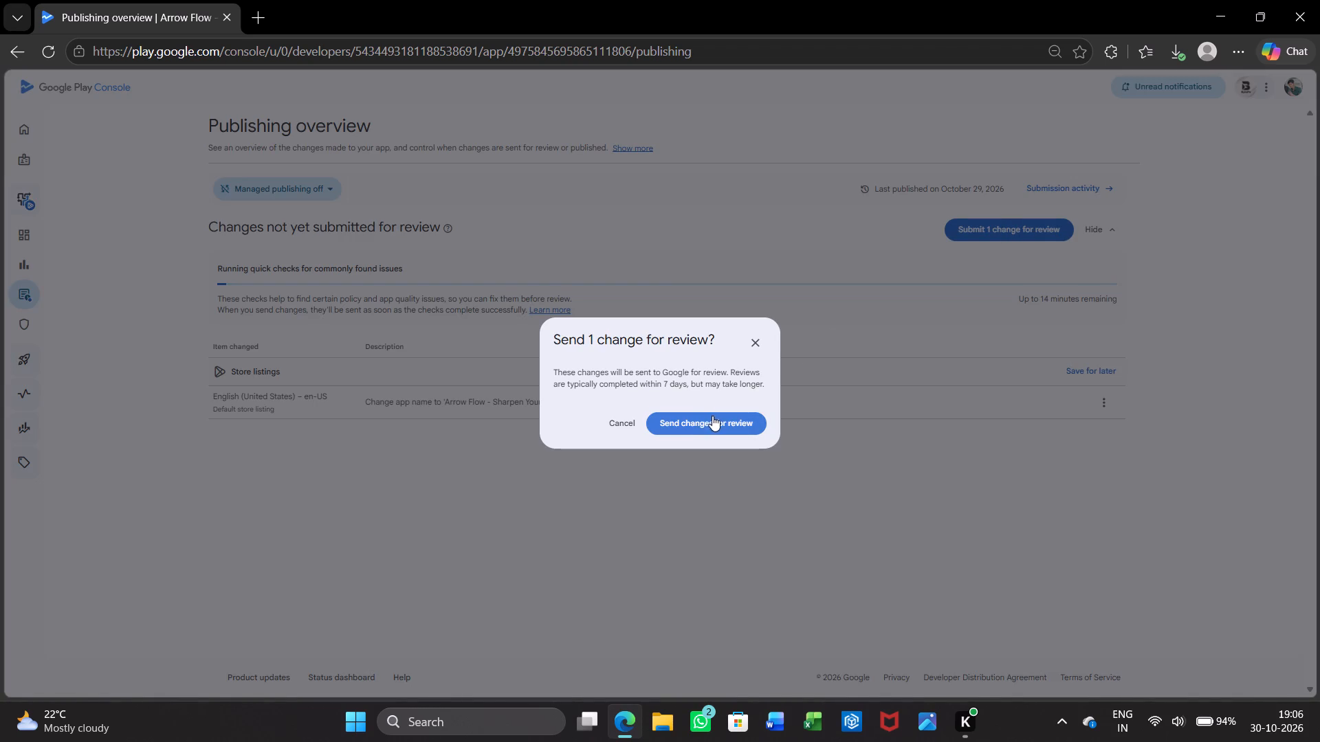
pyautogui.click(703, 416)
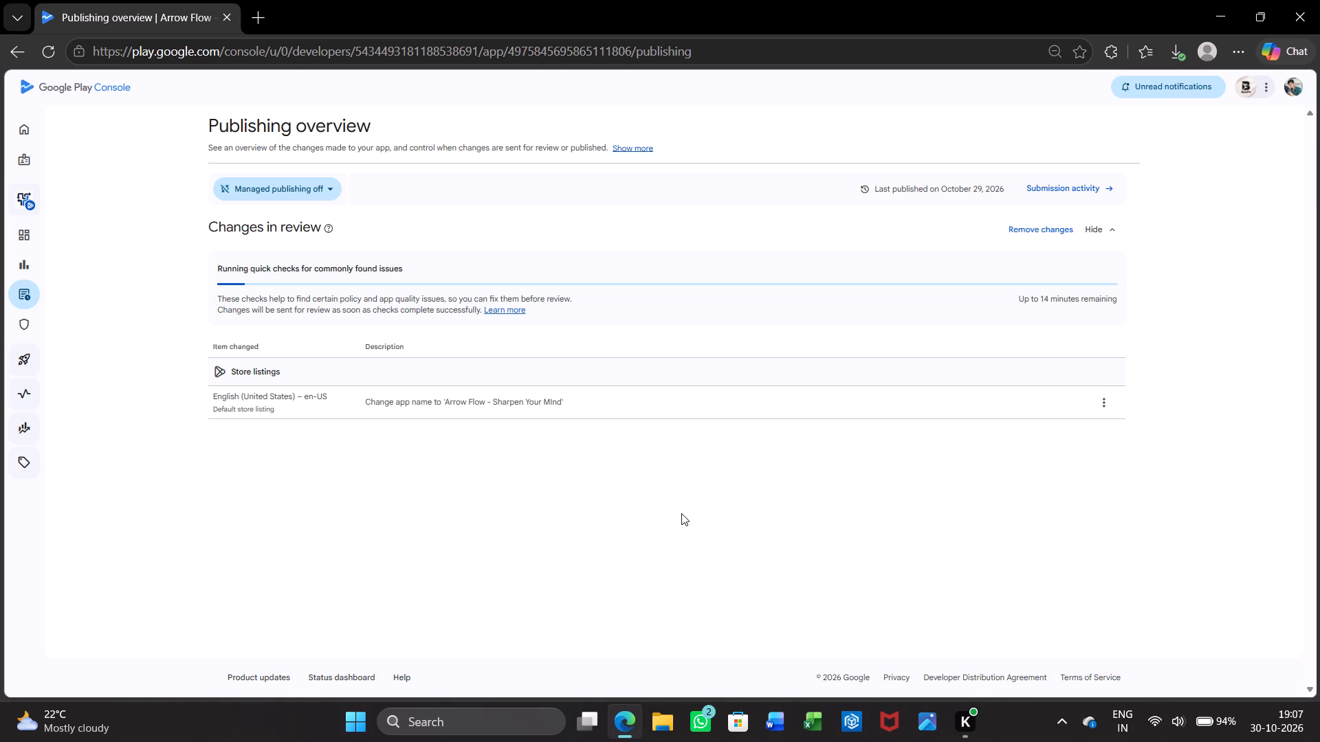
# View the submitted English (United States) store listing change and look over its name and descriptions.
pyautogui.scroll(-2, 743, 469)
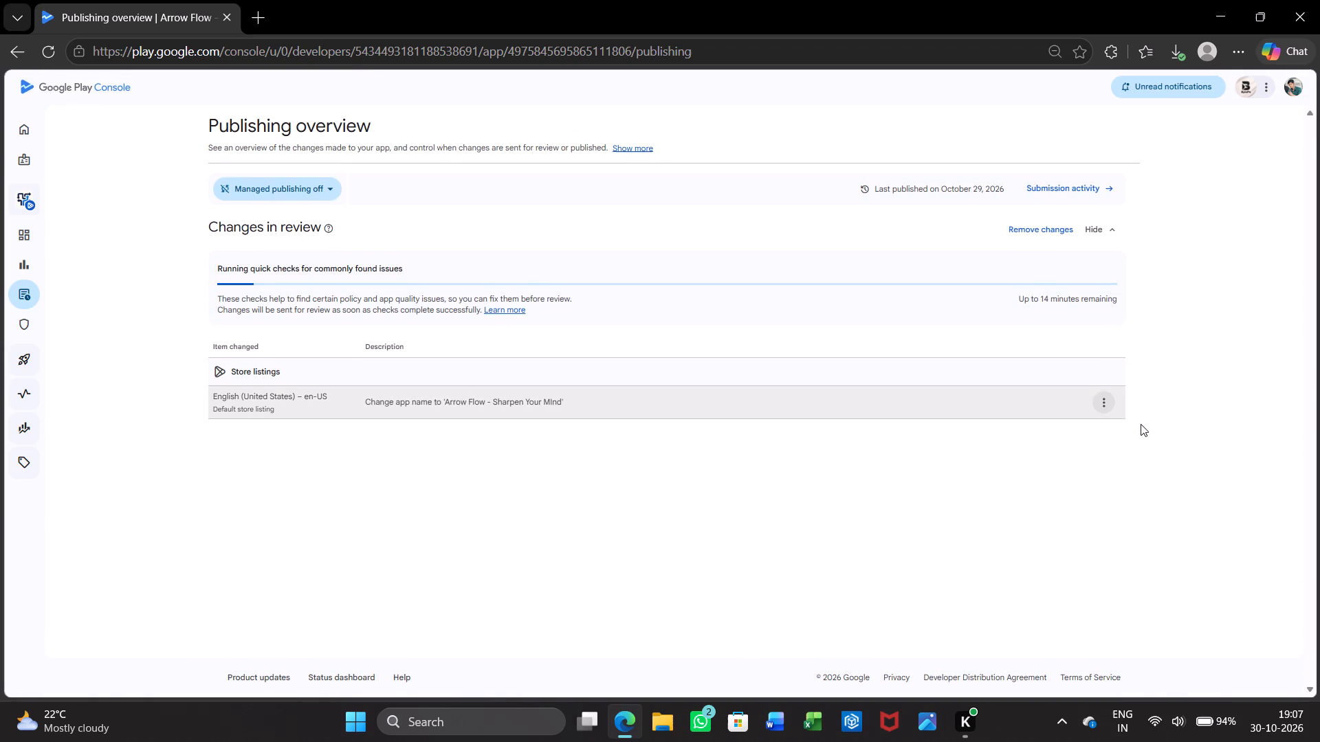
pyautogui.click(1107, 408)
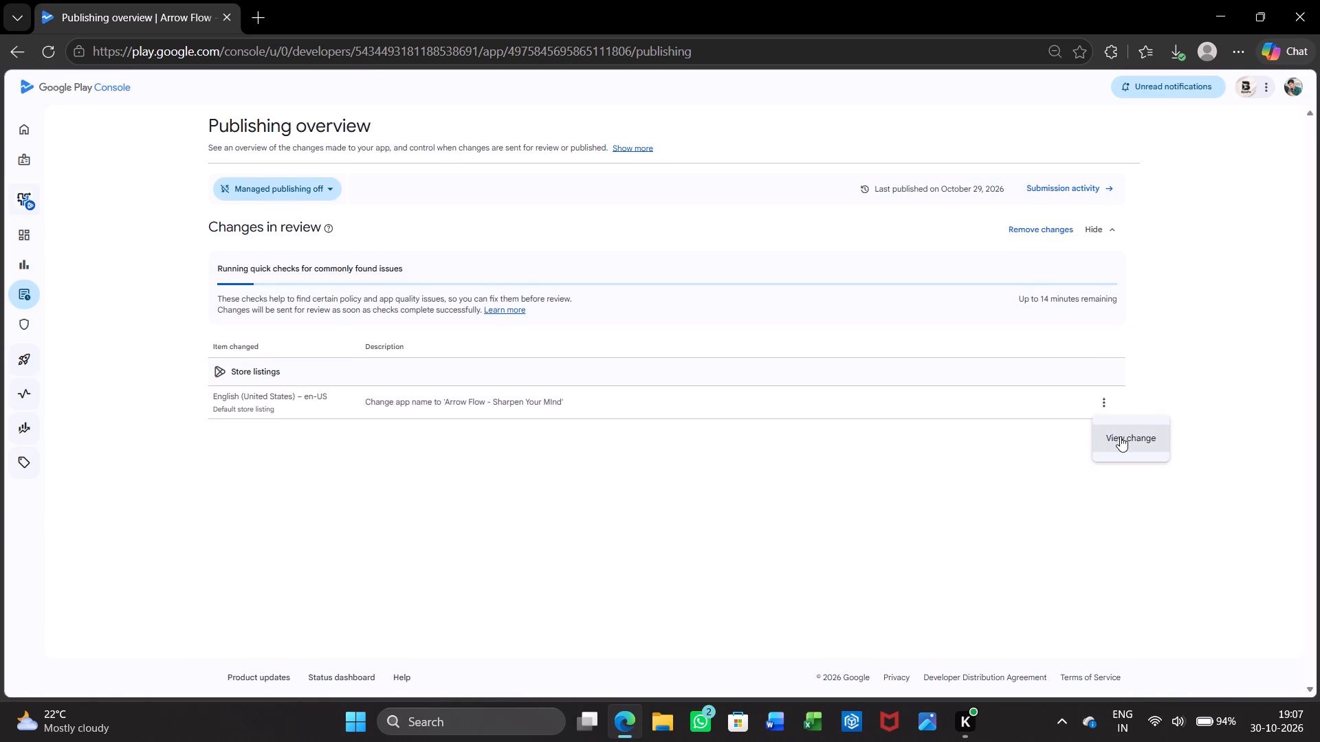
pyautogui.click(1120, 436)
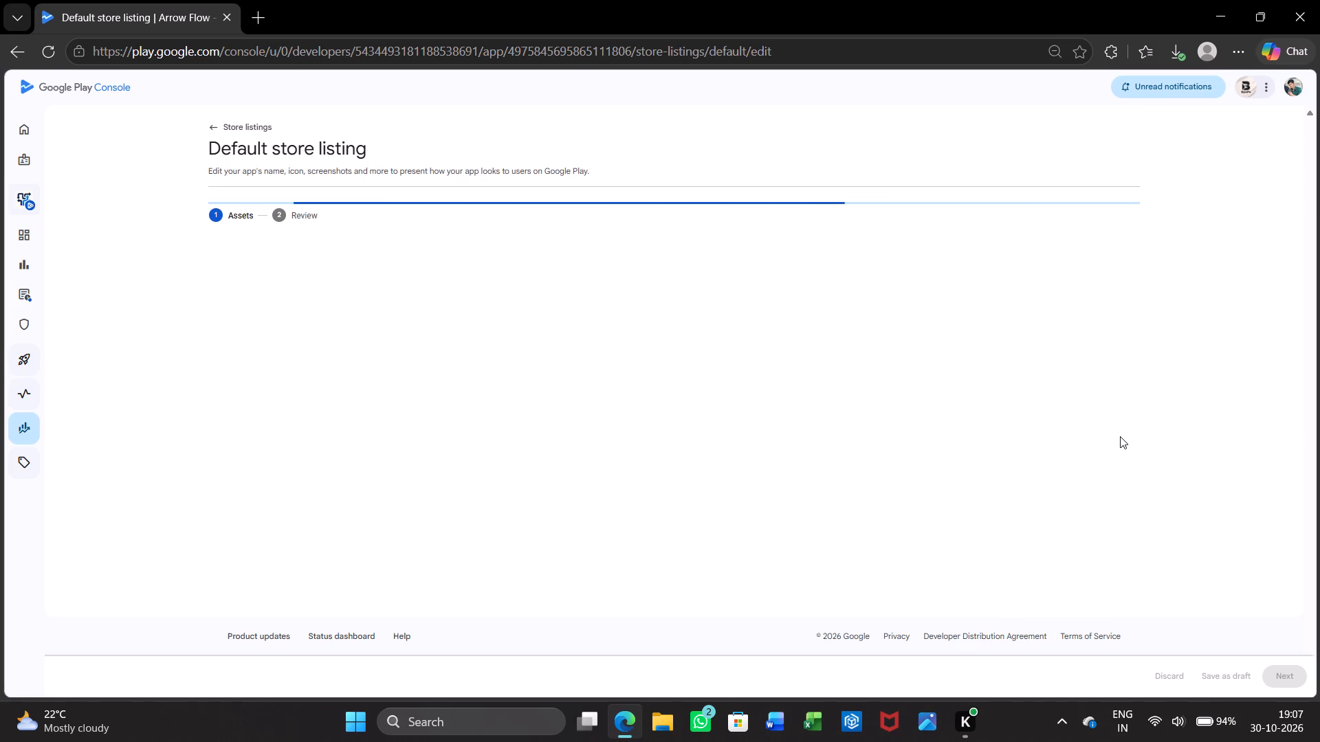
pyautogui.scroll(-2, 462, 379)
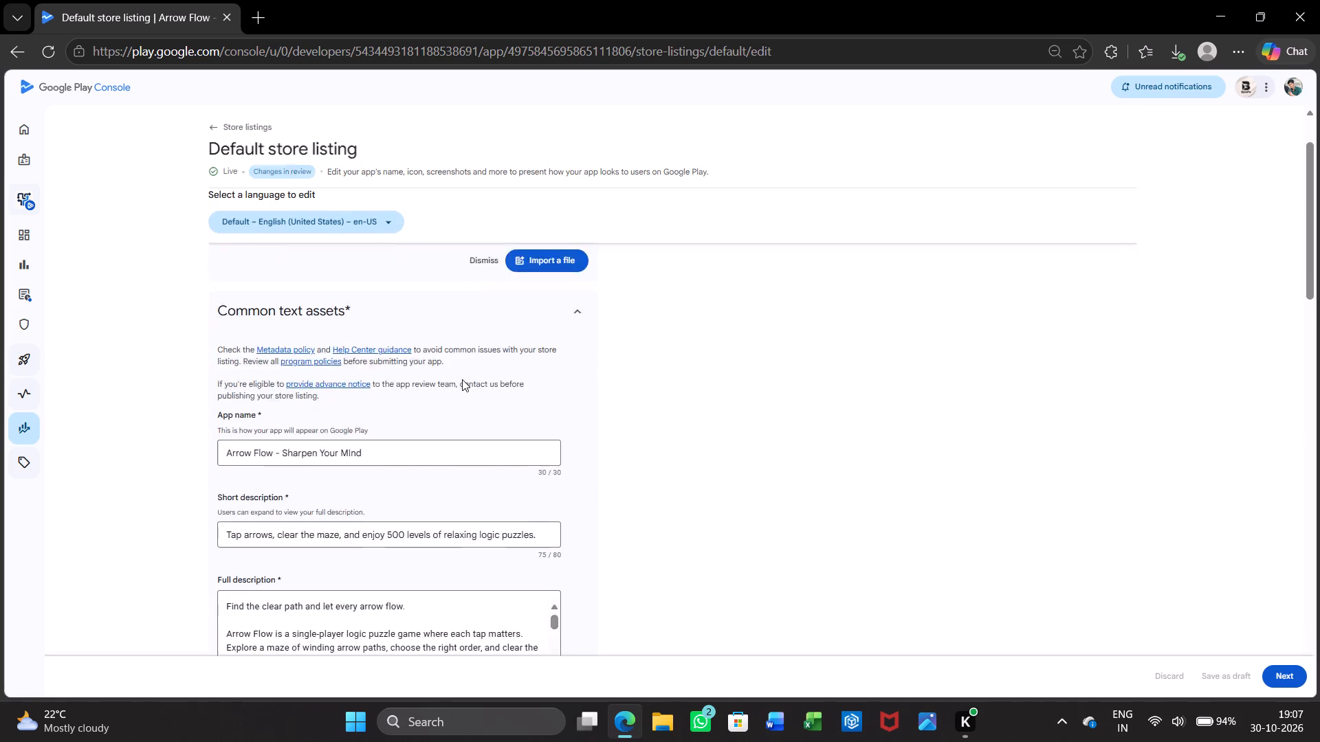
pyautogui.scroll(-3, 462, 379)
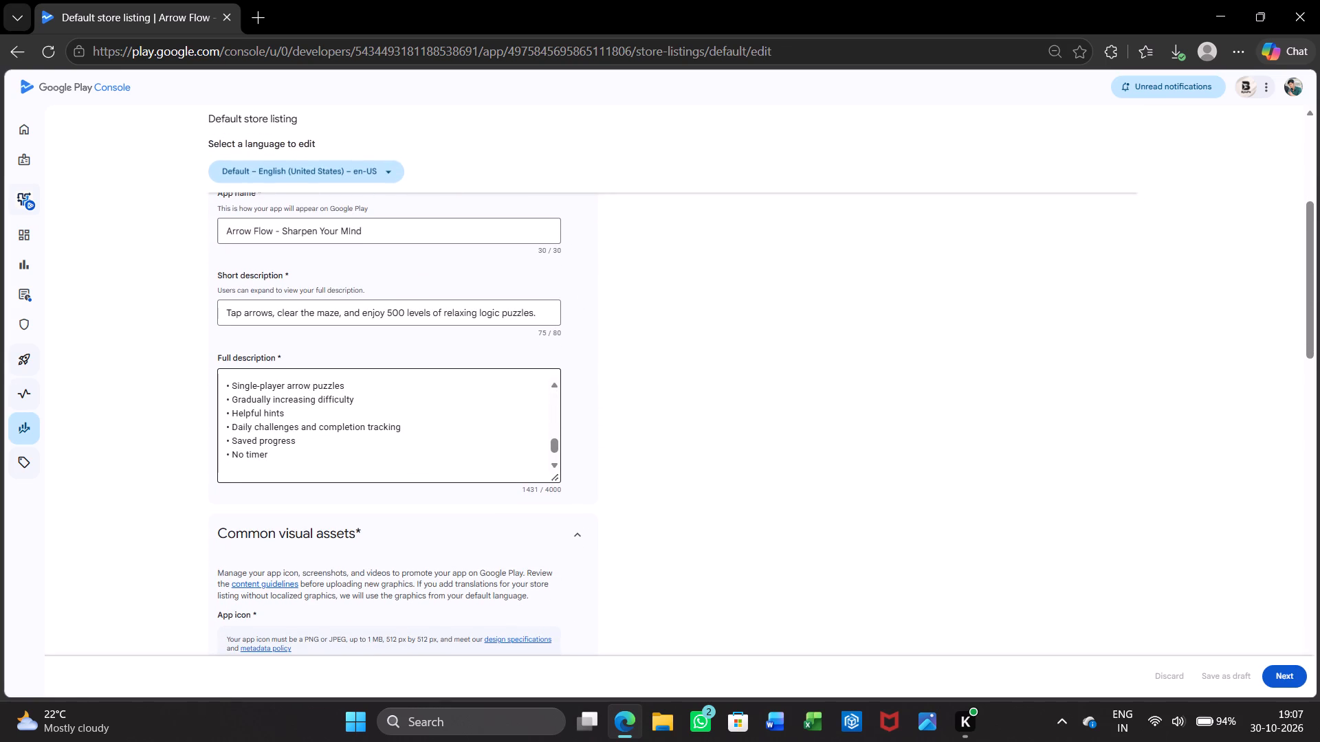
# Examine the listing's app icon, feature graphic, phone screenshots and remaining asset sections, returning to the start of the page.
pyautogui.scroll(-3, 508, 510)
pyautogui.scroll(3, 508, 510)
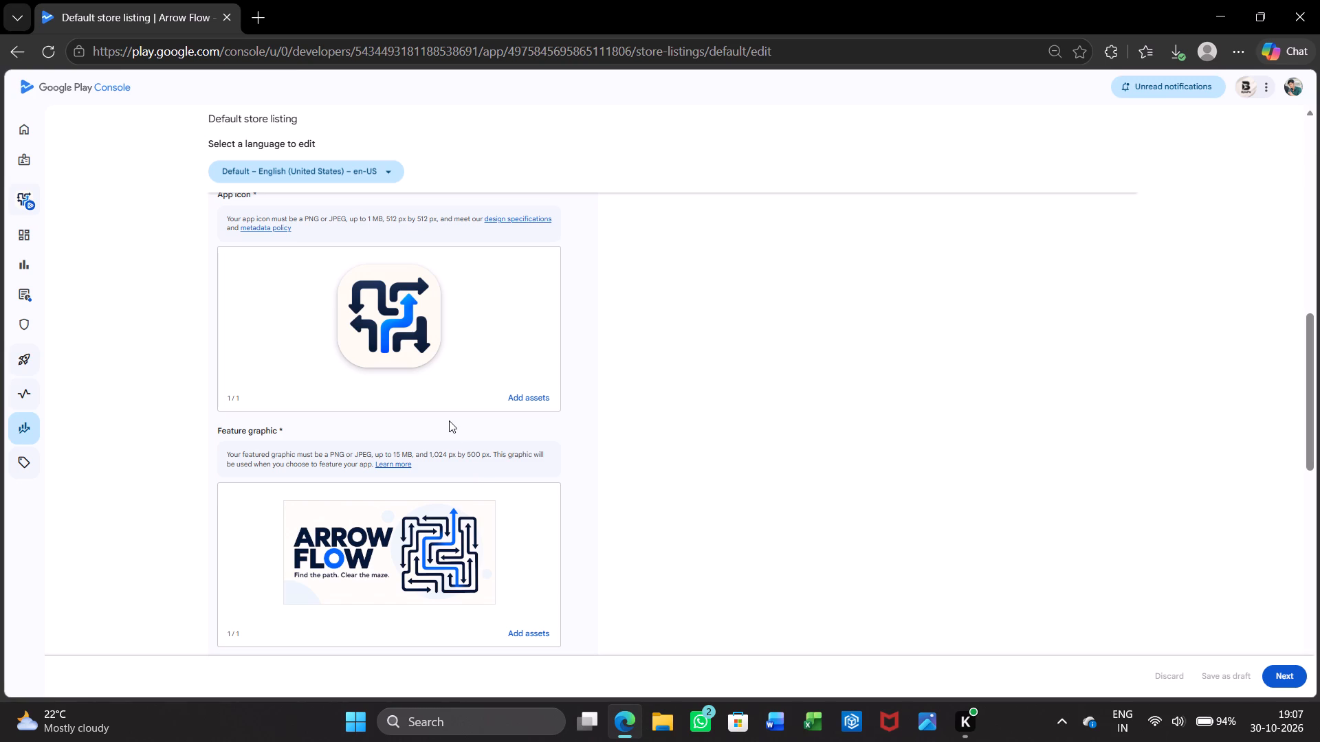
pyautogui.scroll(-2, 449, 420)
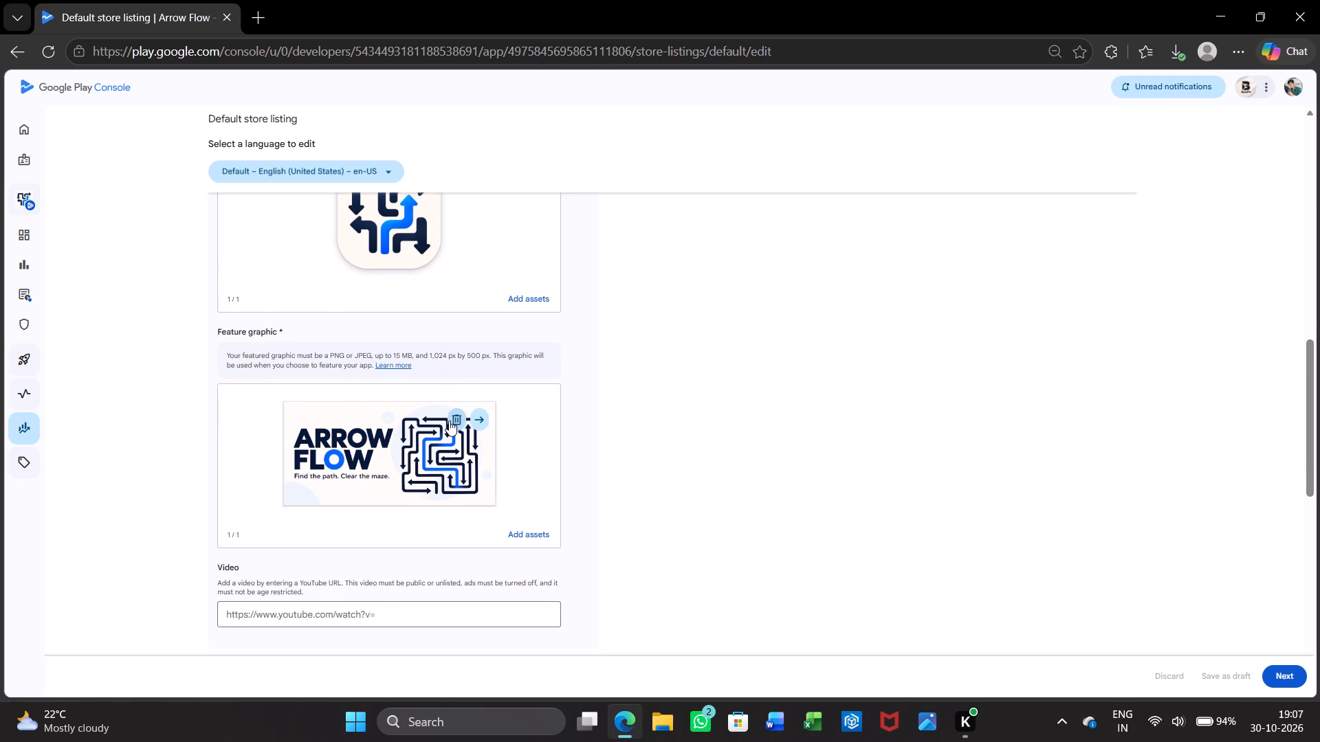
pyautogui.scroll(1, 449, 420)
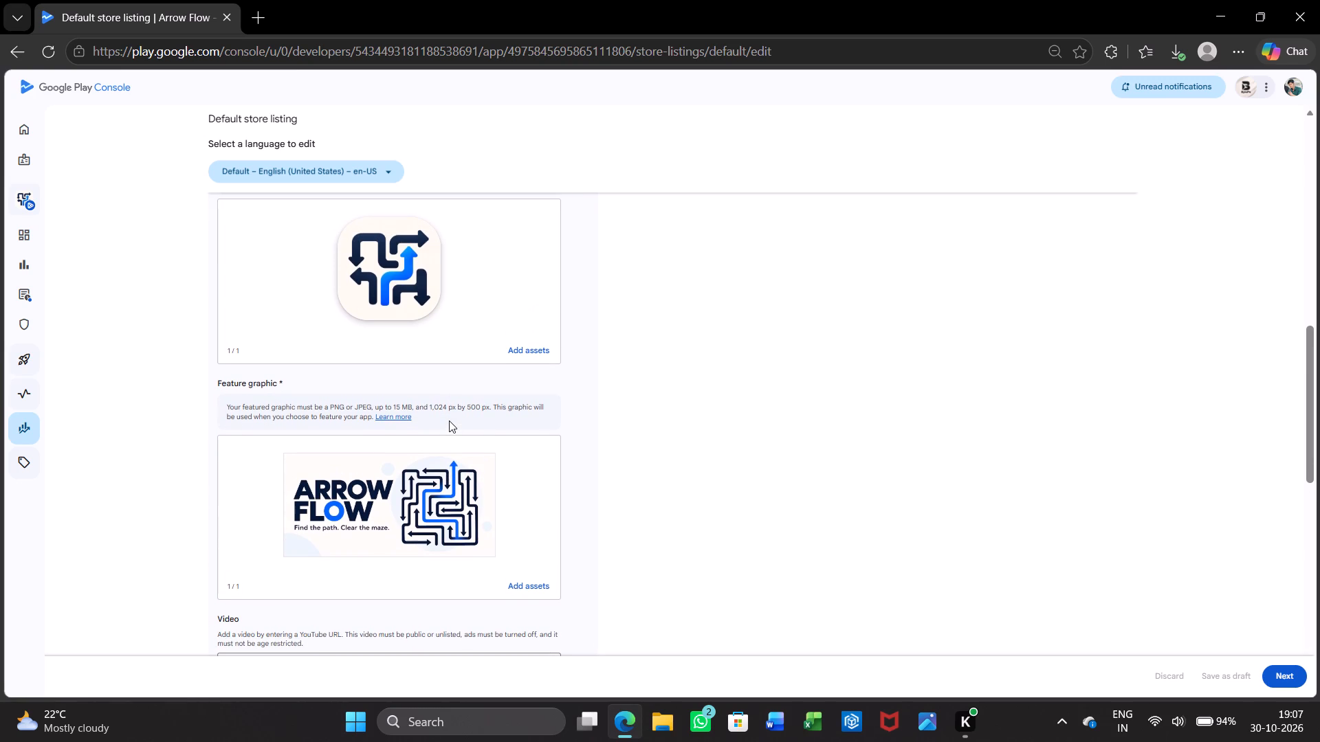
pyautogui.scroll(-1, 449, 420)
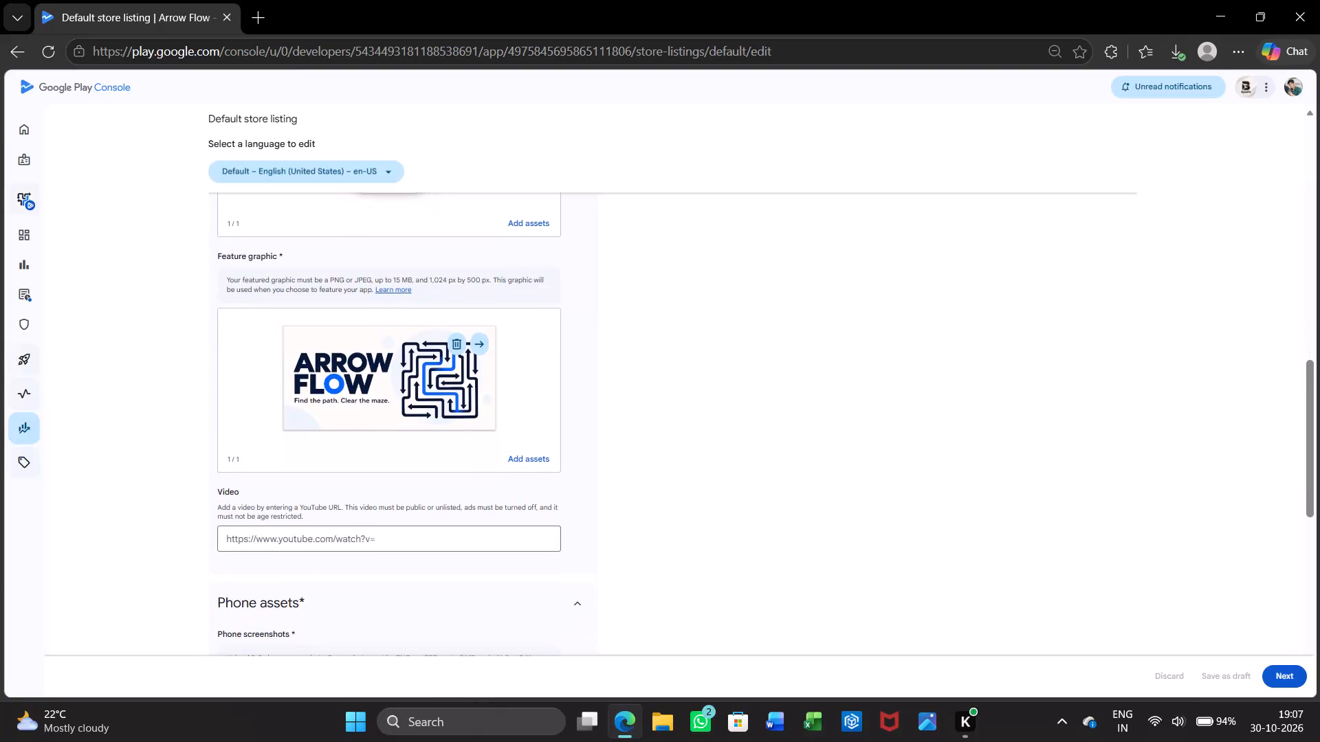
pyautogui.scroll(-2, 449, 420)
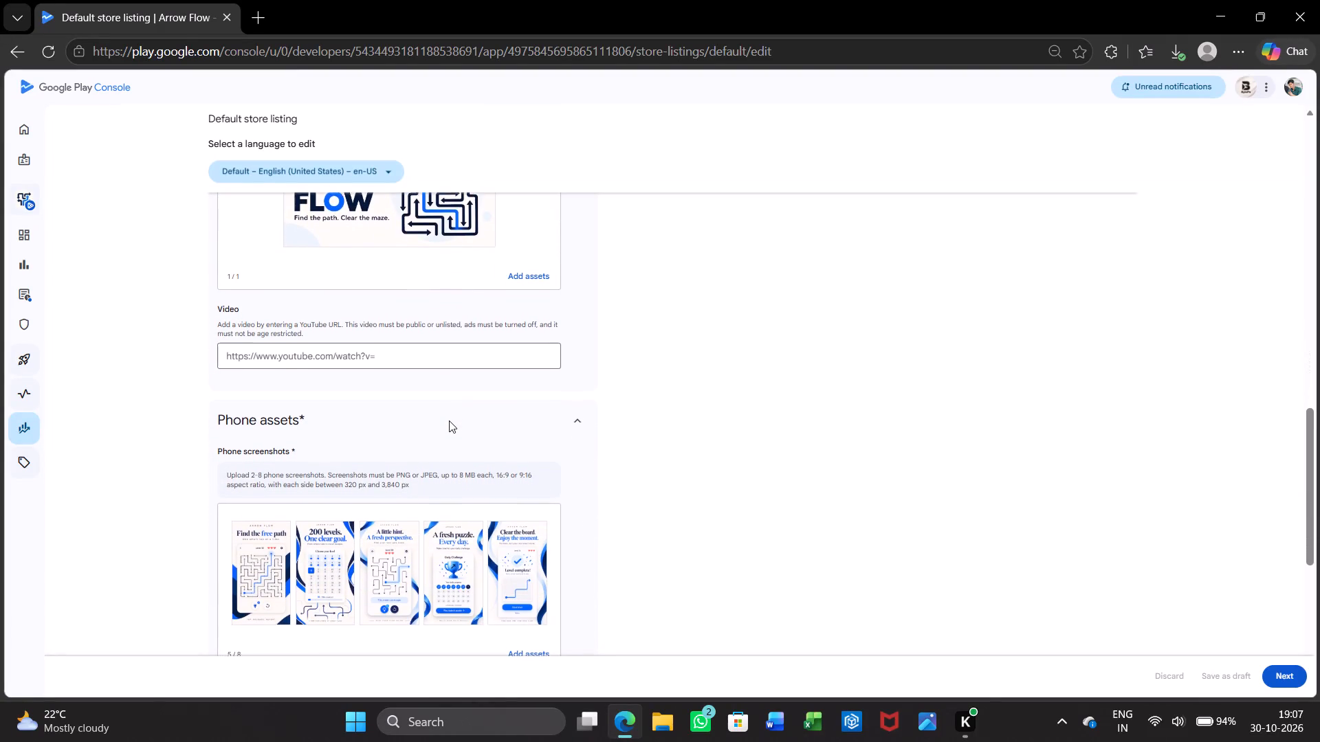
pyautogui.scroll(-3, 449, 420)
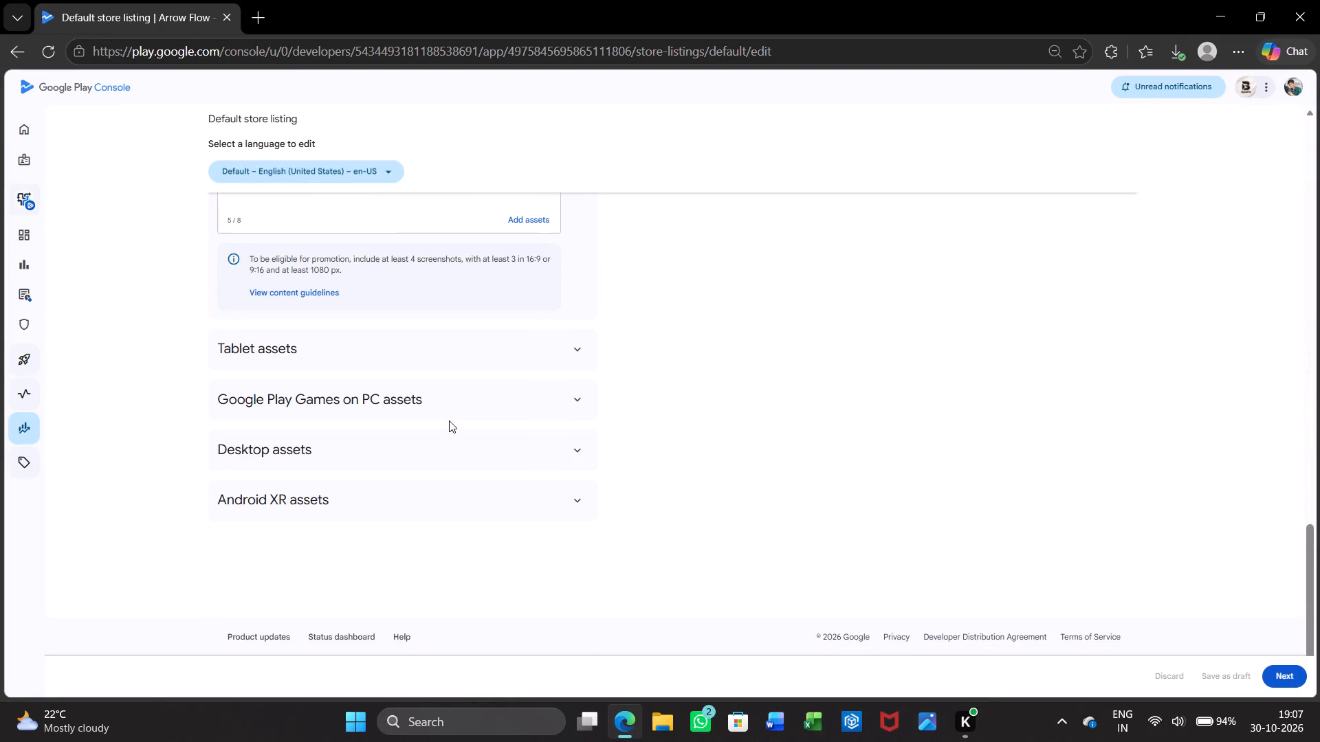
pyautogui.scroll(2, 449, 420)
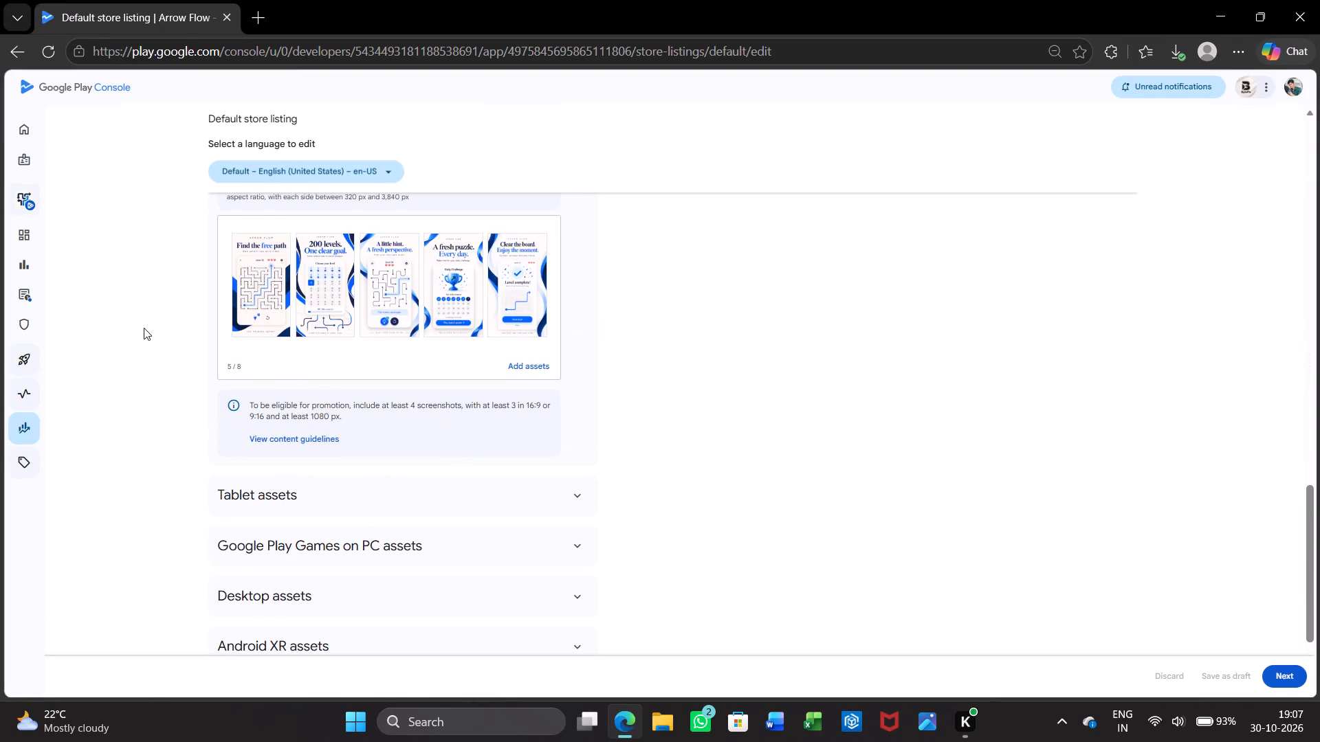
pyautogui.scroll(2, 144, 328)
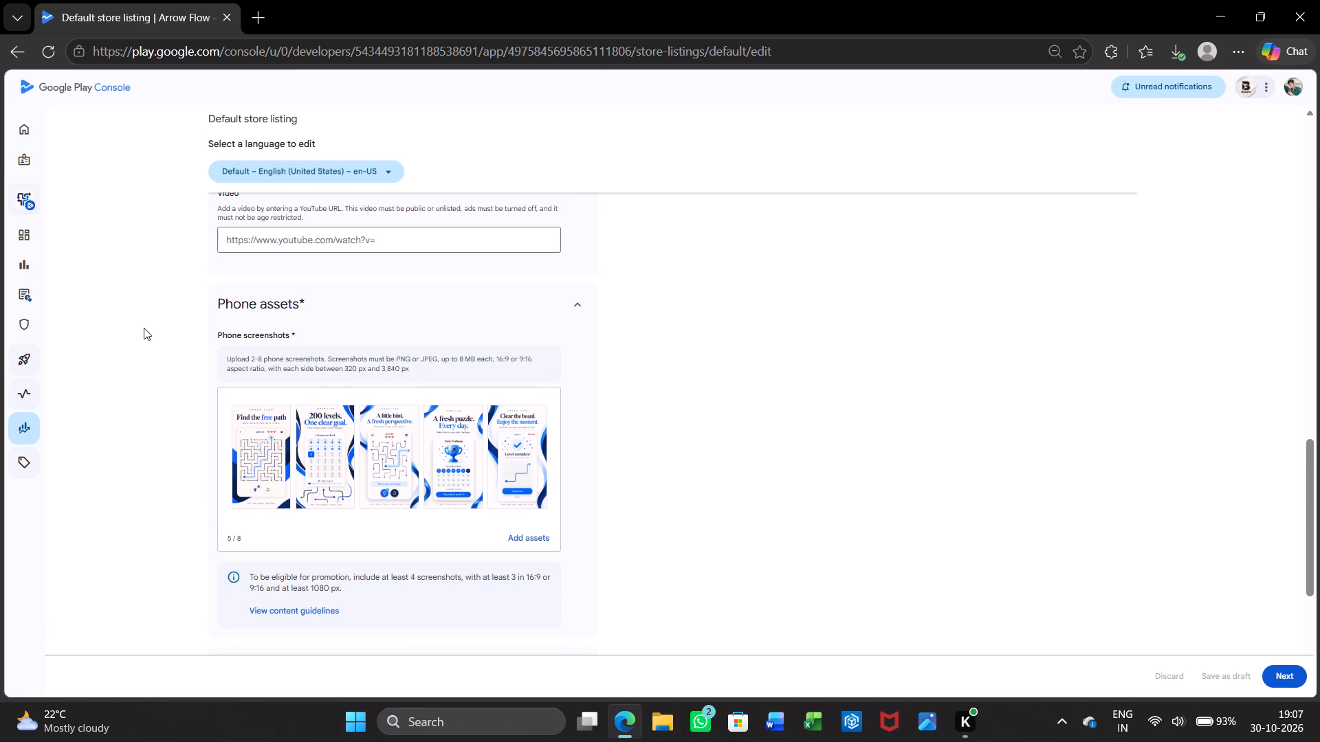
pyautogui.scroll(2, 144, 328)
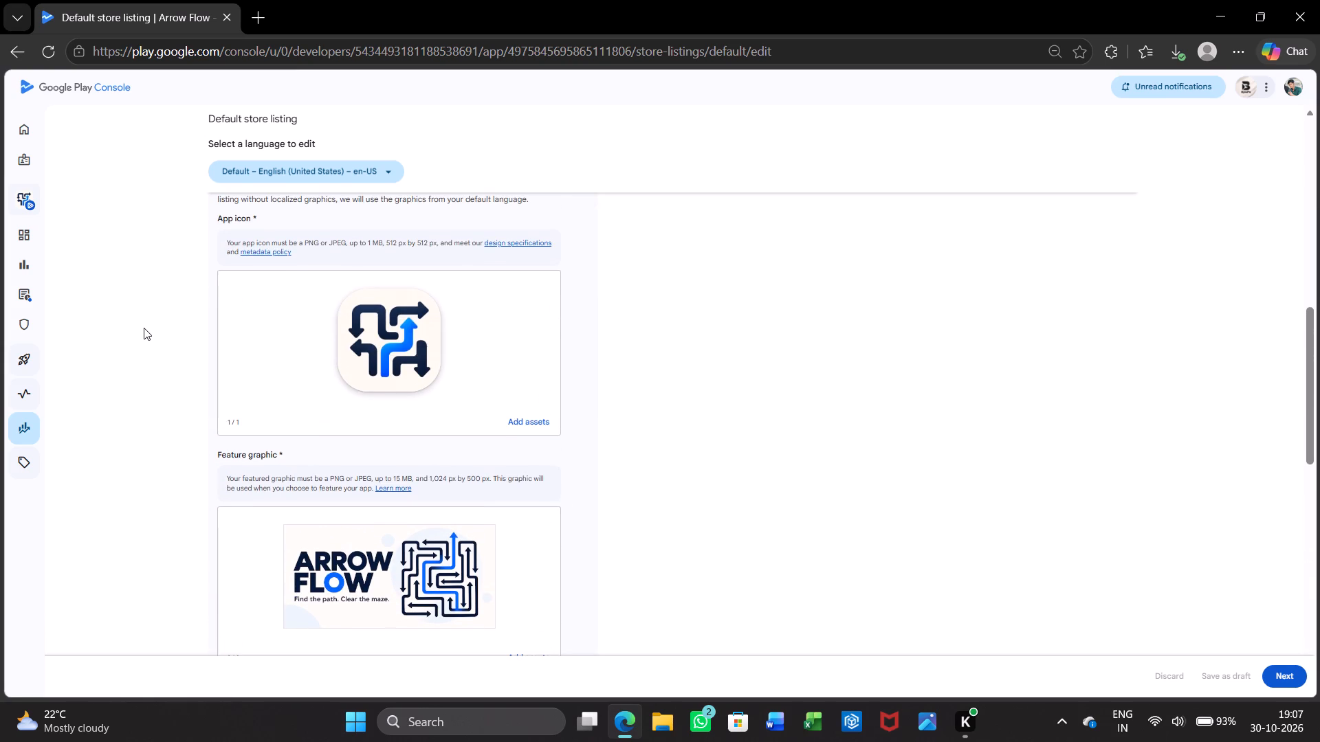
pyautogui.scroll(6, 144, 328)
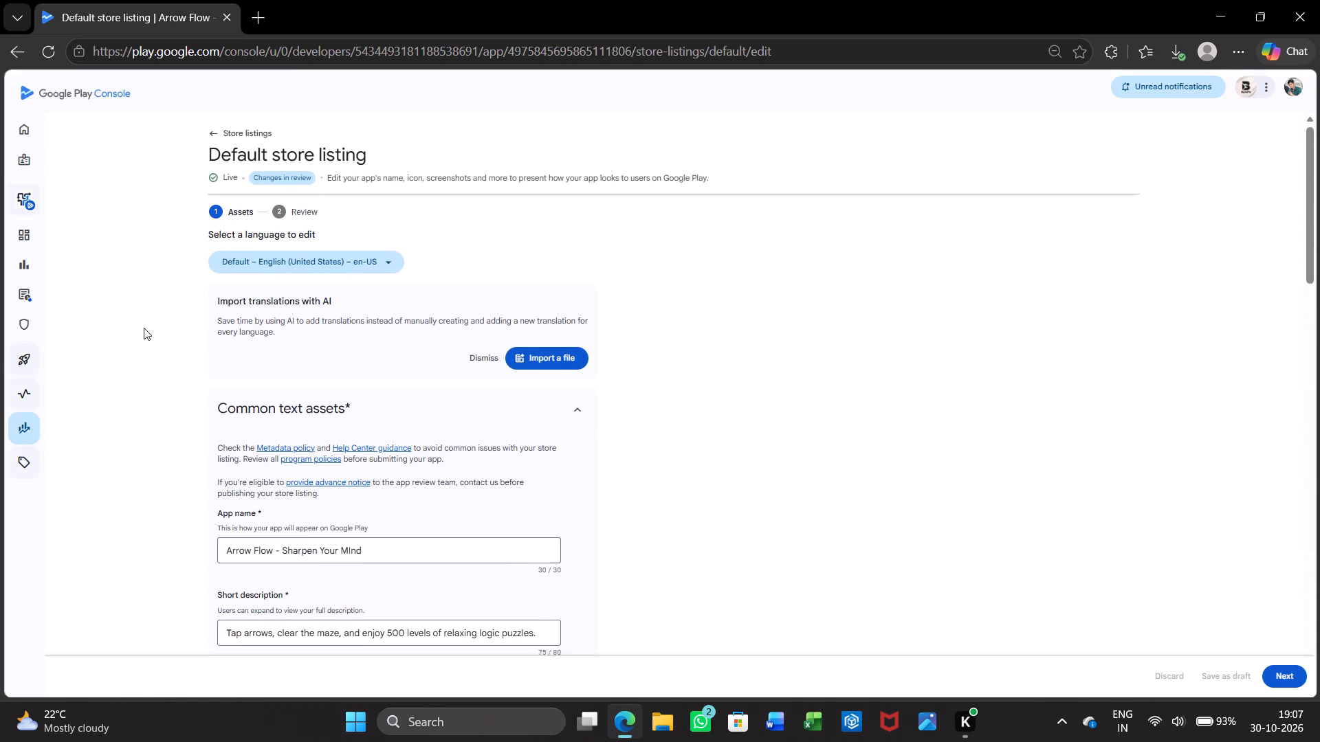
# Return to the Store listings overview and look at the performance figures and default listing.
pyautogui.click(217, 128)
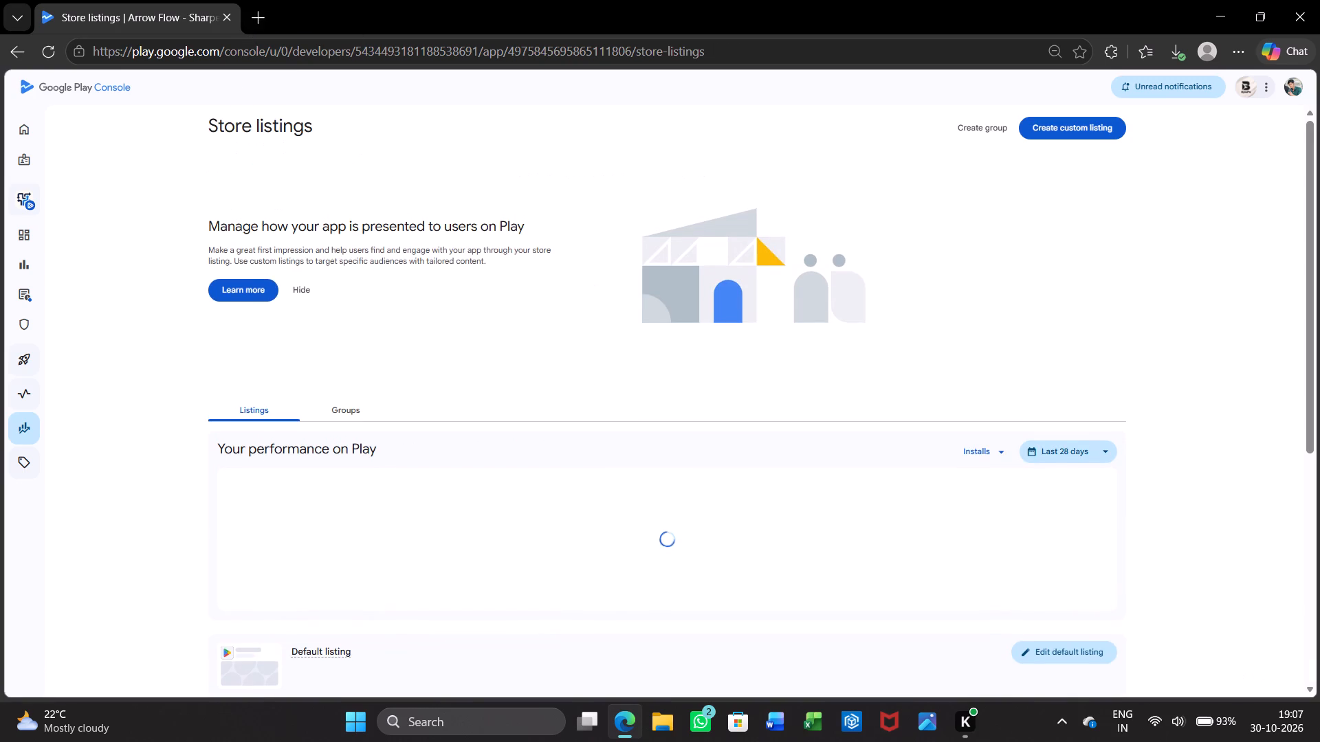
pyautogui.scroll(-2, 253, 271)
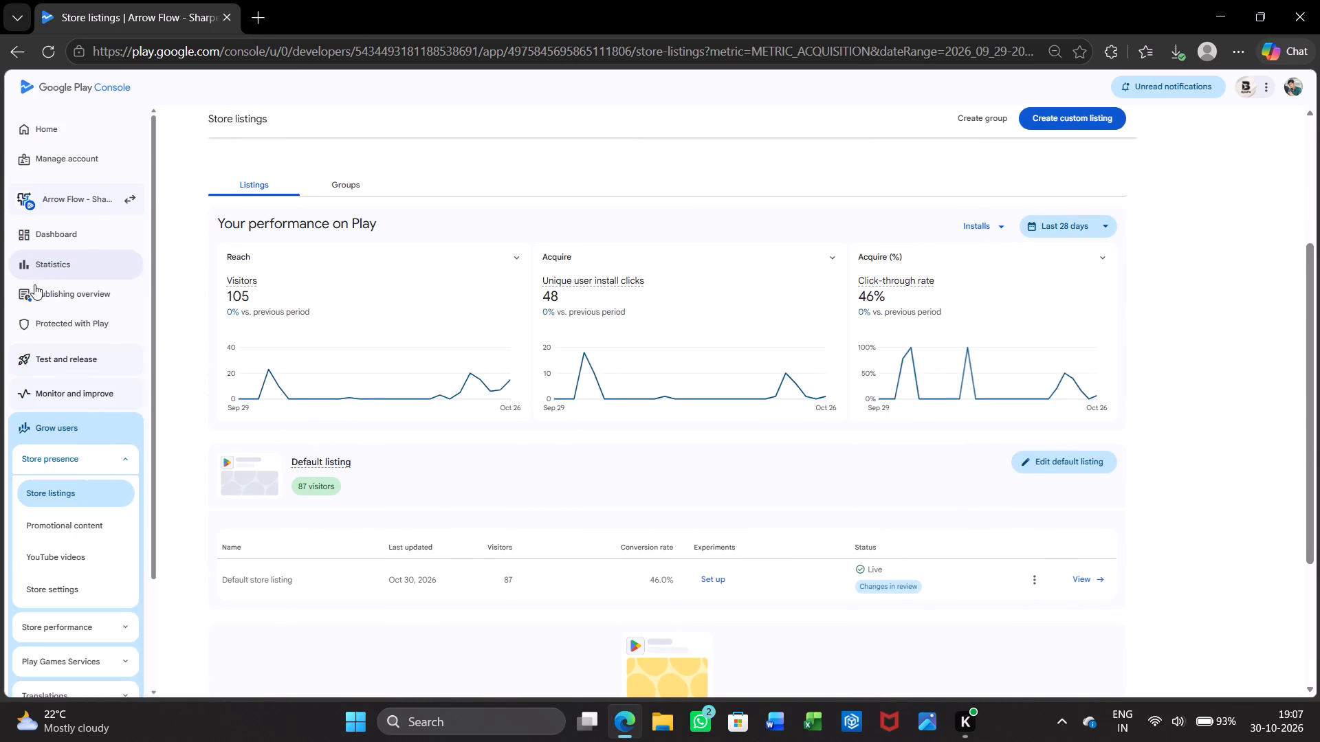
# Open the submission activity from Publishing overview and examine the details of submissions 17, 16 and 14.
pyautogui.click(31, 283)
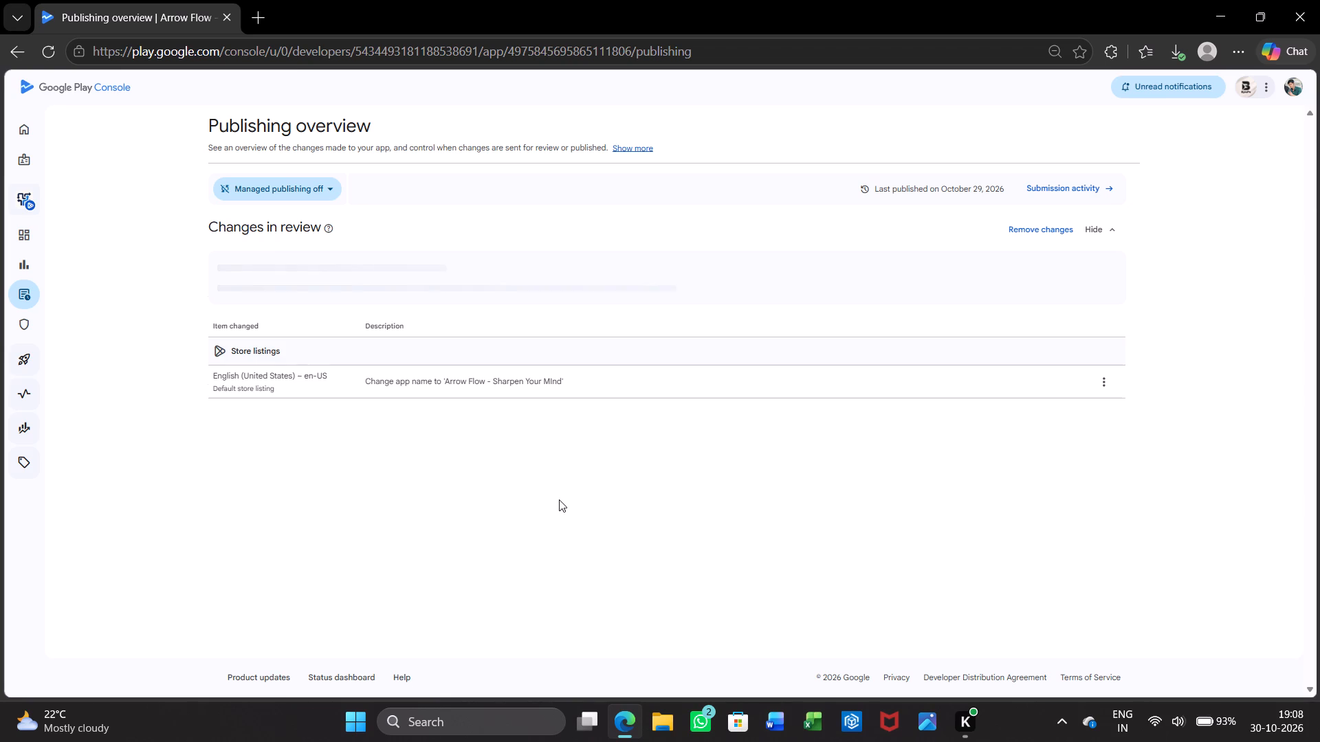
pyautogui.click(1083, 189)
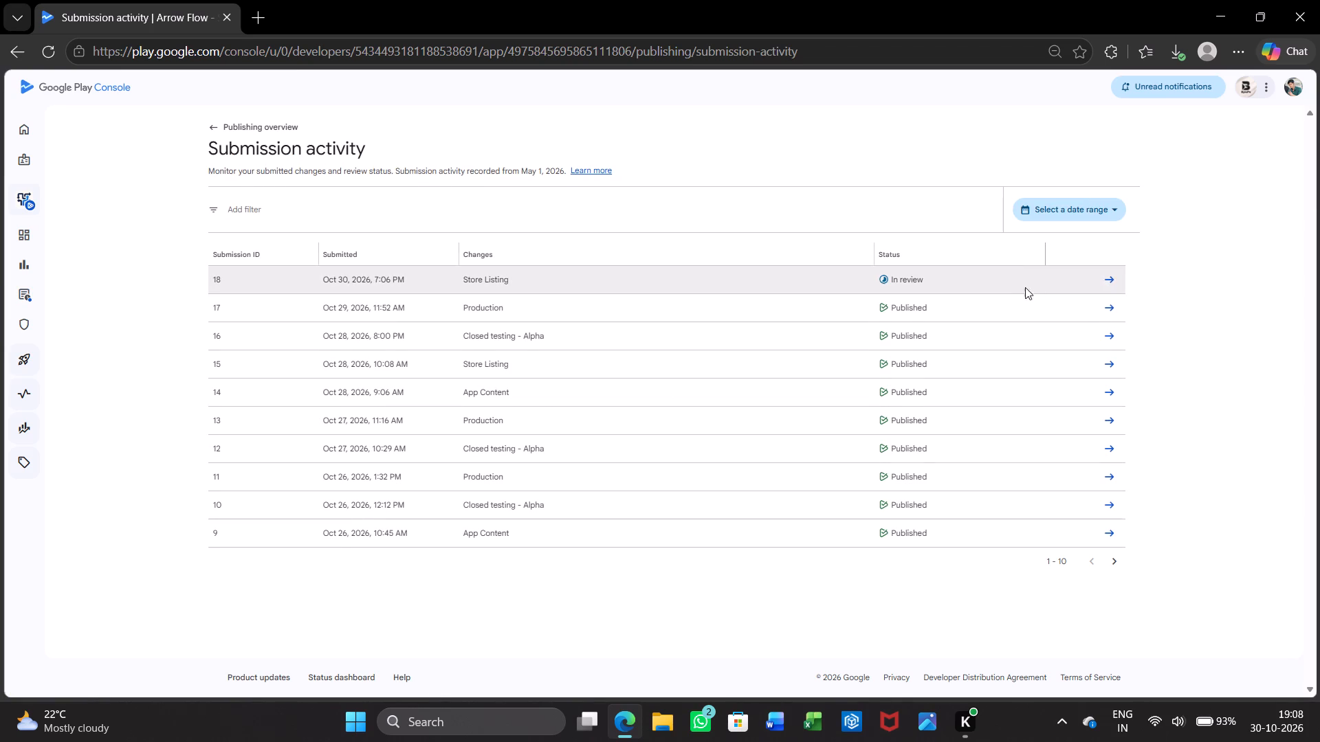
pyautogui.click(1108, 306)
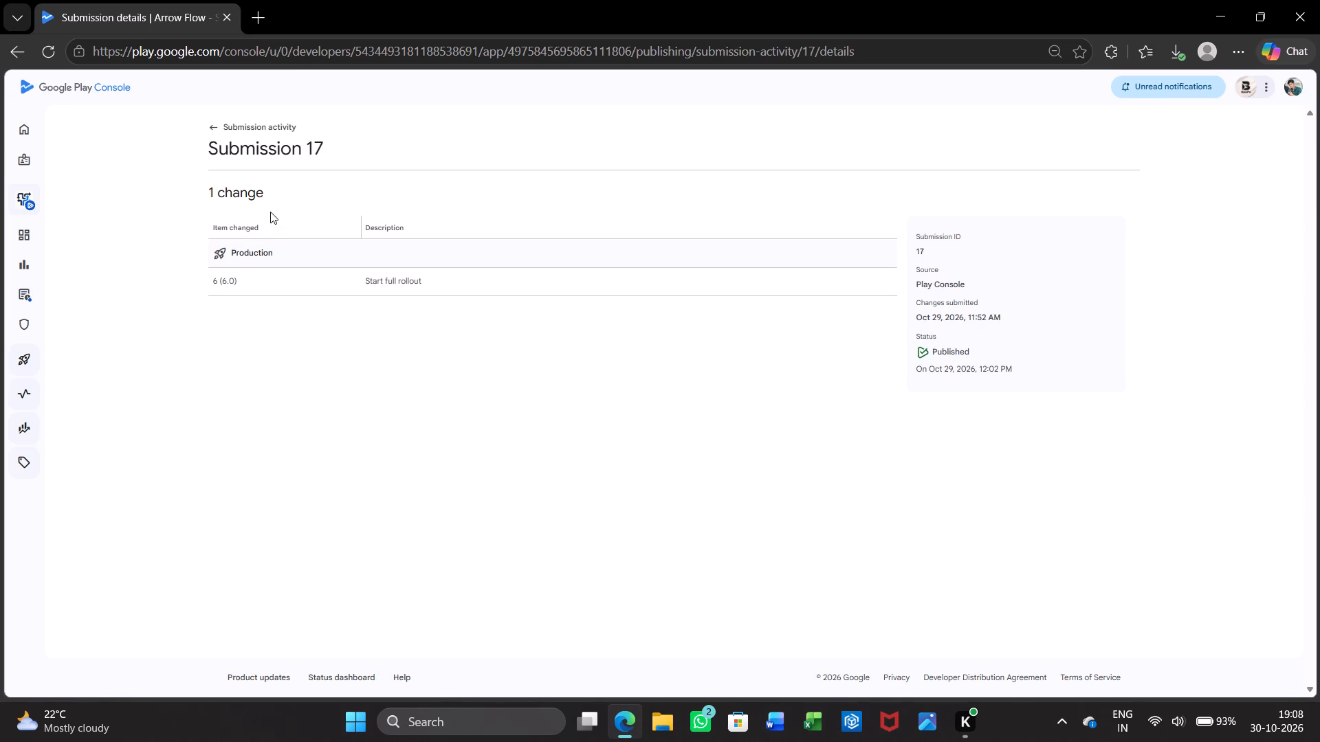
pyautogui.click(216, 124)
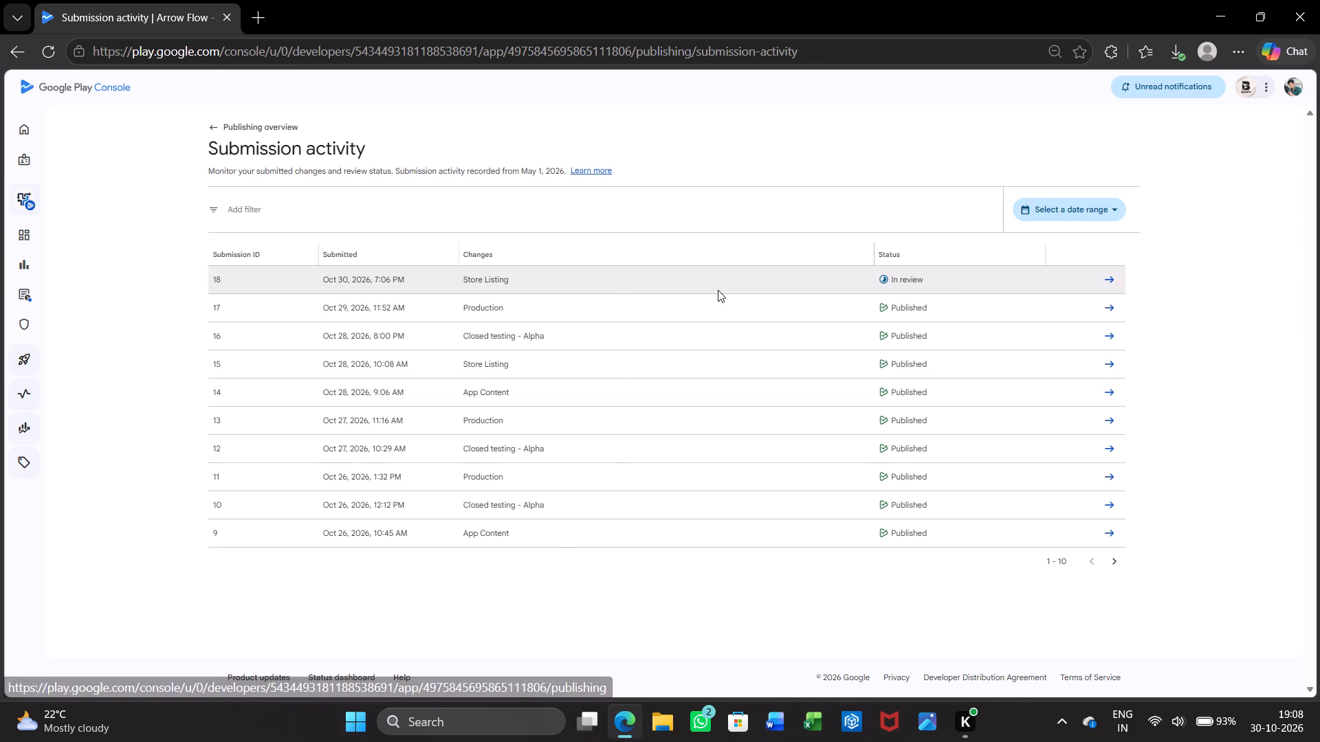
pyautogui.click(1111, 328)
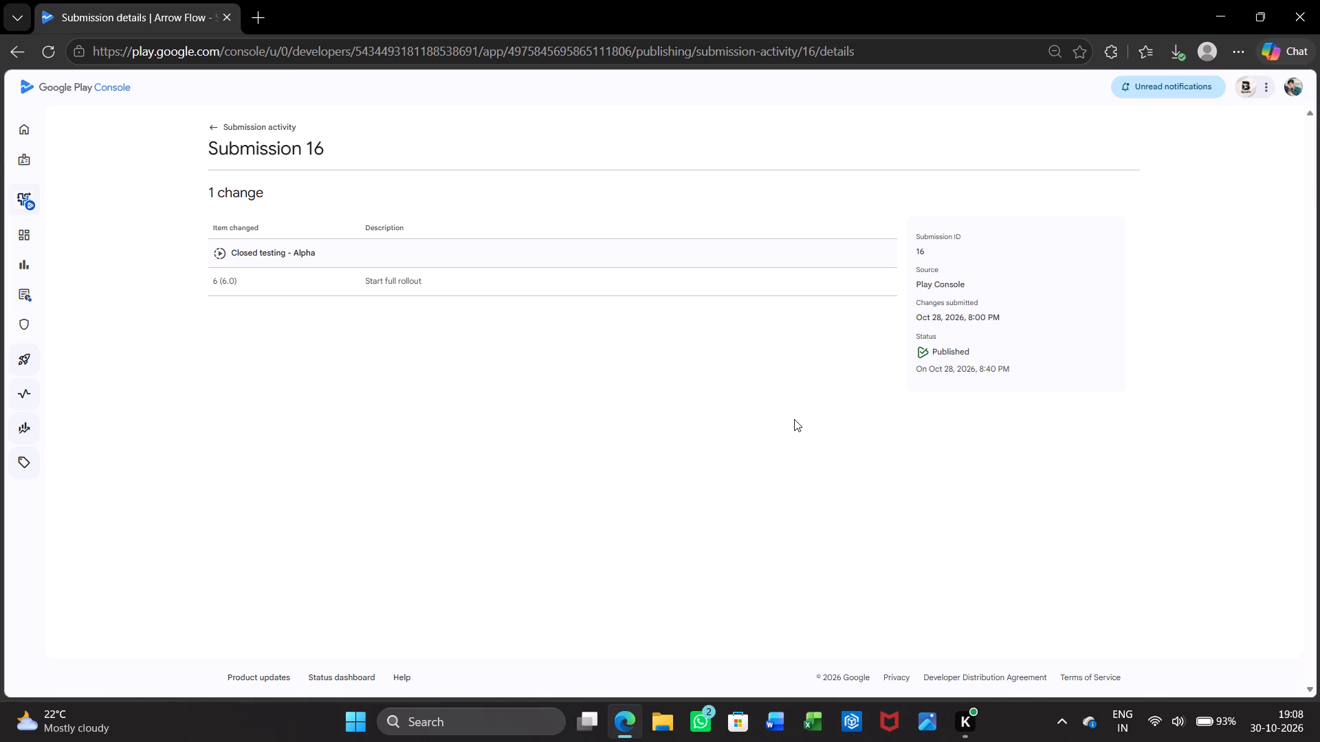
pyautogui.click(212, 121)
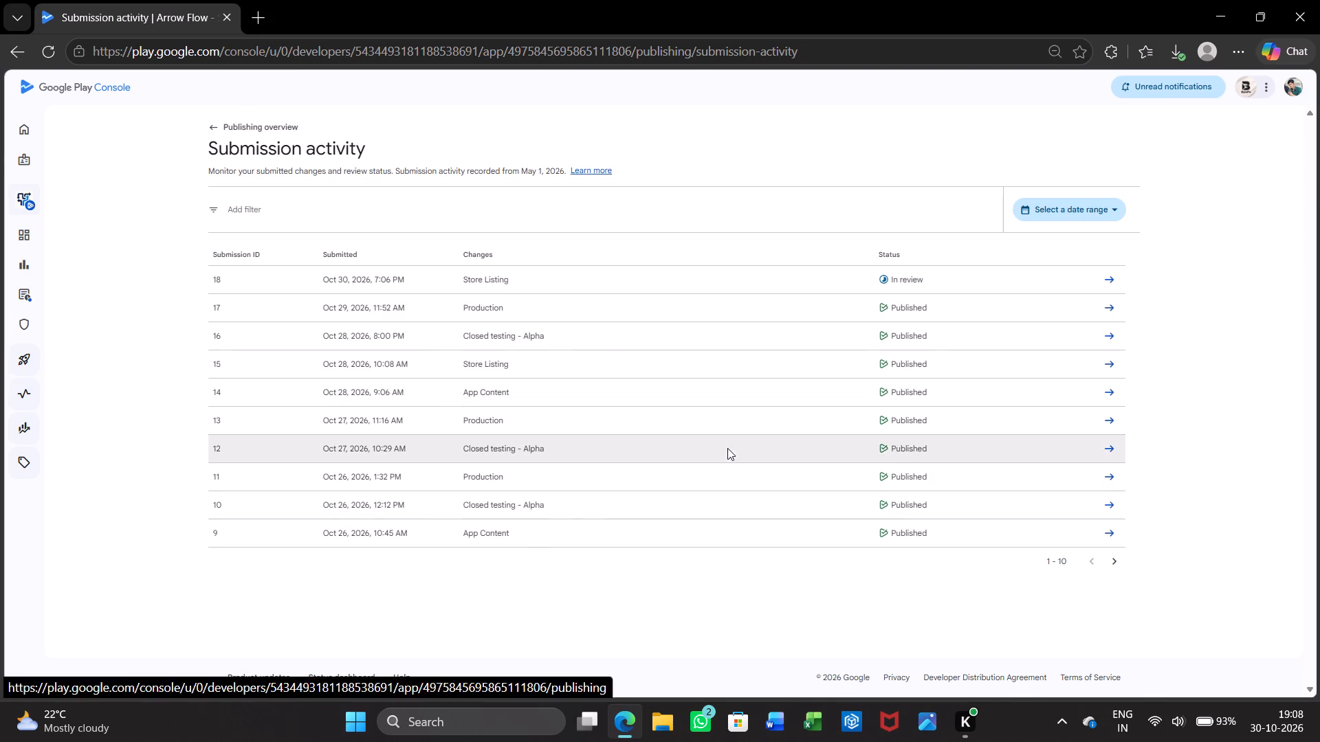
pyautogui.click(1108, 390)
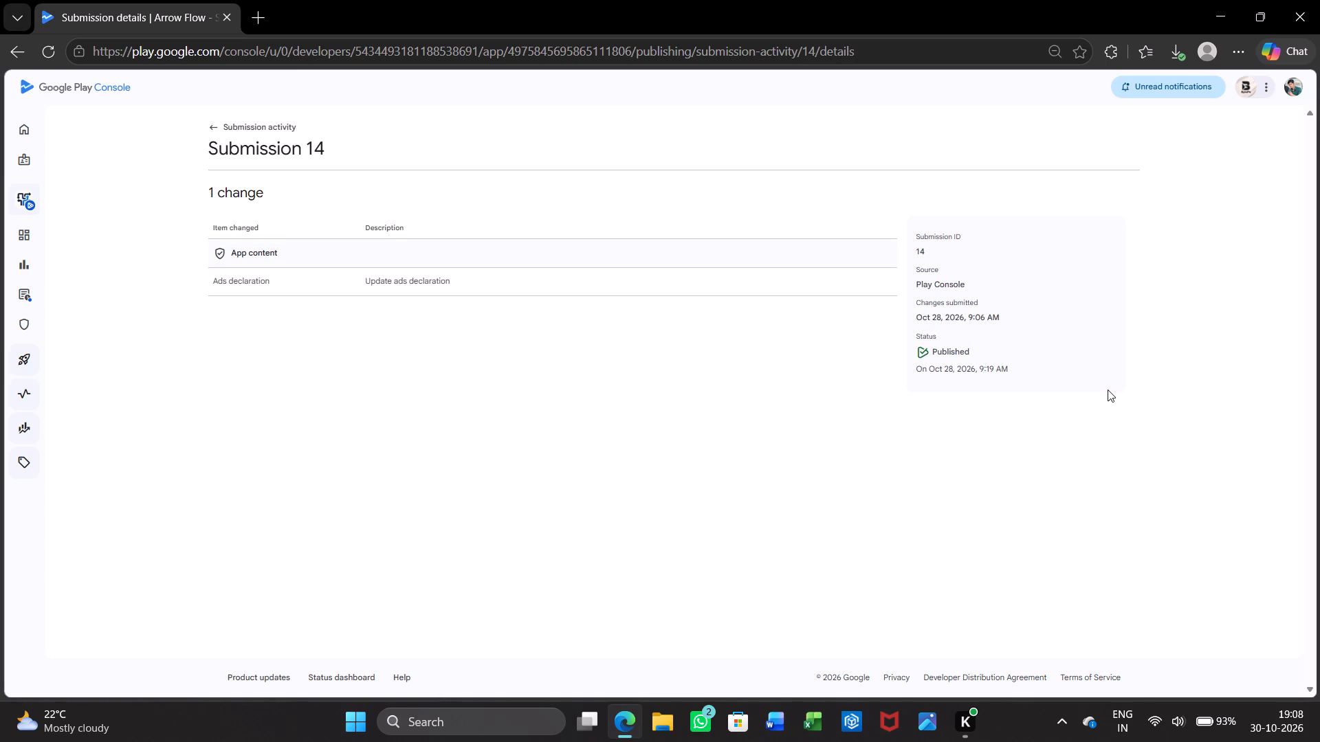
# Go back from submission 14 through the submission activity list to the Publishing overview.
pyautogui.click(217, 122)
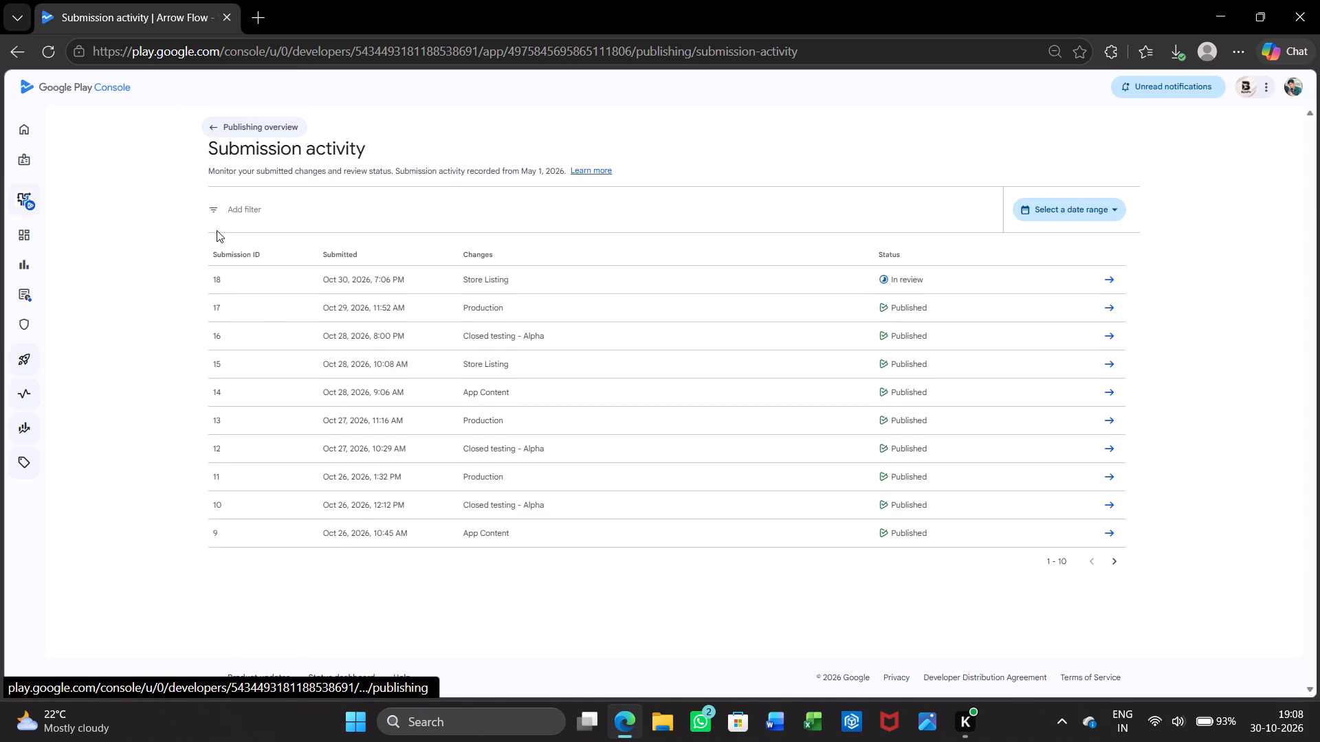
pyautogui.scroll(-1, 170, 306)
pyautogui.scroll(1, 170, 306)
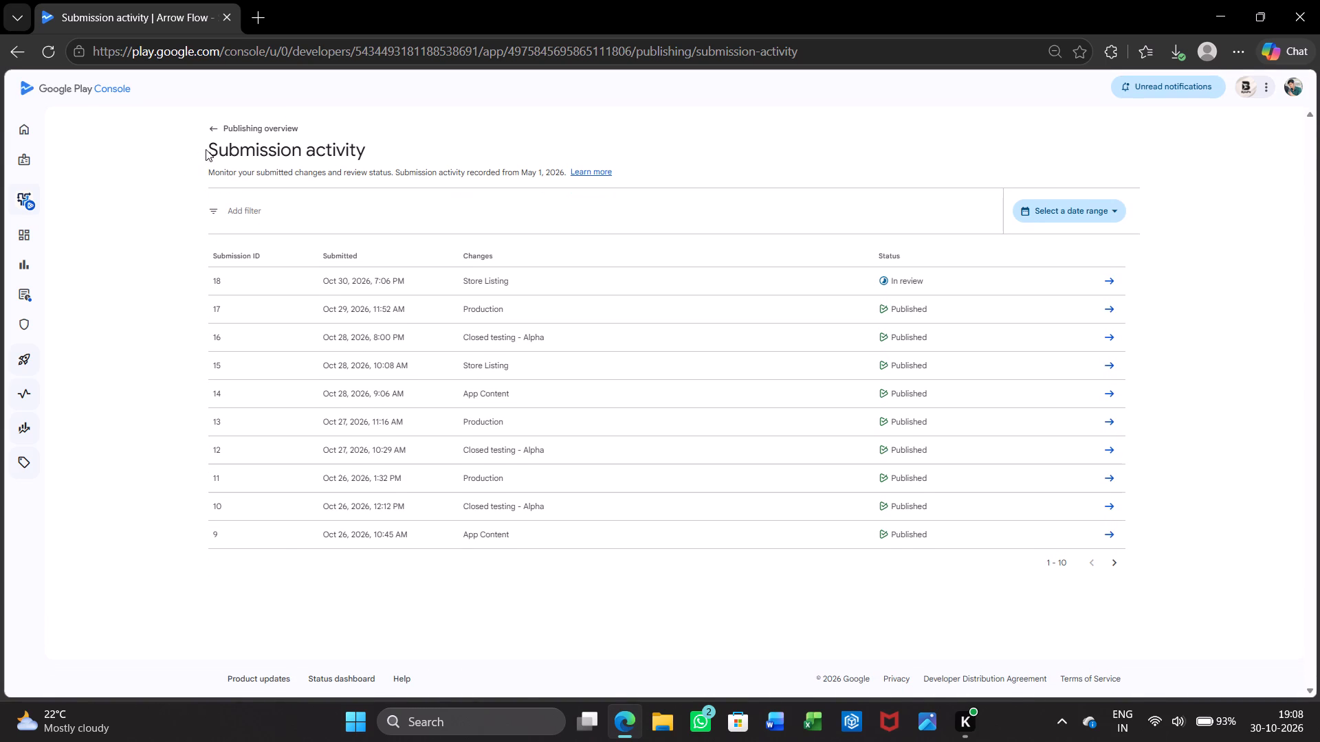
pyautogui.click(212, 118)
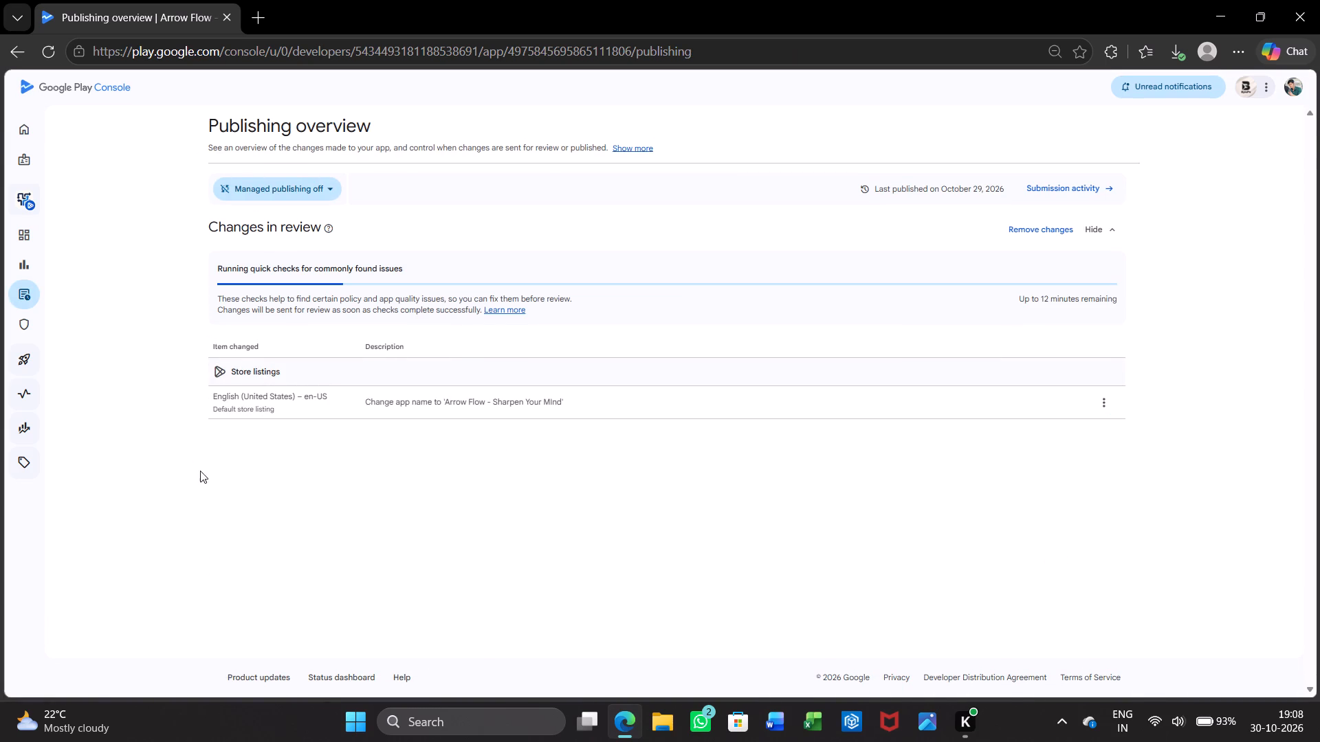
# Open the default store listing from its change in review and look through its texts, graphics and remaining asset sections.
pyautogui.click(293, 403)
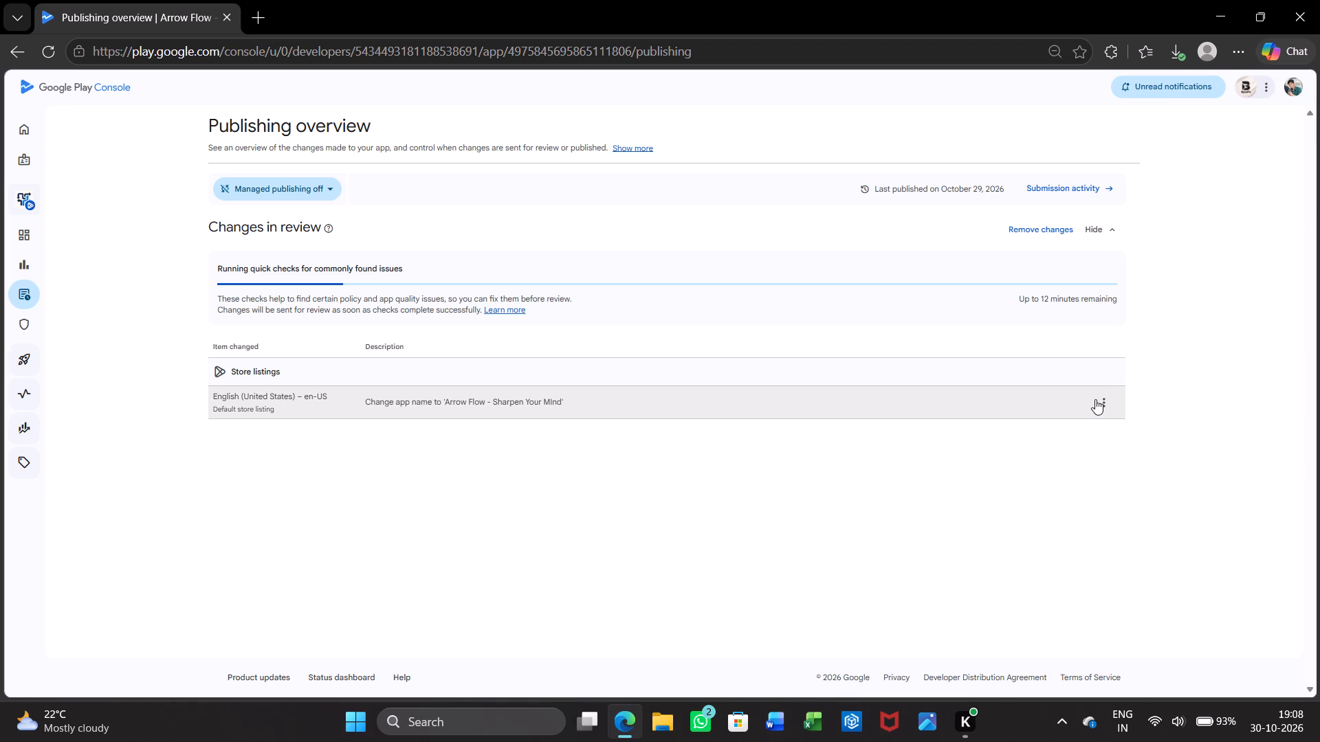
pyautogui.click(1097, 398)
pyautogui.click(1121, 431)
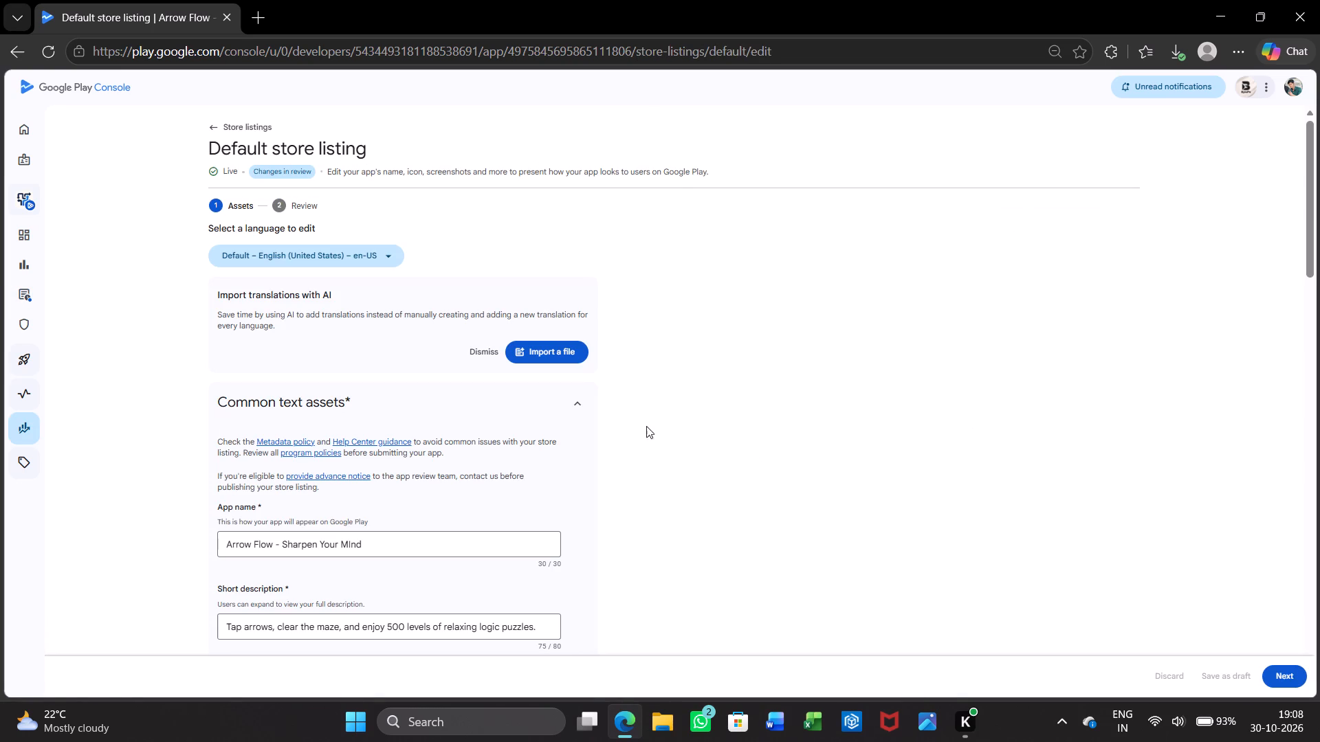
pyautogui.scroll(-2, 632, 424)
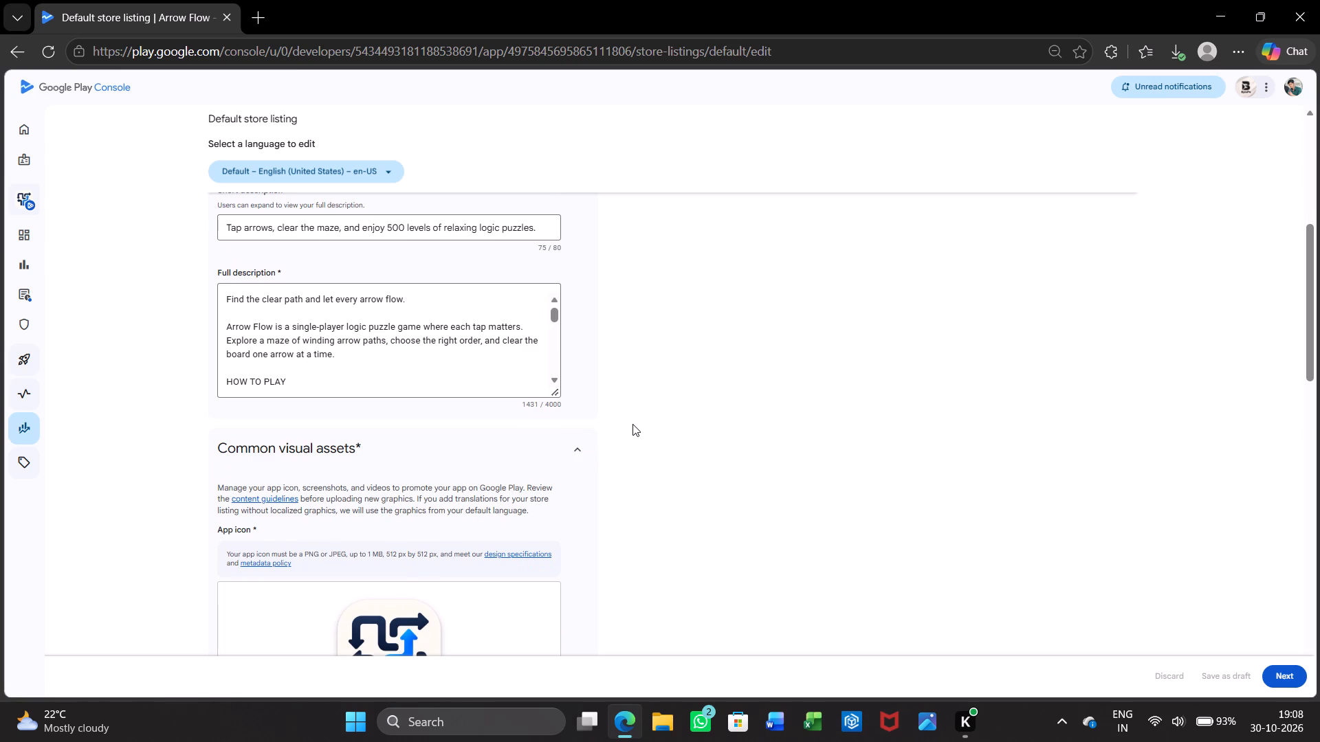
pyautogui.scroll(-2, 632, 424)
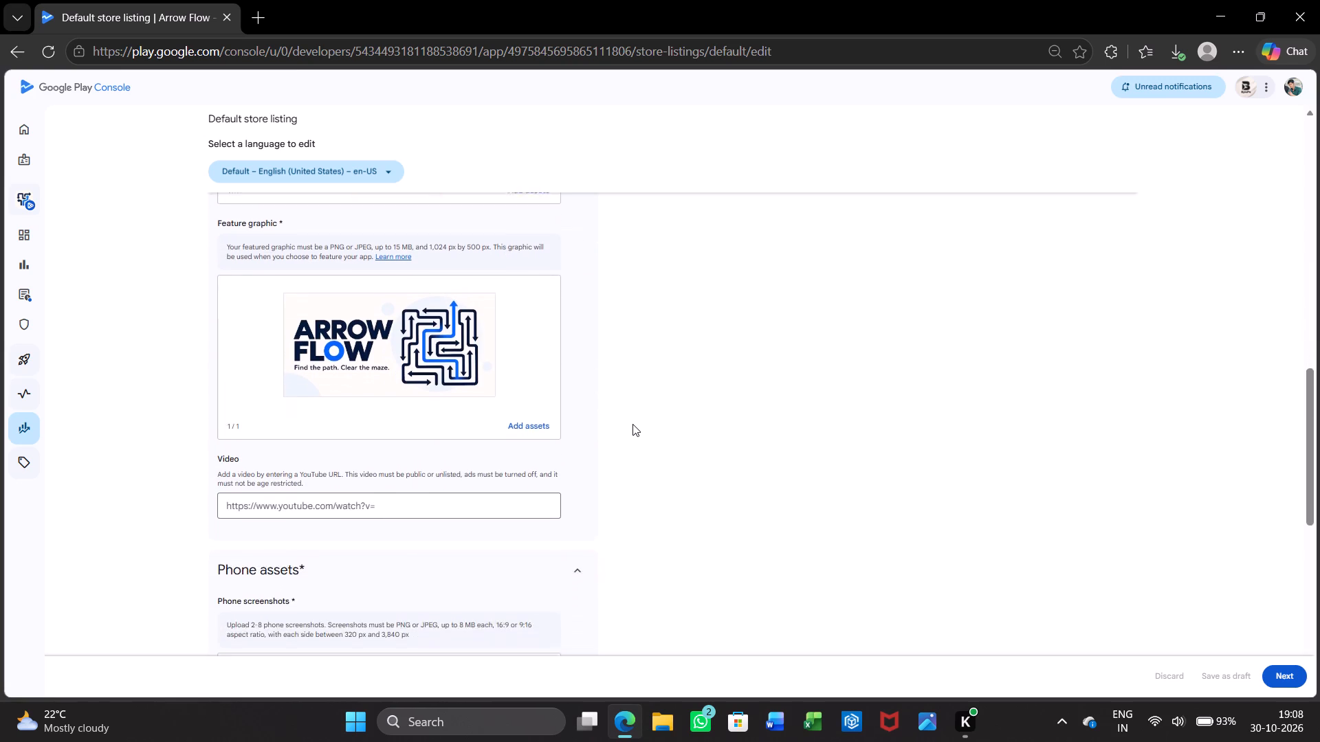
pyautogui.scroll(-2, 632, 424)
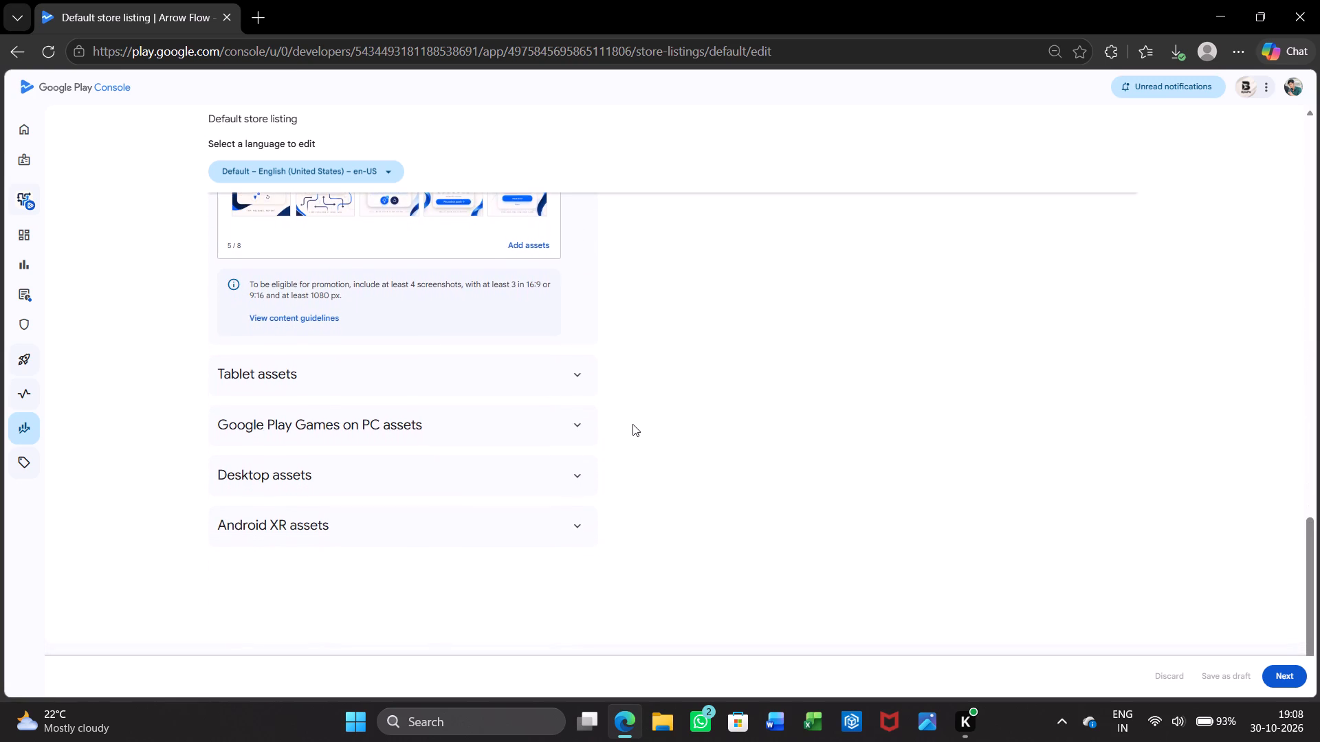
pyautogui.scroll(6, 168, 297)
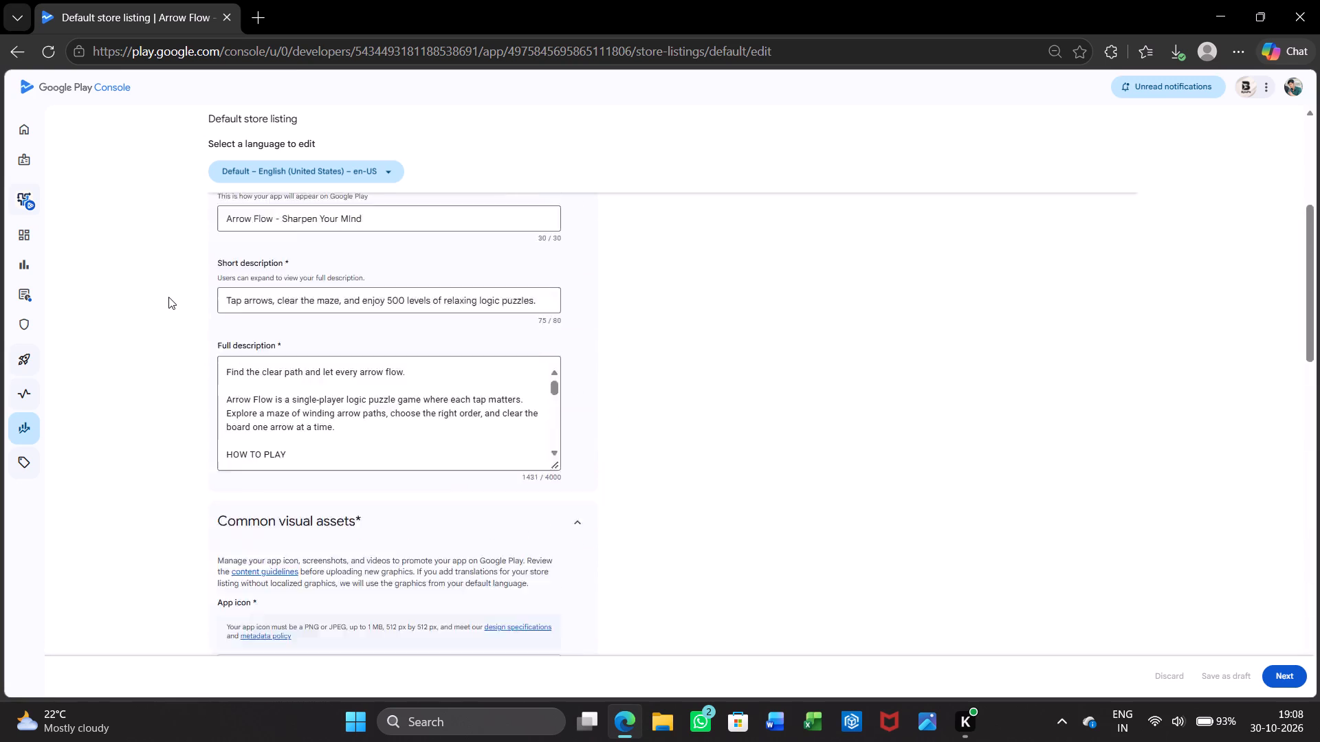
pyautogui.scroll(4, 168, 297)
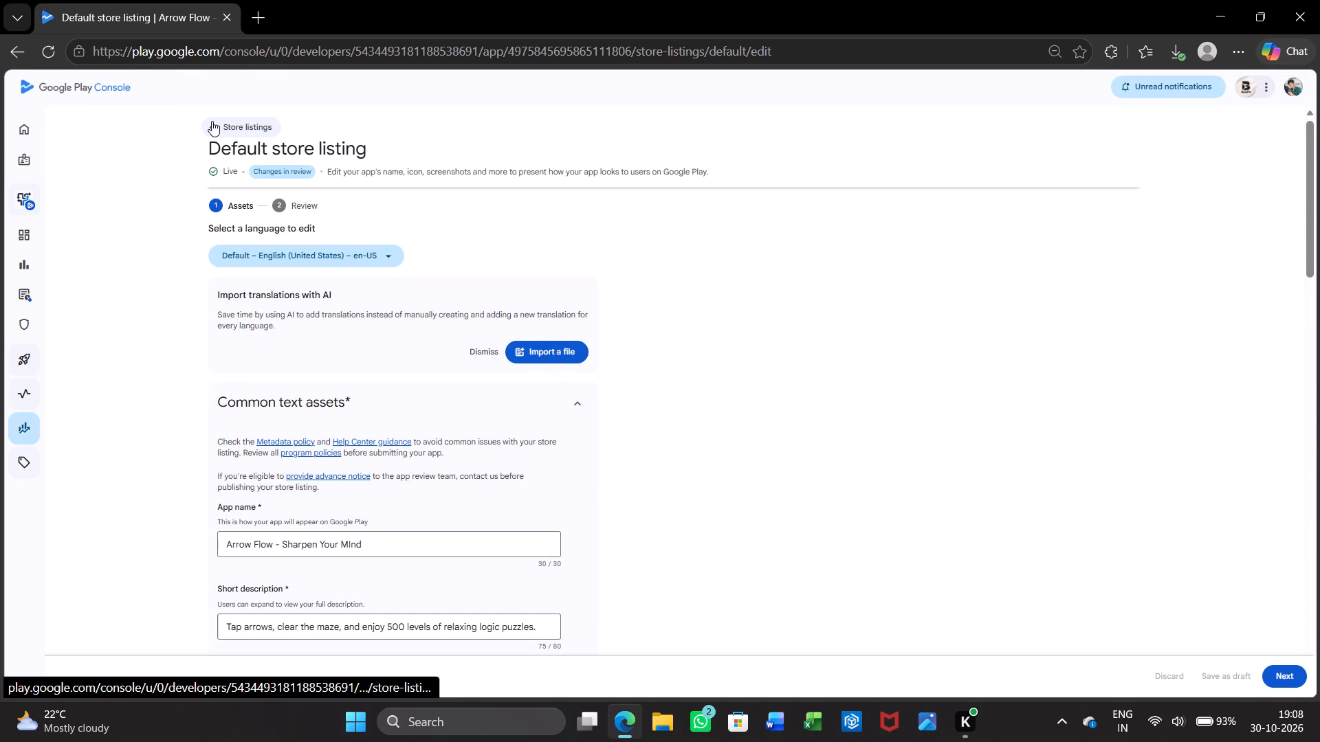
# Return to the Store listings overview and look over the performance charts and the default listing entry.
pyautogui.click(212, 121)
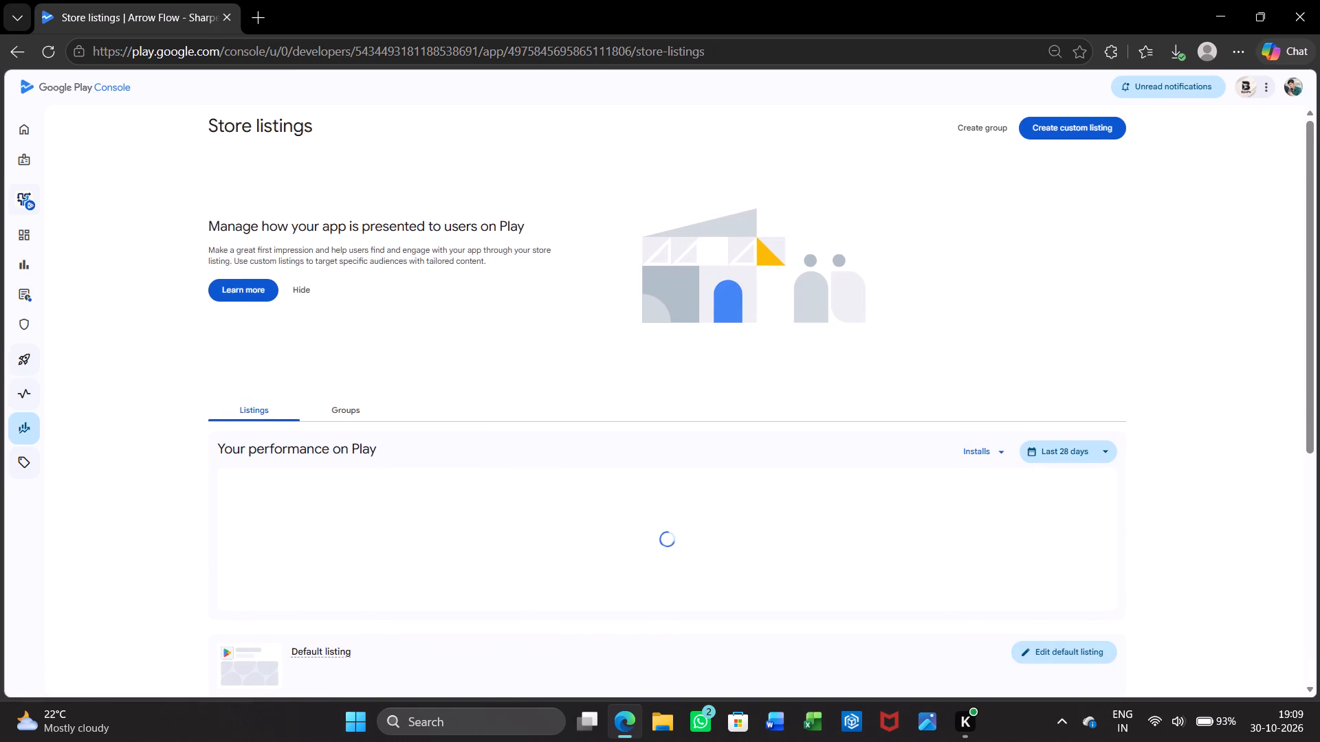
pyautogui.tripleClick(212, 120)
pyautogui.click(212, 120)
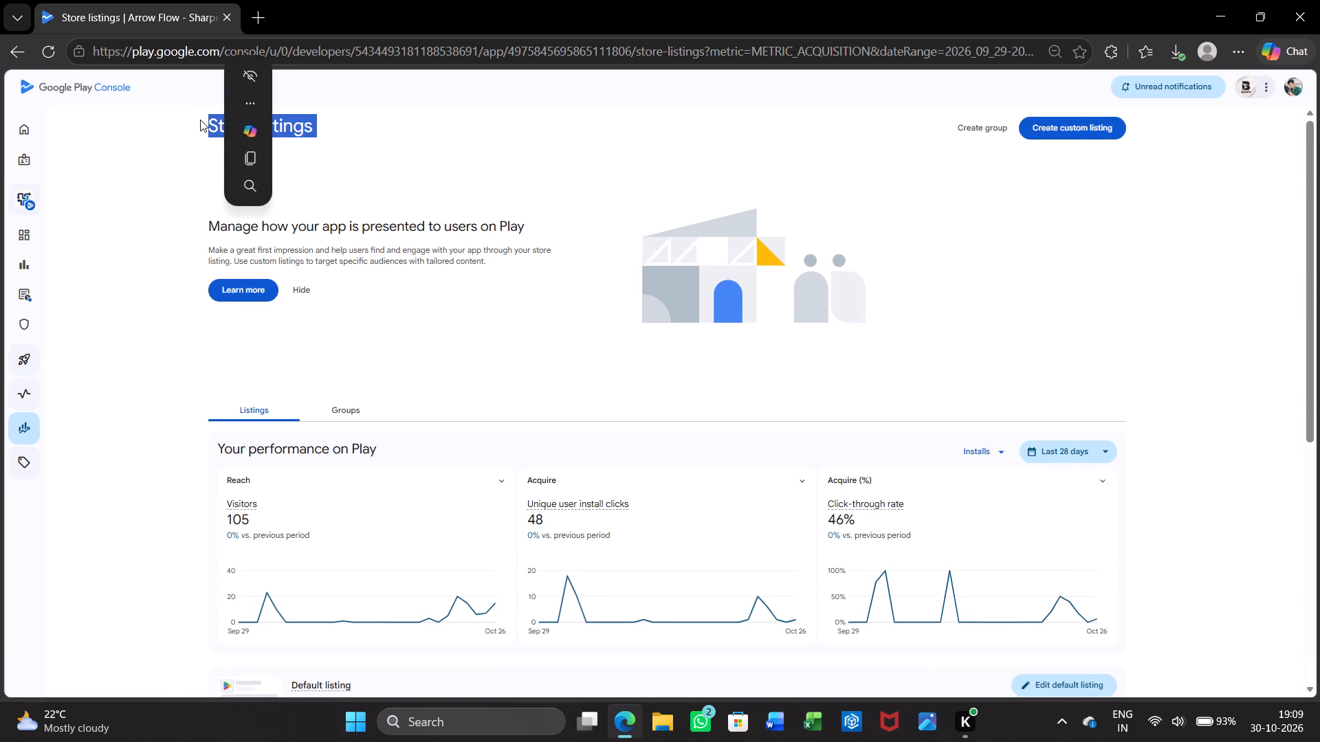
pyautogui.click(200, 120)
pyautogui.click(199, 117)
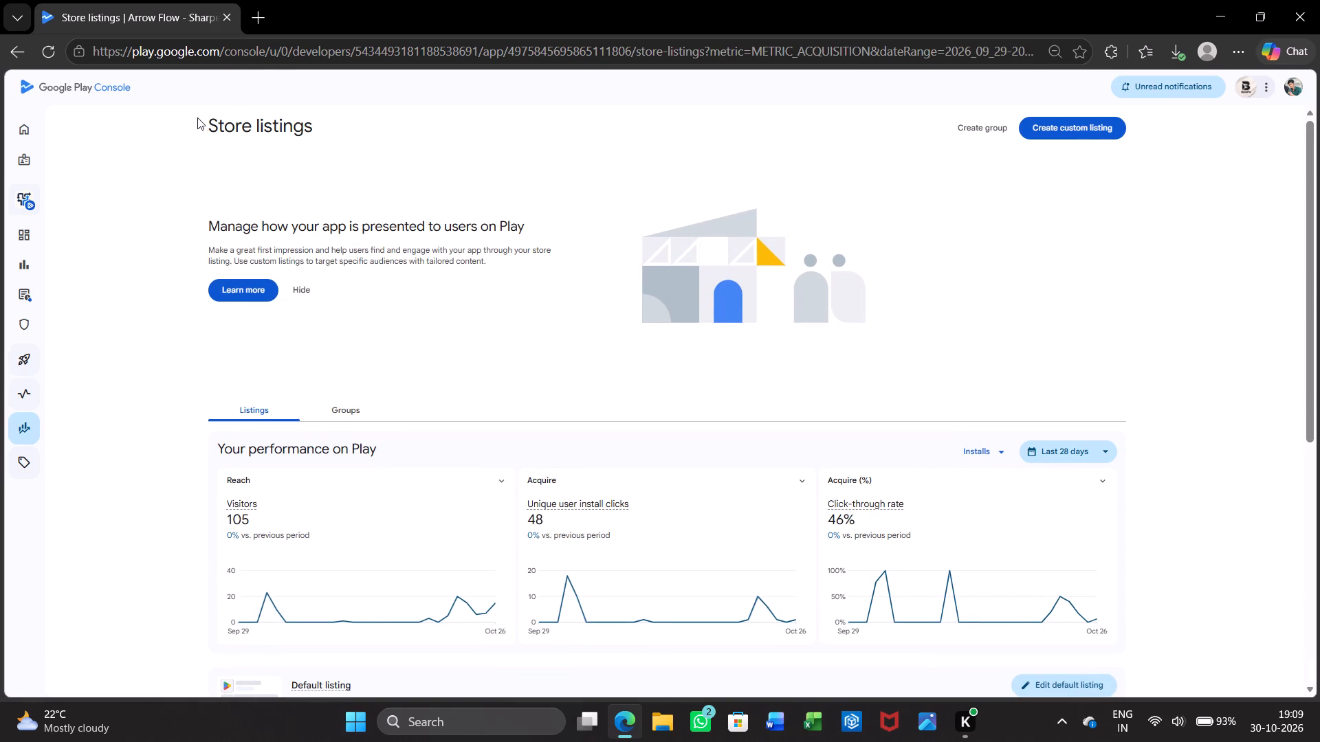
pyautogui.tripleClick(197, 117)
pyautogui.click(197, 117)
pyautogui.click(197, 117)
pyautogui.click(197, 117)
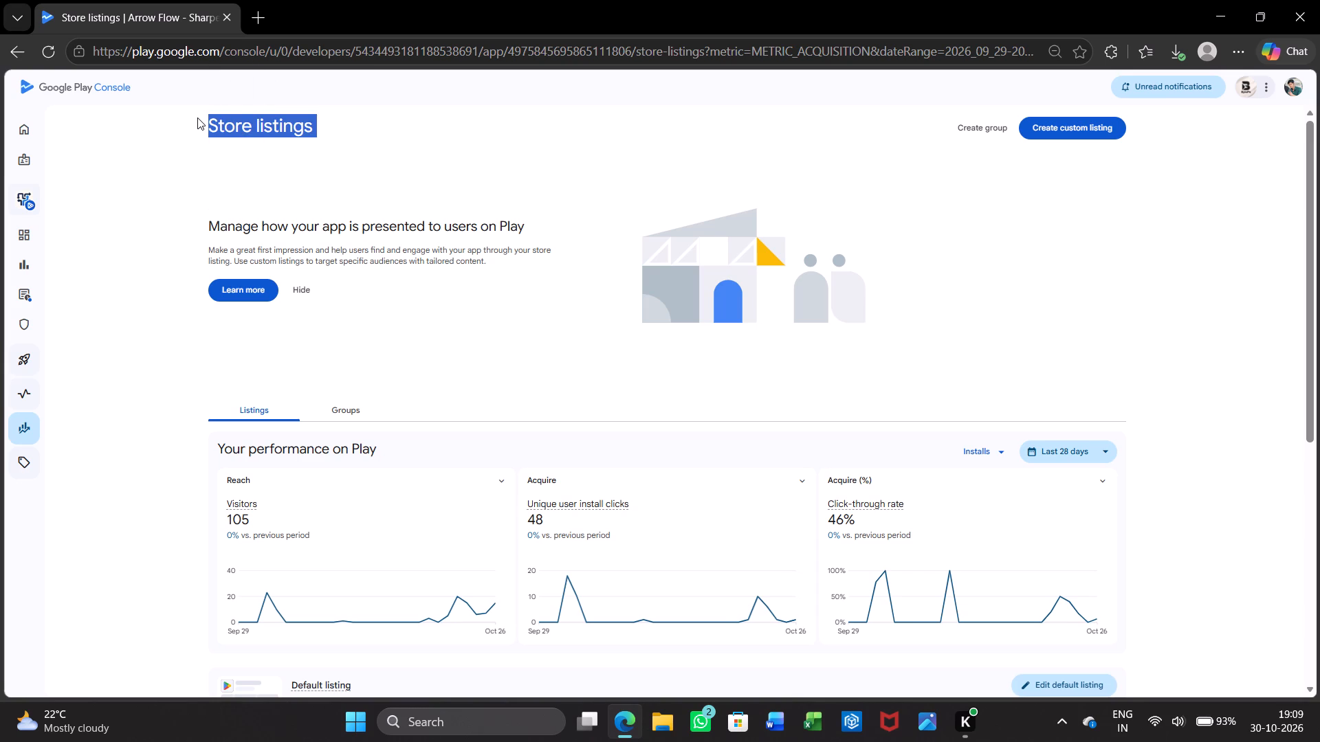
pyautogui.scroll(-2, 207, 281)
pyautogui.scroll(1, 207, 281)
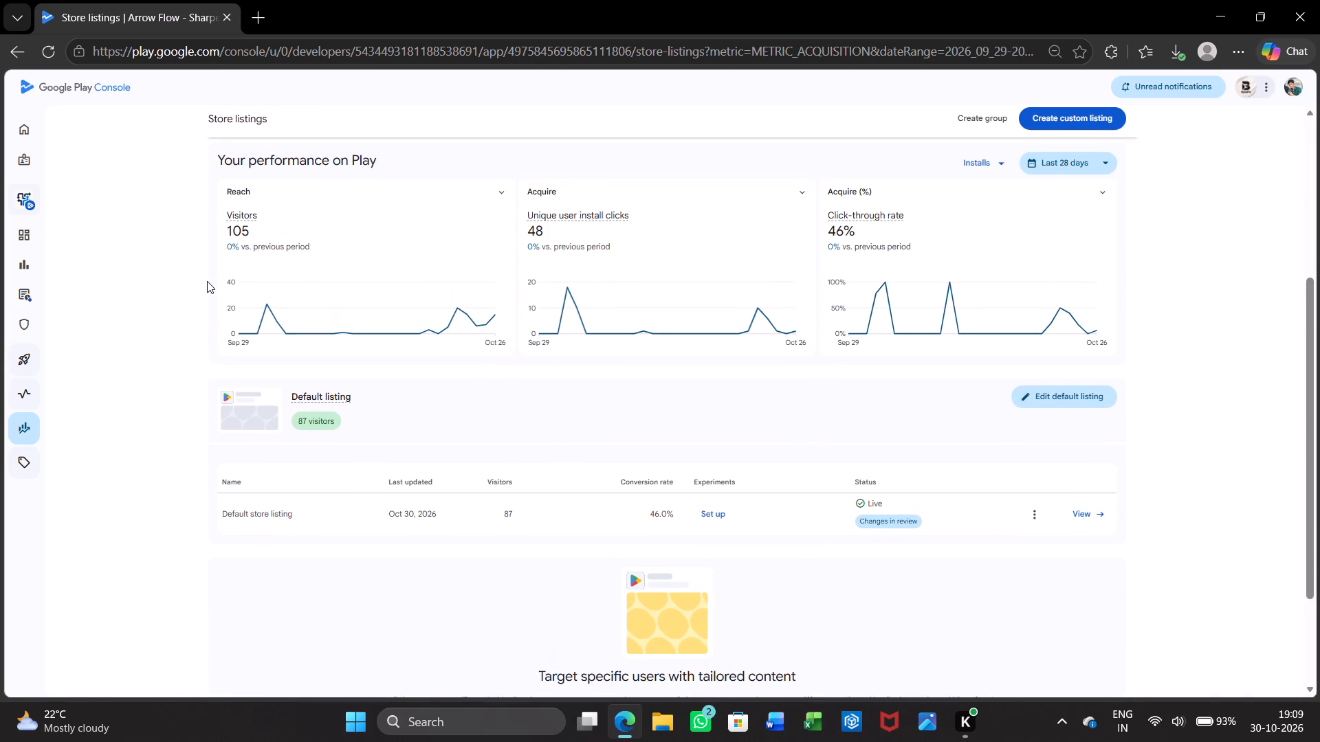
pyautogui.scroll(1, 177, 324)
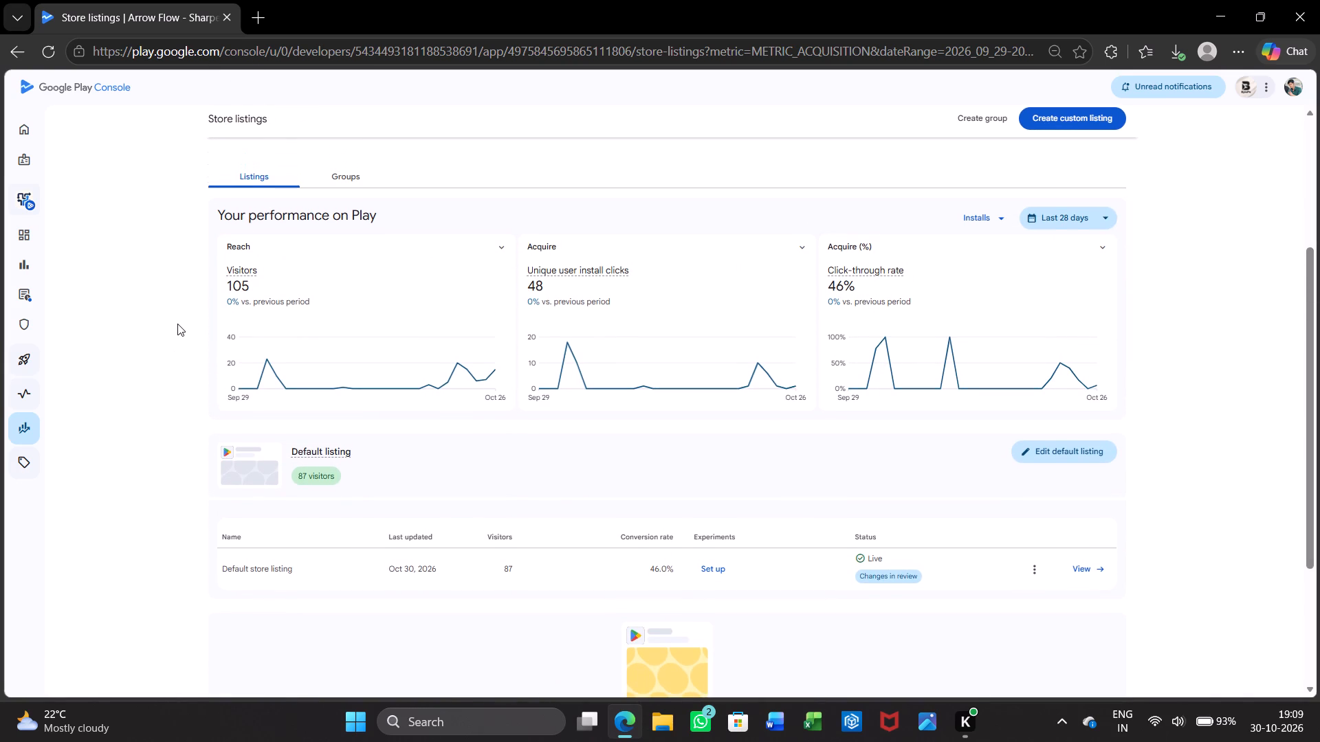
pyautogui.scroll(4, 177, 324)
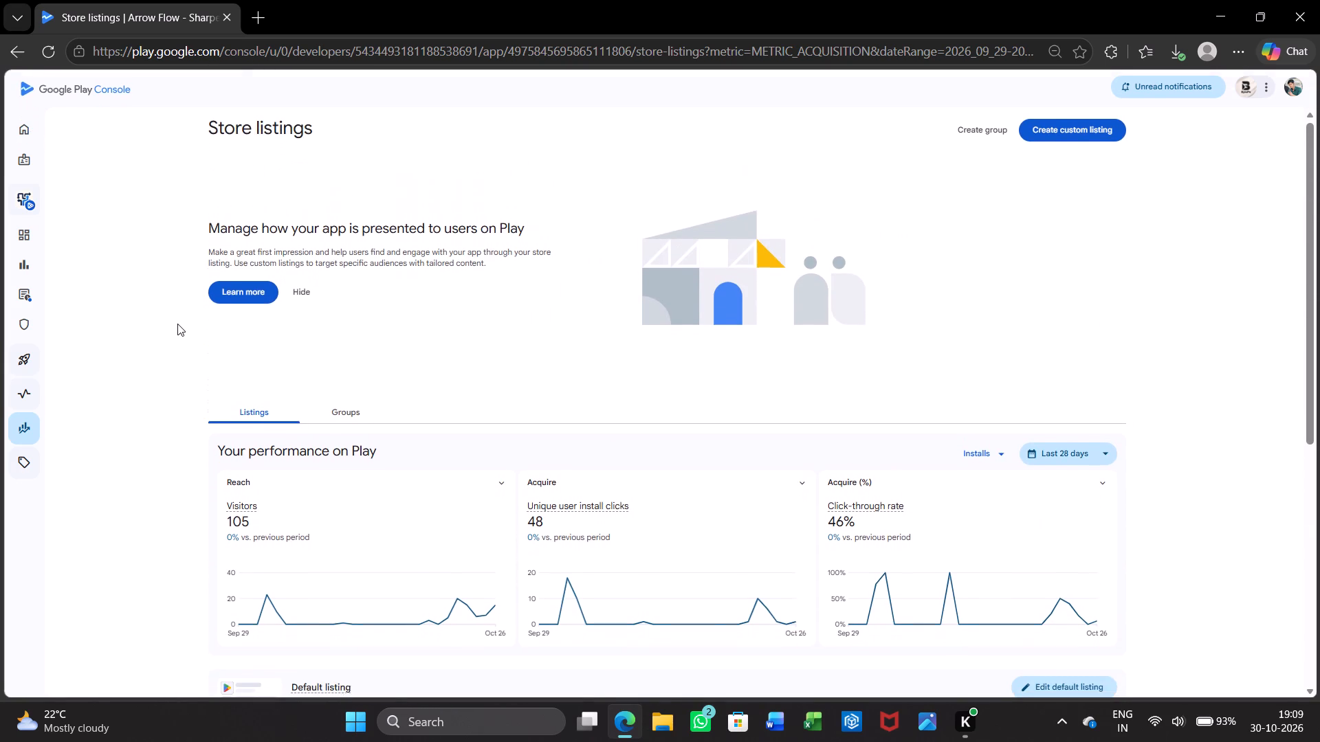
# Open Publishing overview, collapse and re-expand the changes in review, and check the app name change description.
pyautogui.click(64, 295)
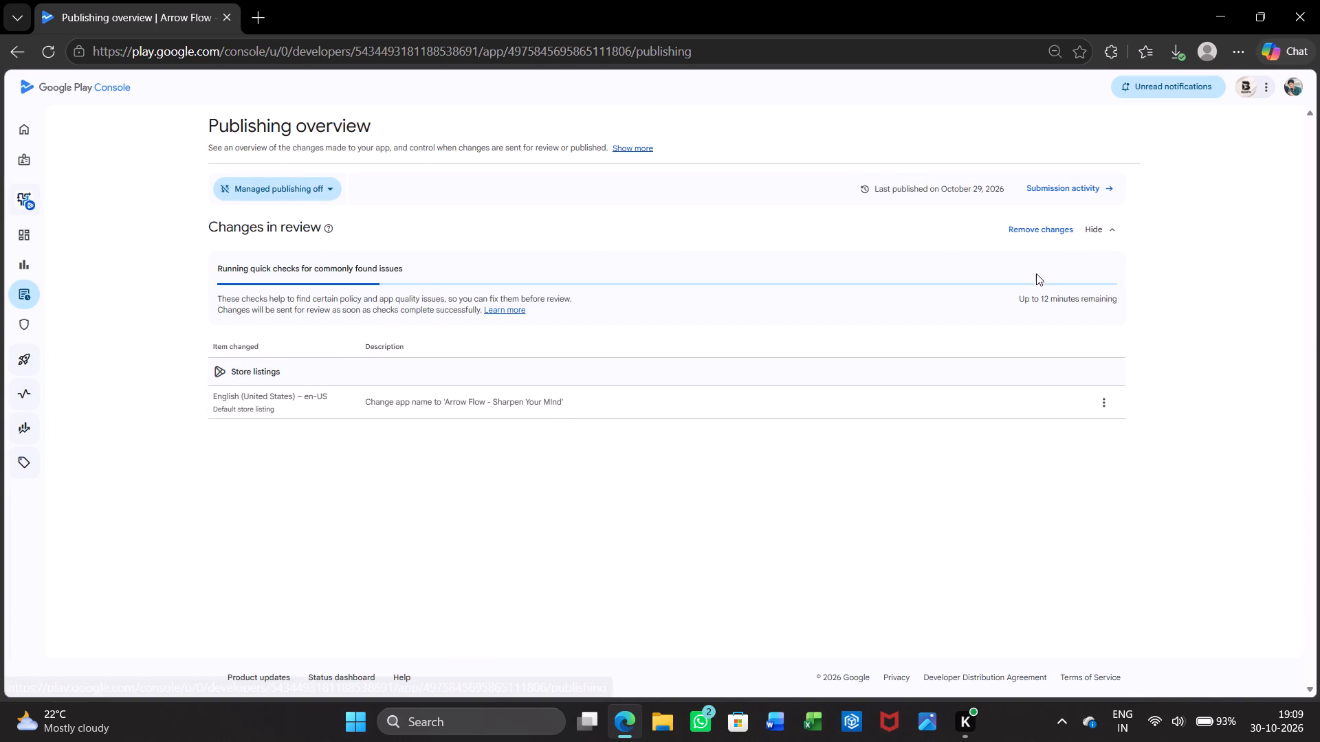
pyautogui.click(1100, 232)
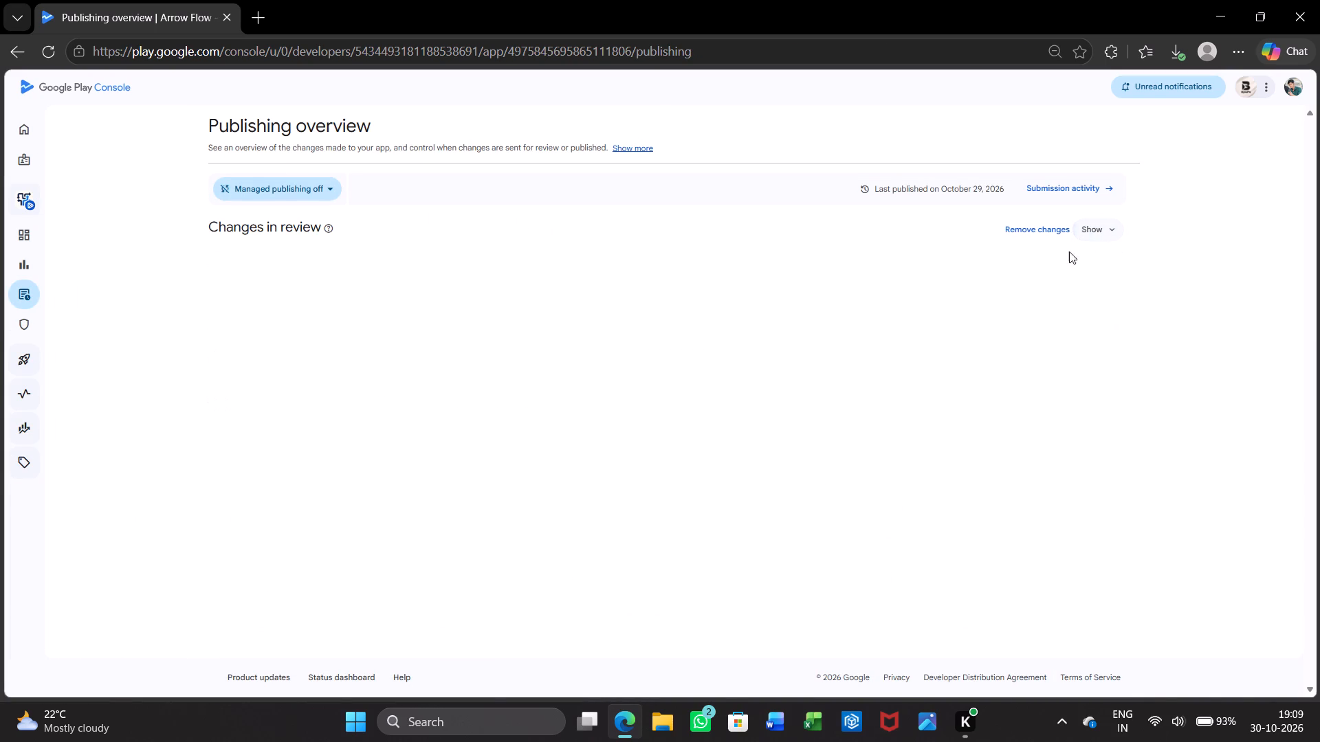
pyautogui.click(1105, 232)
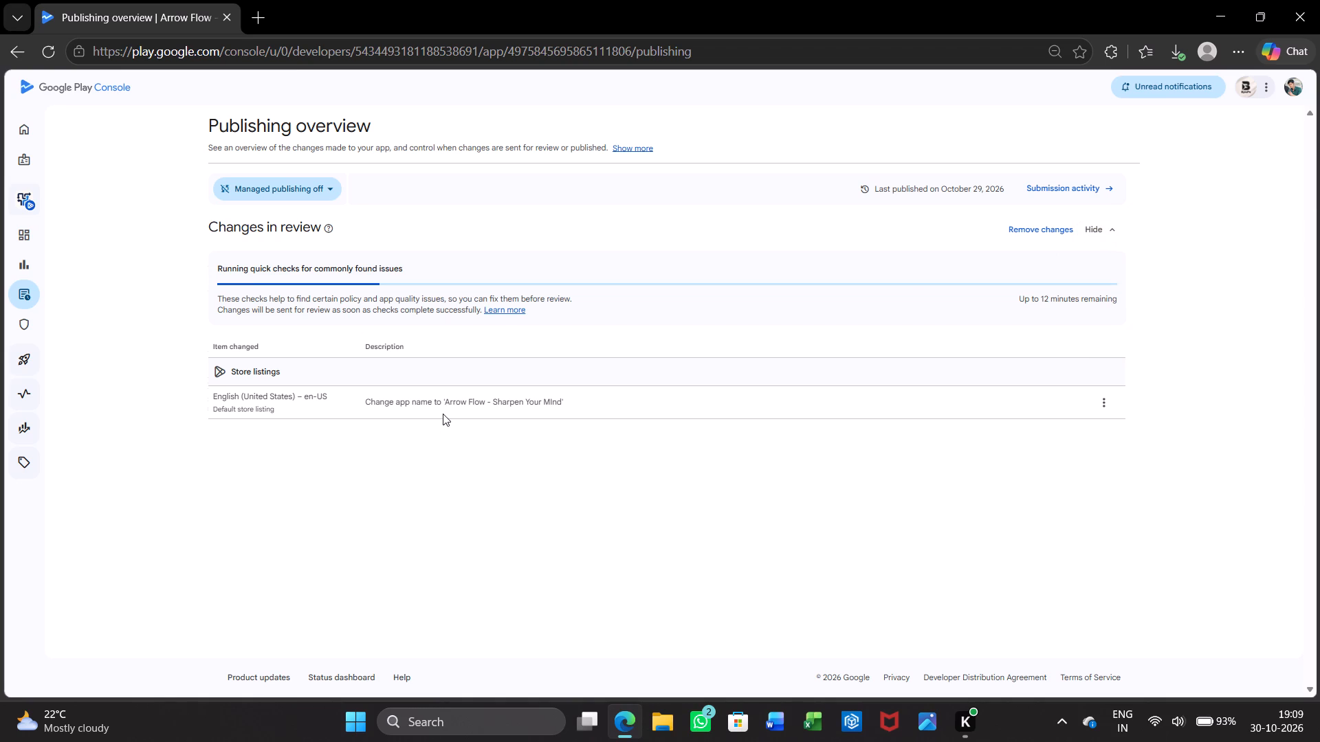
pyautogui.tripleClick(443, 414)
pyautogui.doubleClick(443, 414)
pyautogui.click(347, 472)
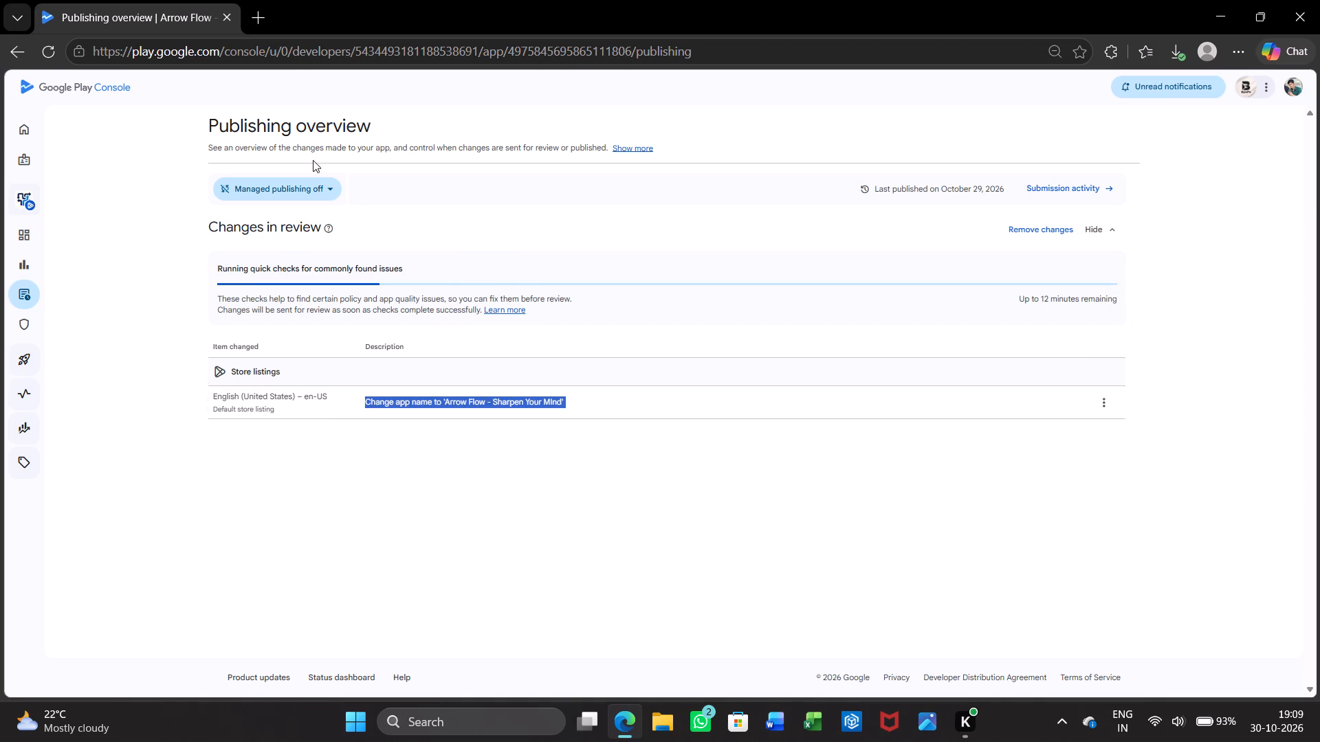
# Examine the details of submissions 16, 14 and 11 in the submission activity, returning to Publishing overview.
pyautogui.click(1087, 192)
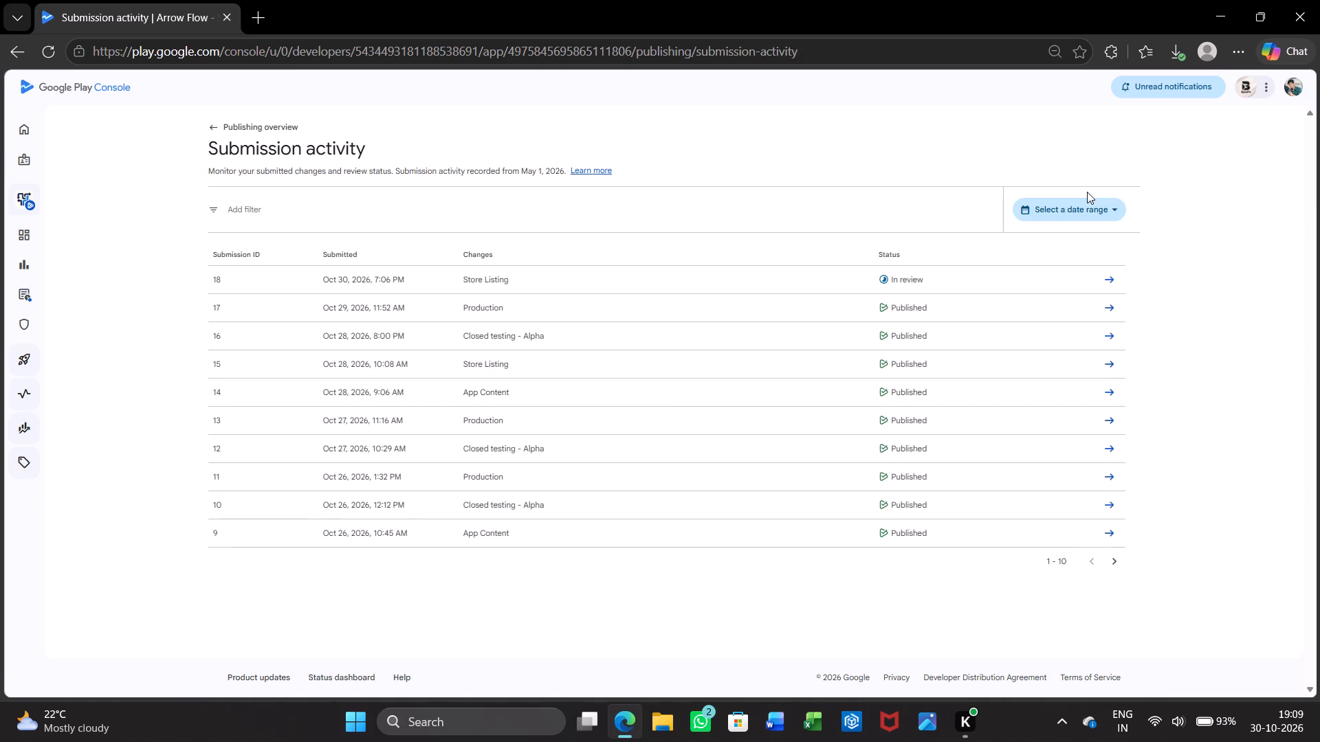
pyautogui.click(1108, 336)
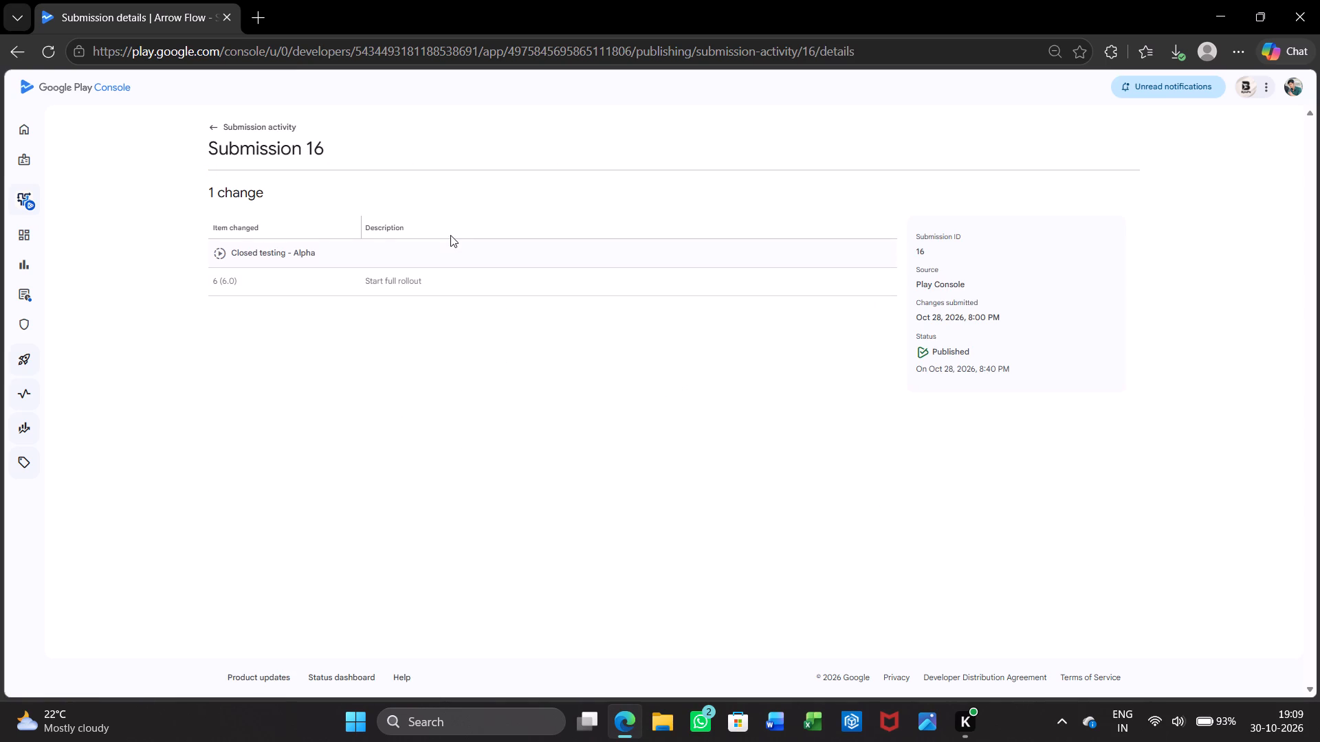
pyautogui.click(214, 121)
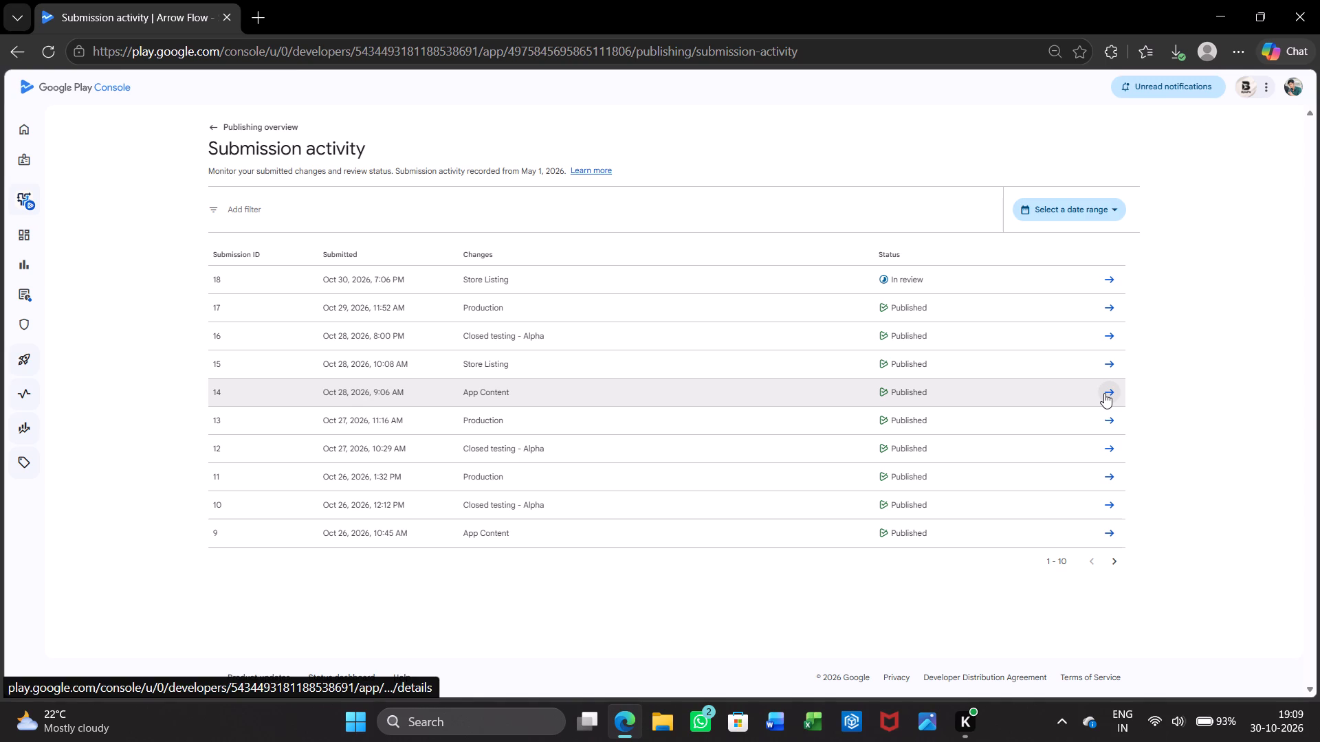
pyautogui.click(1104, 393)
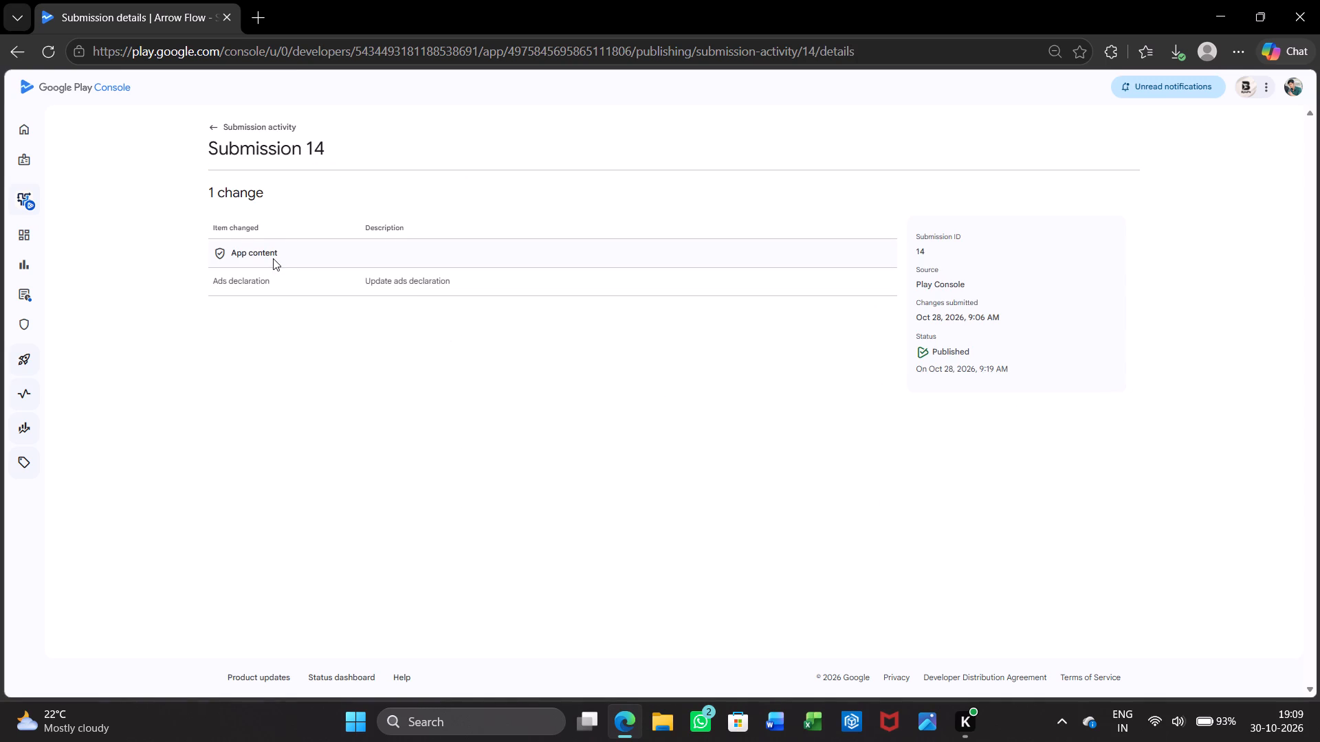
pyautogui.click(209, 128)
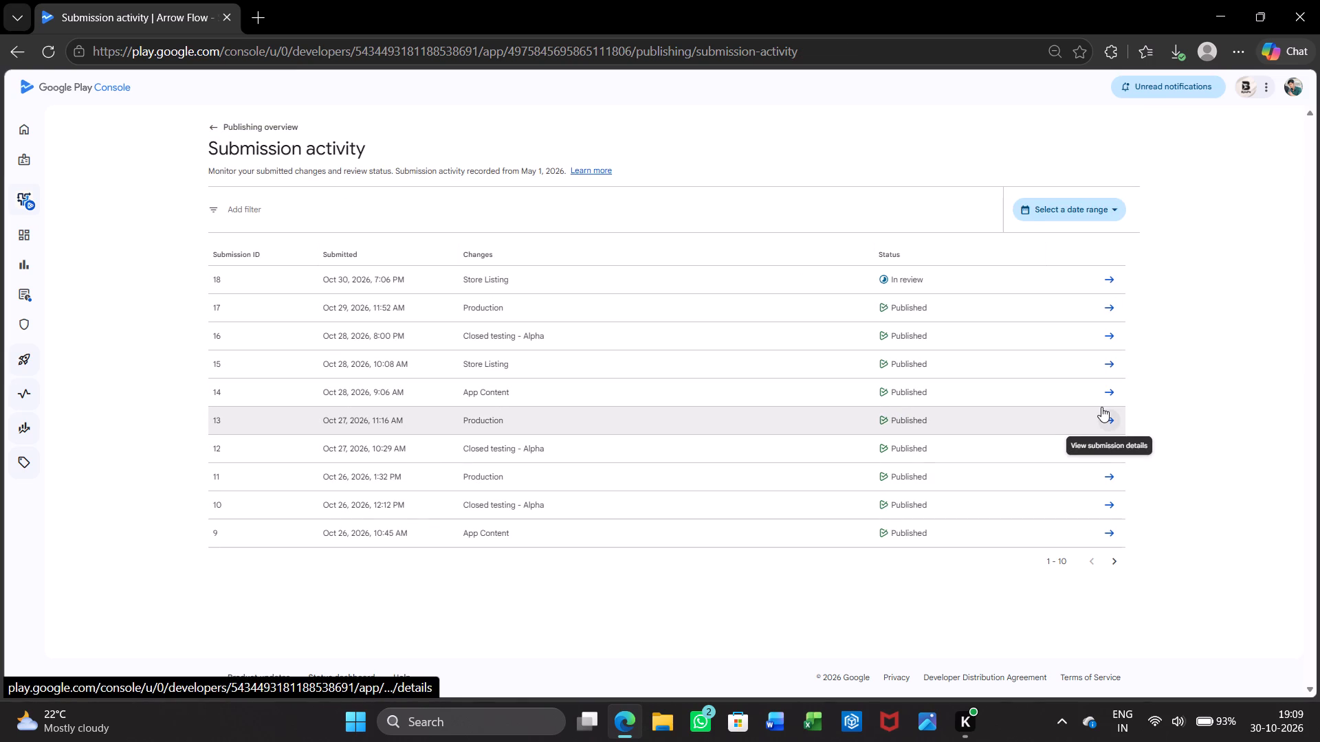
pyautogui.click(1116, 480)
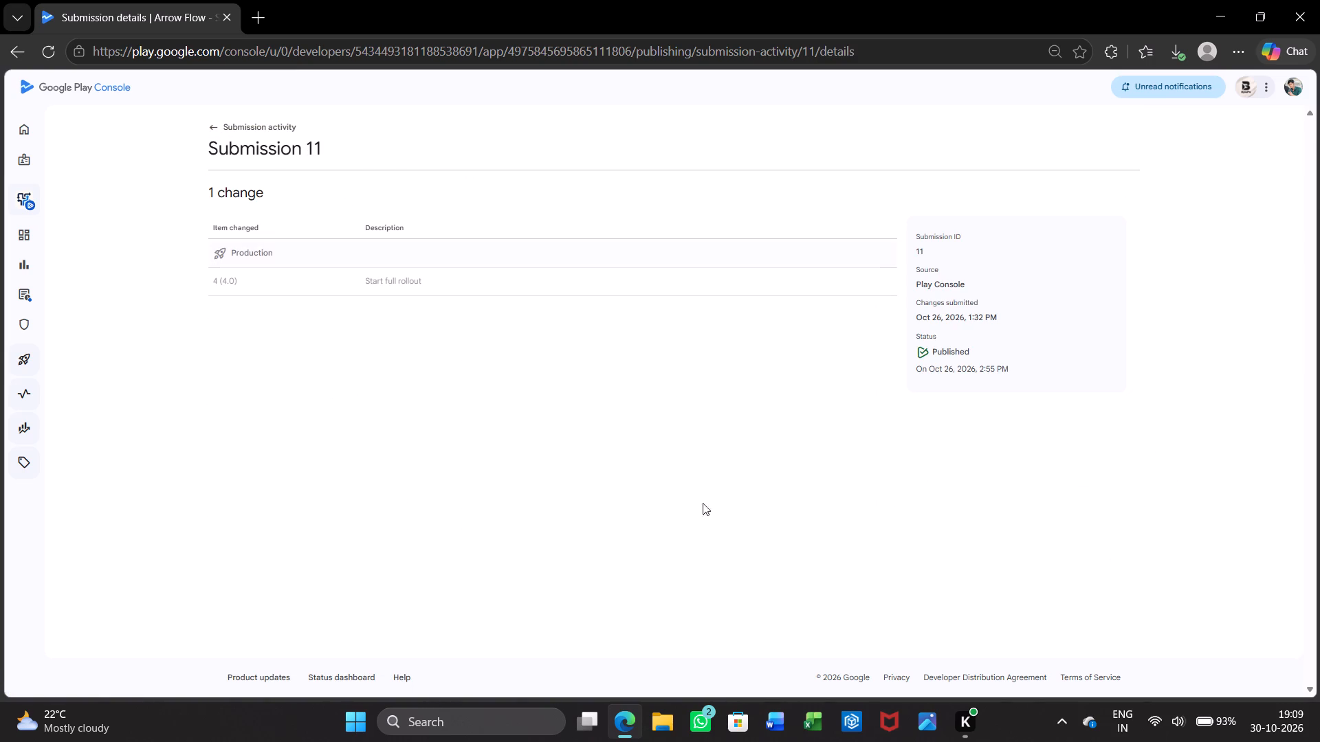
pyautogui.click(212, 129)
pyautogui.click(212, 129)
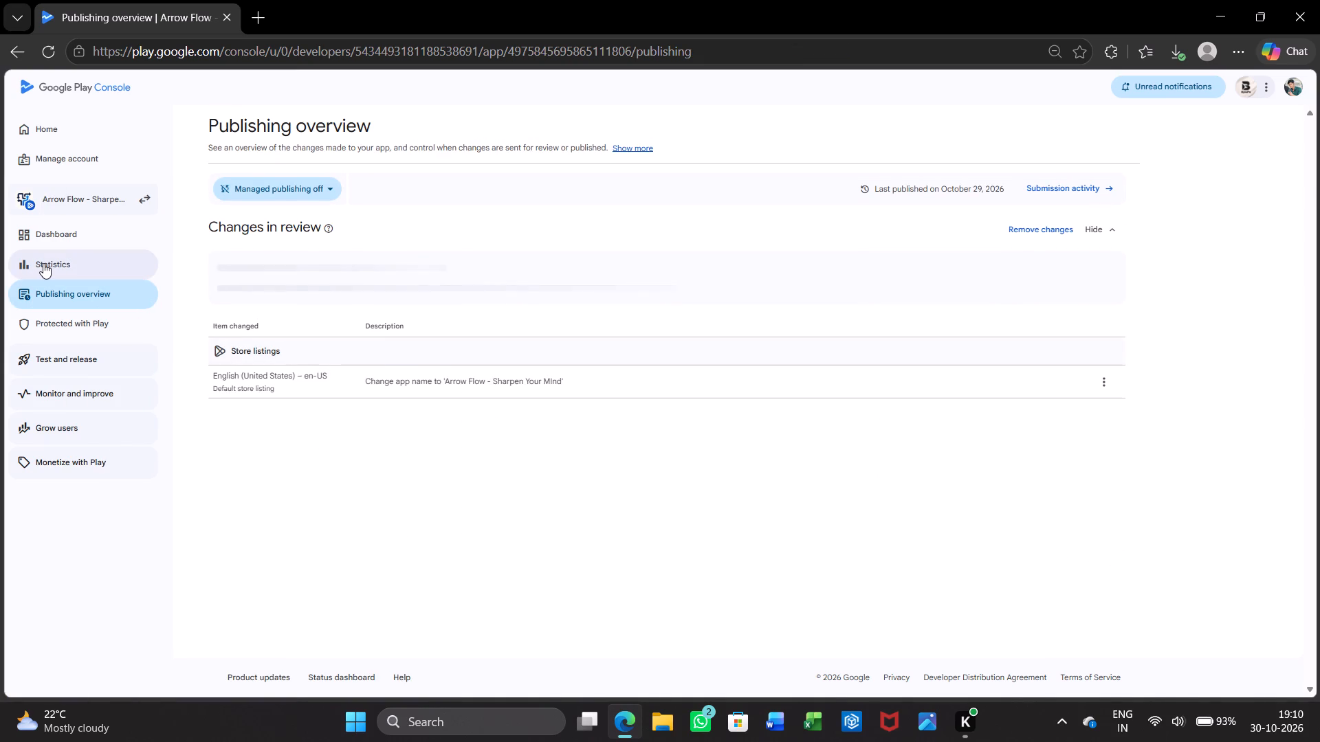
# Open the app's Statistics and examine the installed audience time series, change analysis and data table by country.
pyautogui.click(43, 263)
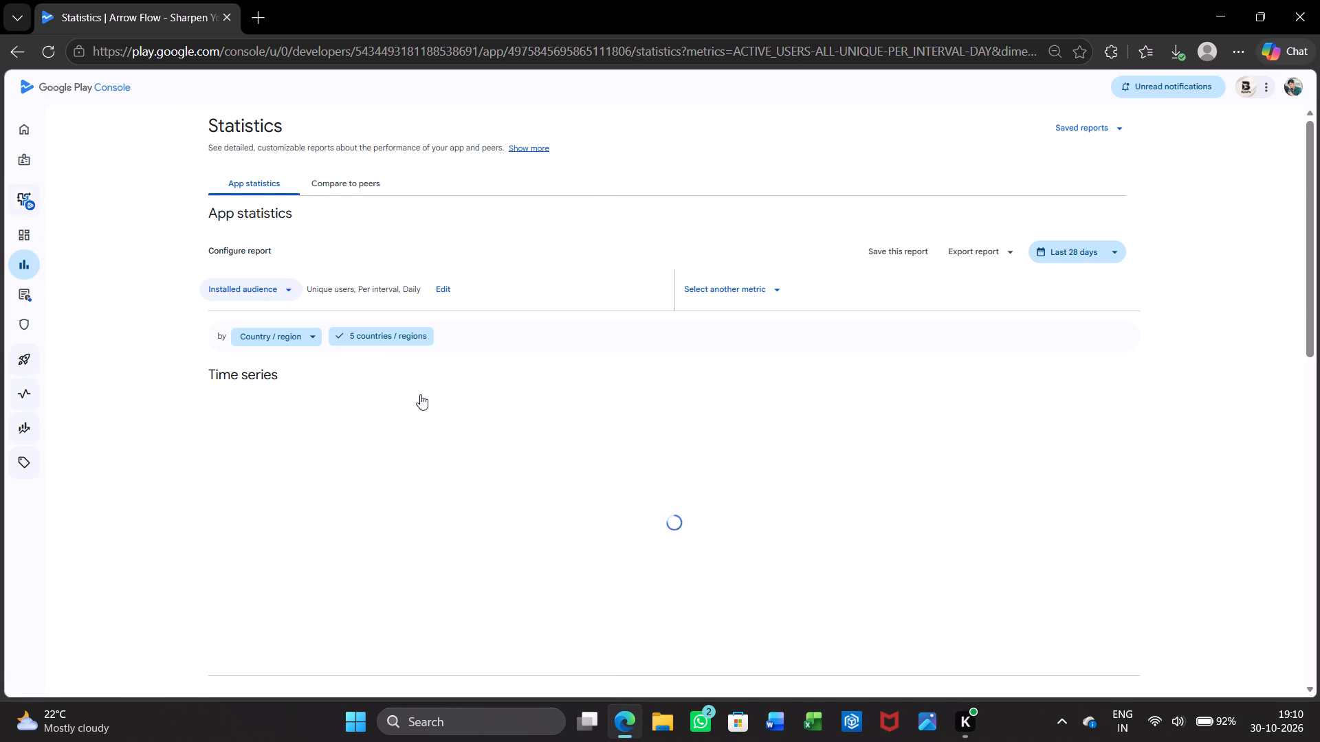
pyautogui.scroll(-1, 420, 394)
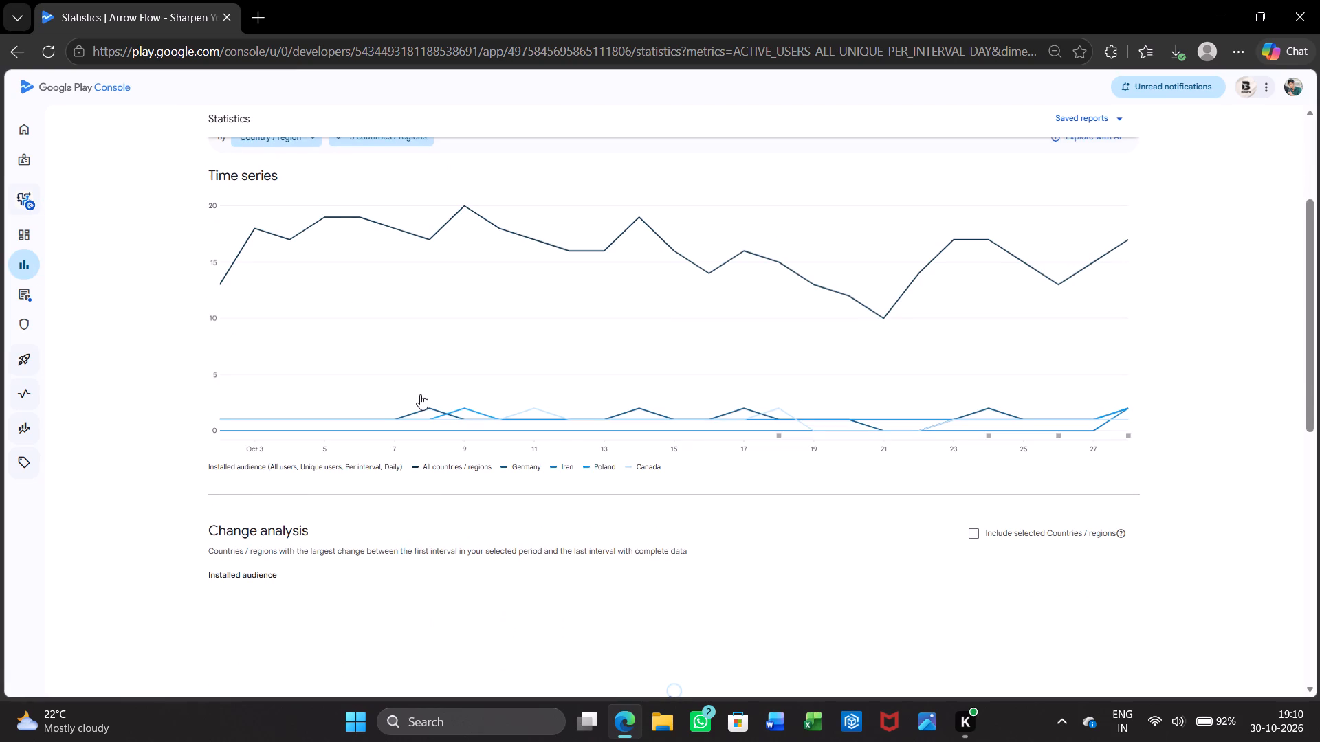
pyautogui.scroll(-1, 420, 394)
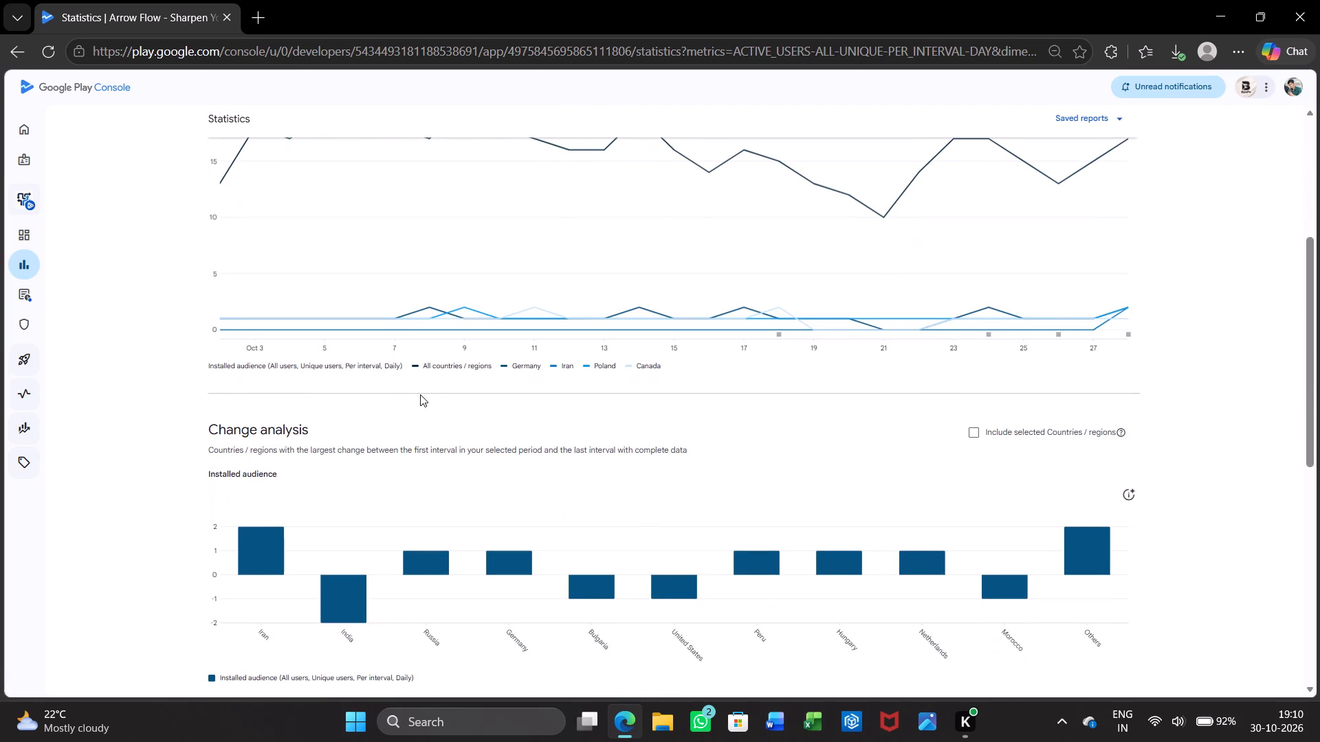
pyautogui.scroll(2, 420, 394)
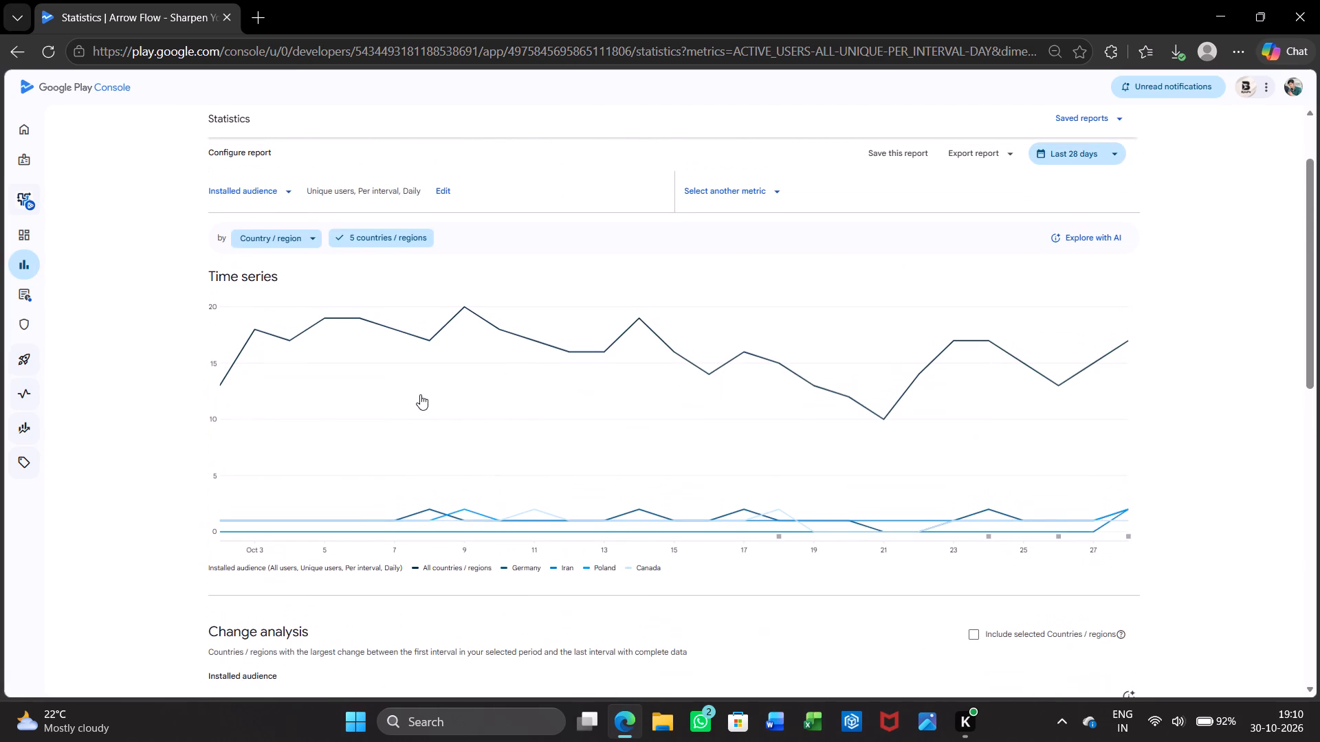
pyautogui.scroll(-1, 420, 394)
pyautogui.scroll(1, 420, 394)
pyautogui.scroll(-2, 420, 394)
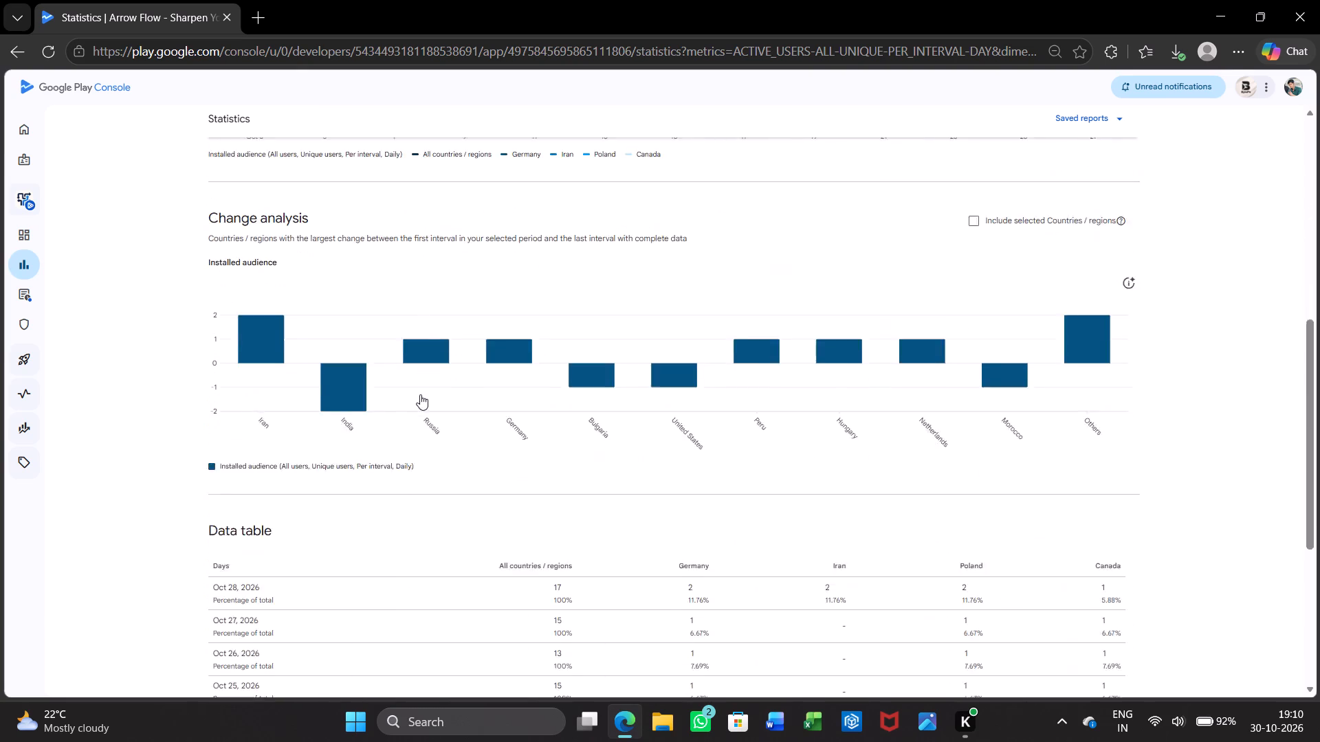
pyautogui.scroll(2, 420, 394)
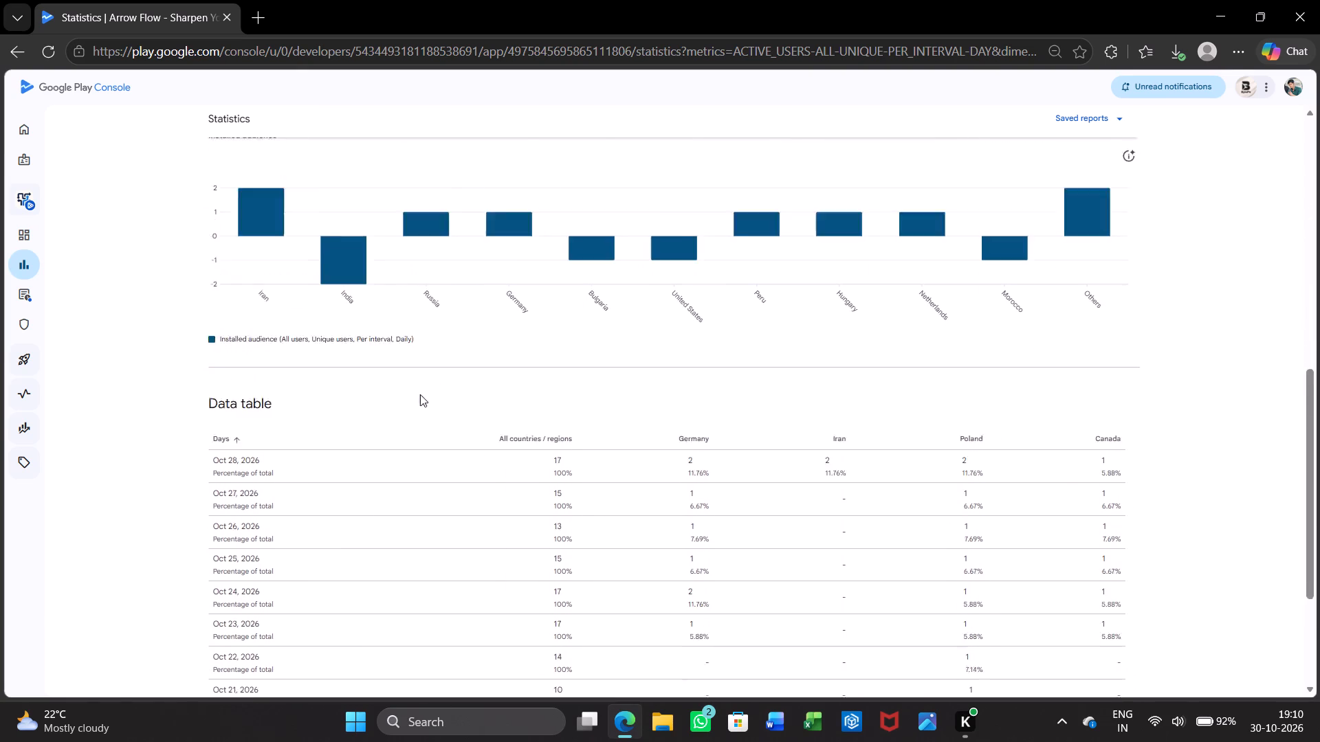
pyautogui.scroll(2, 420, 394)
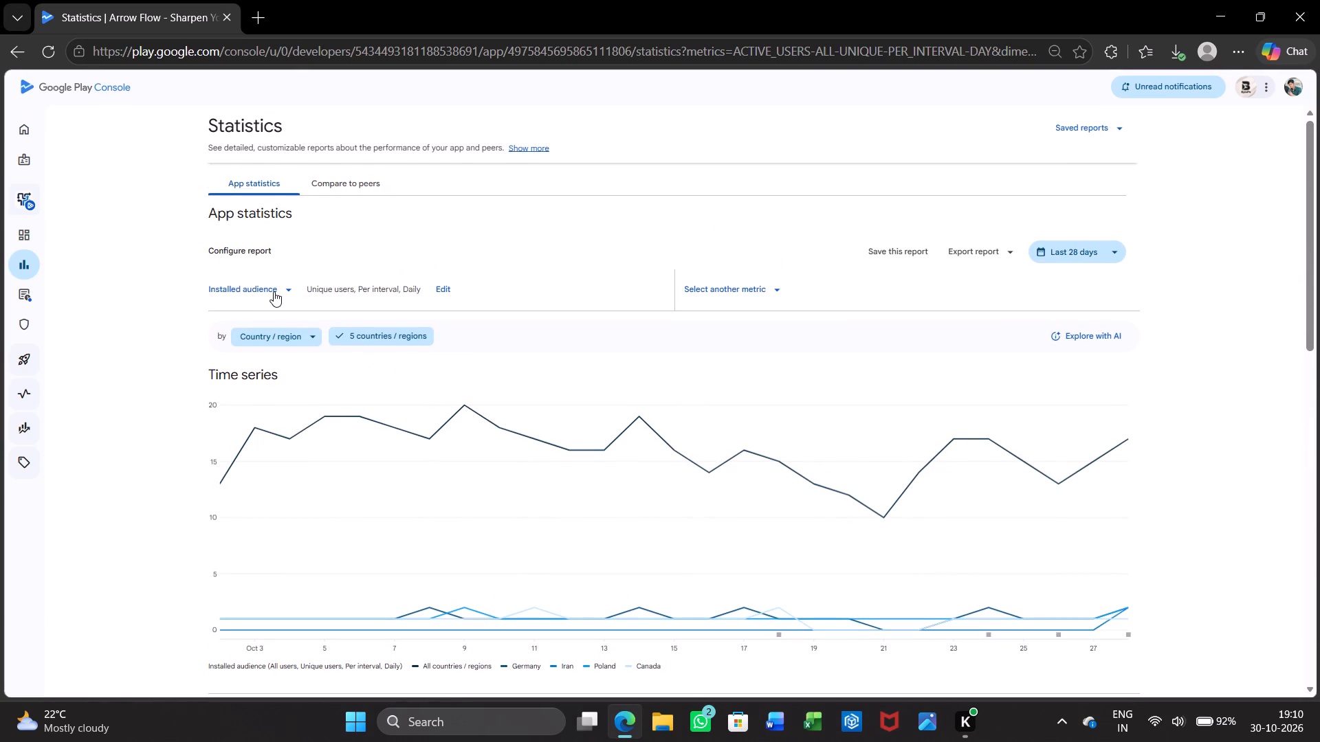
# Switch the statistics report to Total impressions and examine its time series, change analysis and data table by country.
pyautogui.click(274, 291)
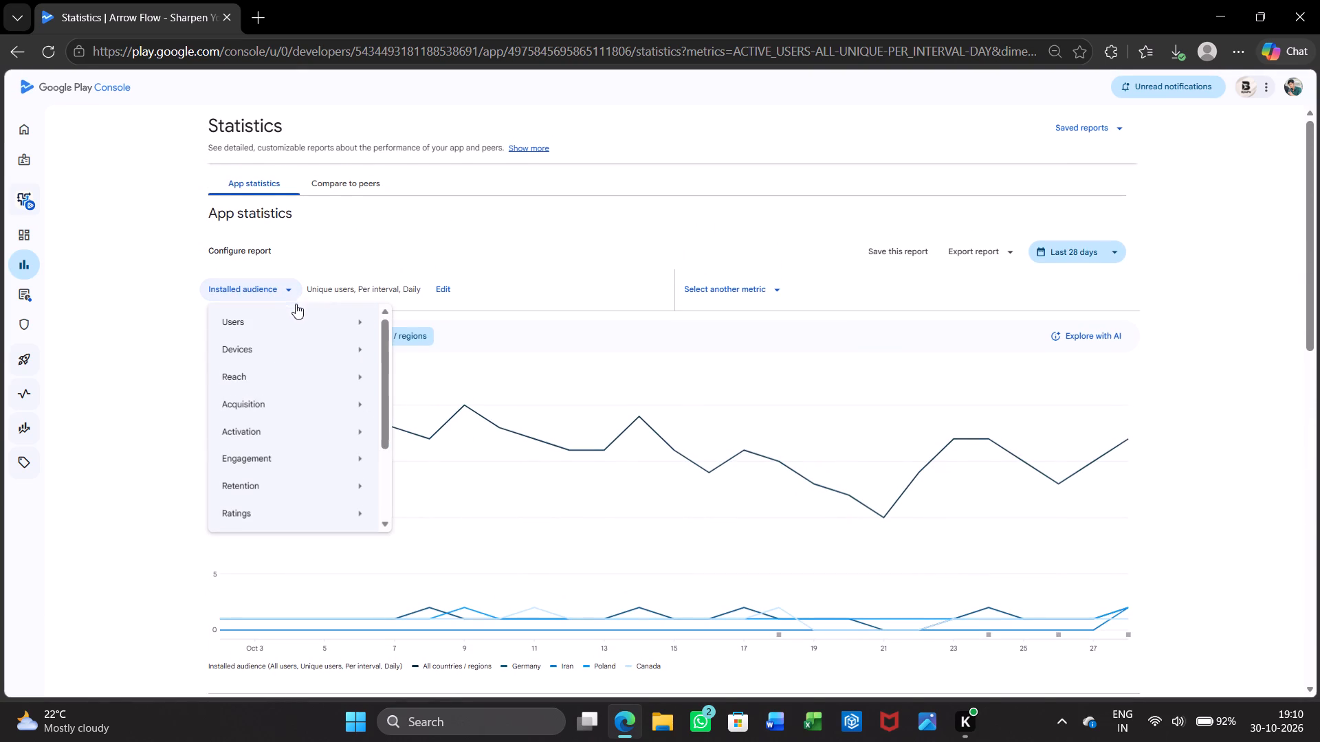
pyautogui.click(468, 376)
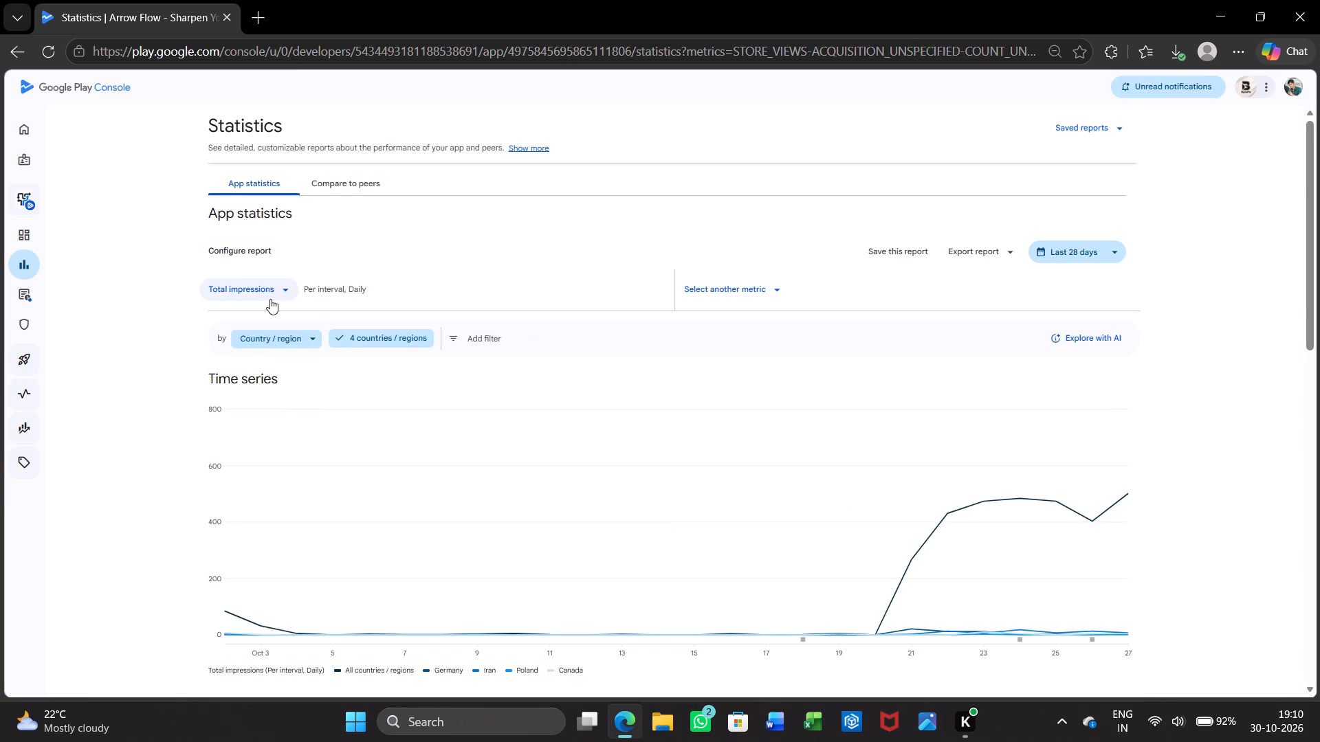
pyautogui.scroll(-2, 270, 299)
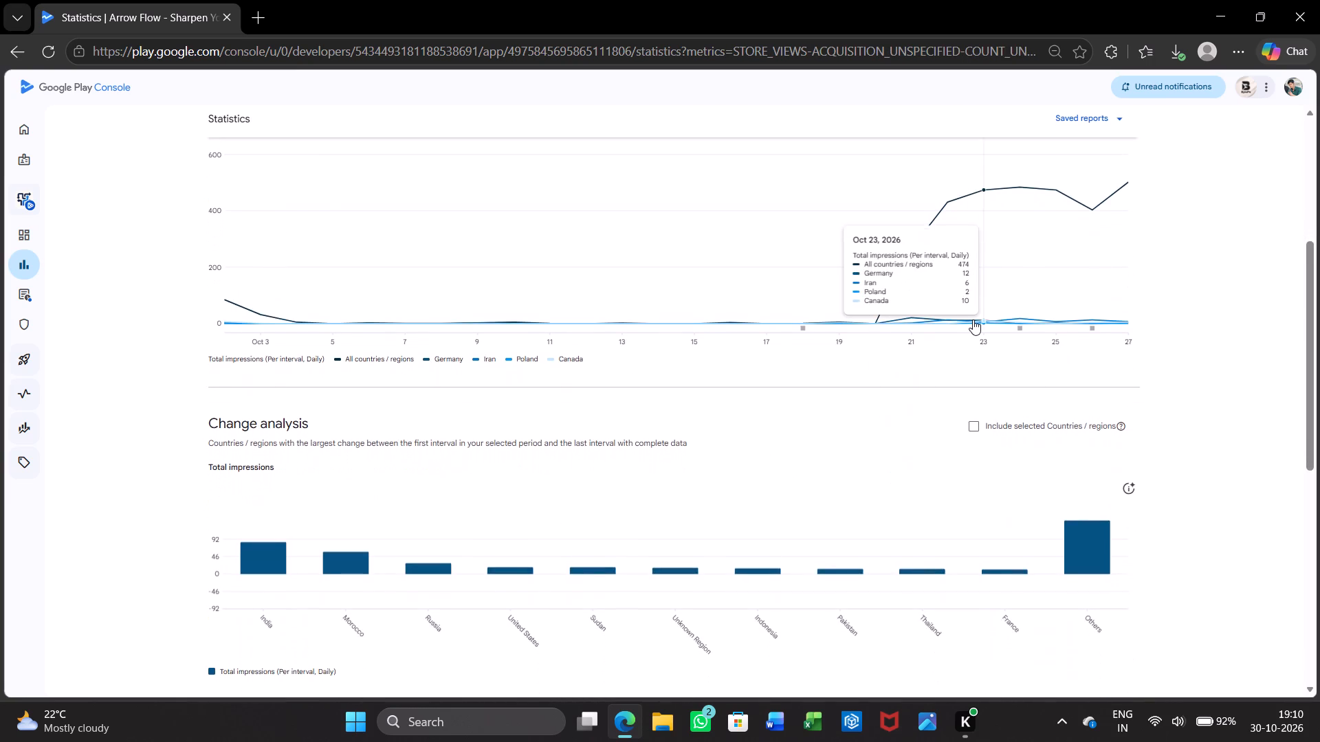
pyautogui.scroll(1, 973, 319)
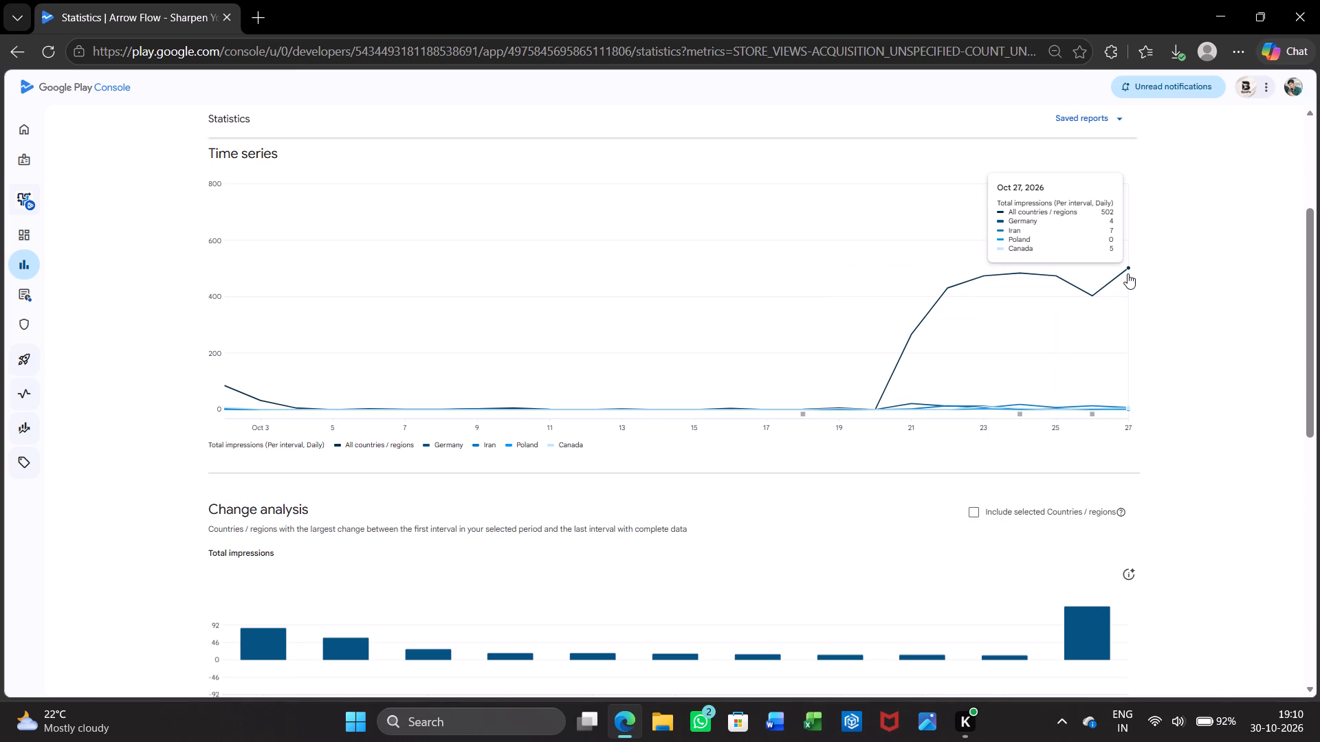
pyautogui.scroll(-2, 561, 481)
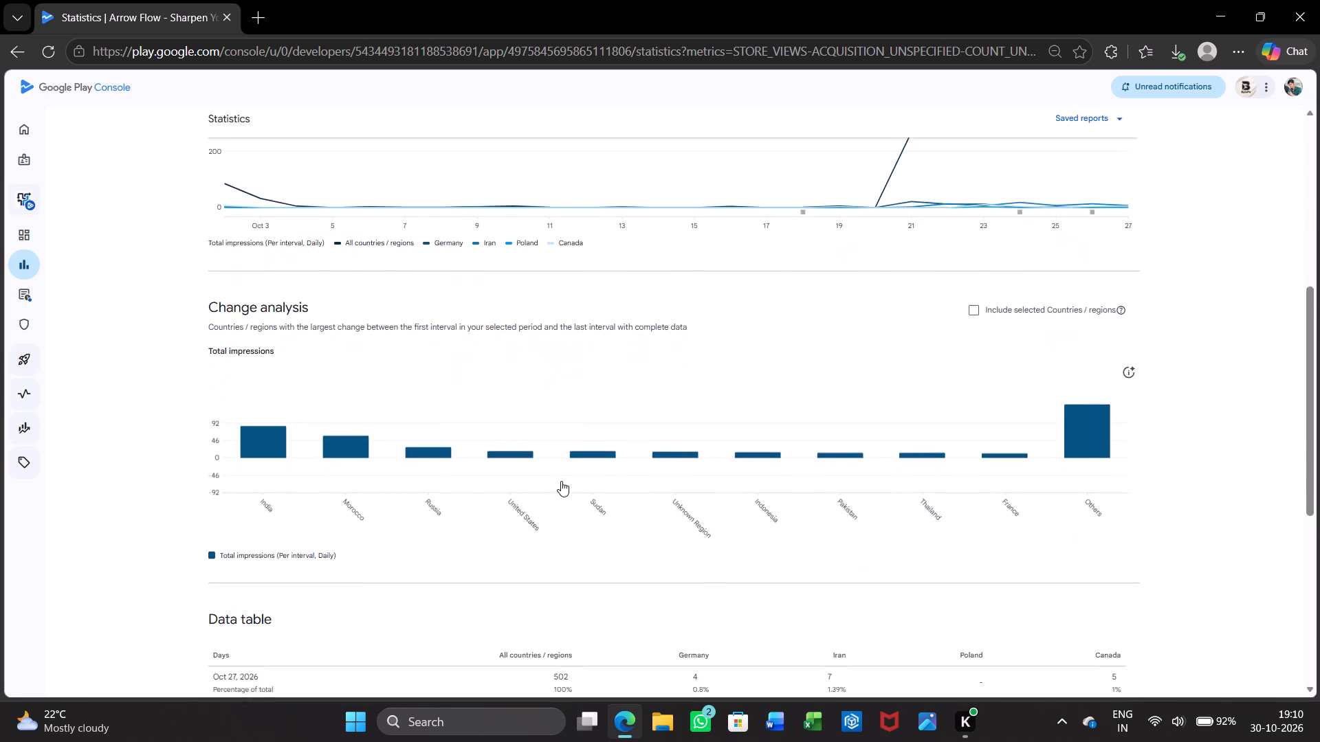
pyautogui.scroll(4, 561, 481)
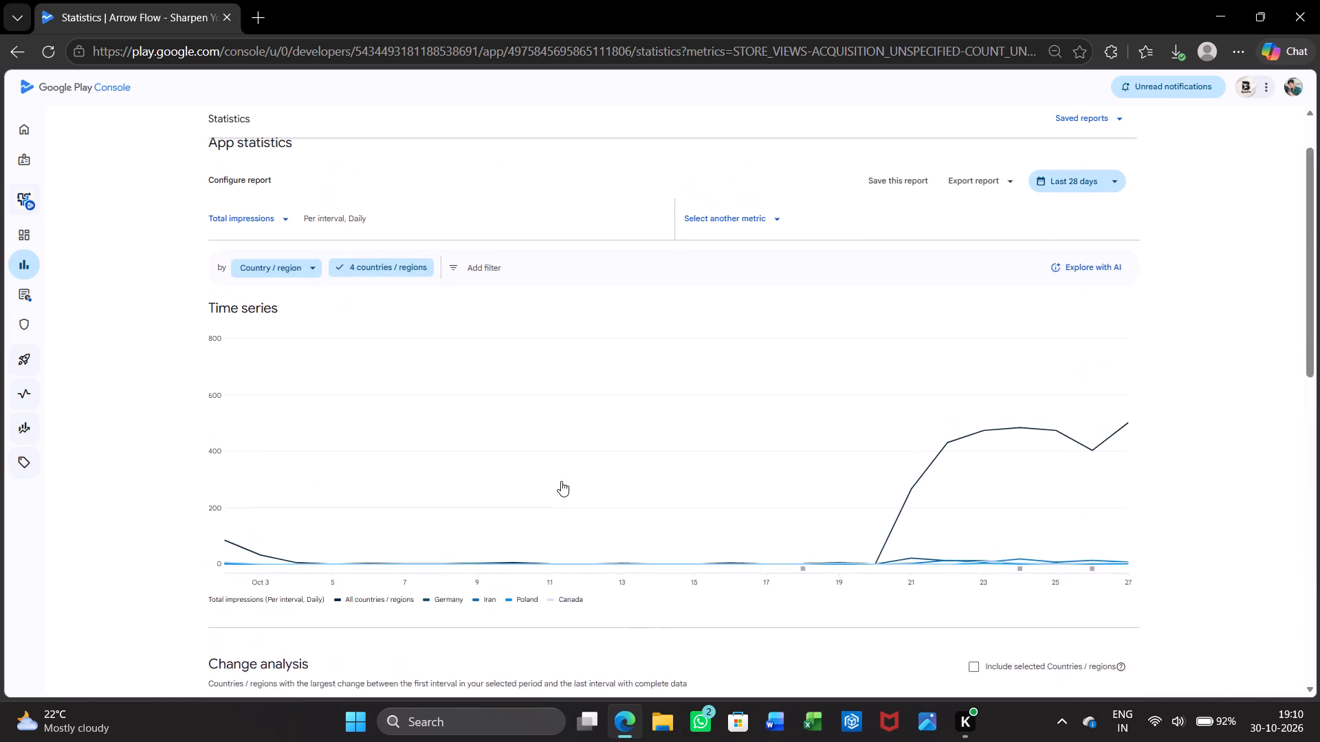
pyautogui.scroll(2, 561, 481)
# Switch the report to the Install base metric and examine its time series, change analysis and data table.
pyautogui.click(269, 288)
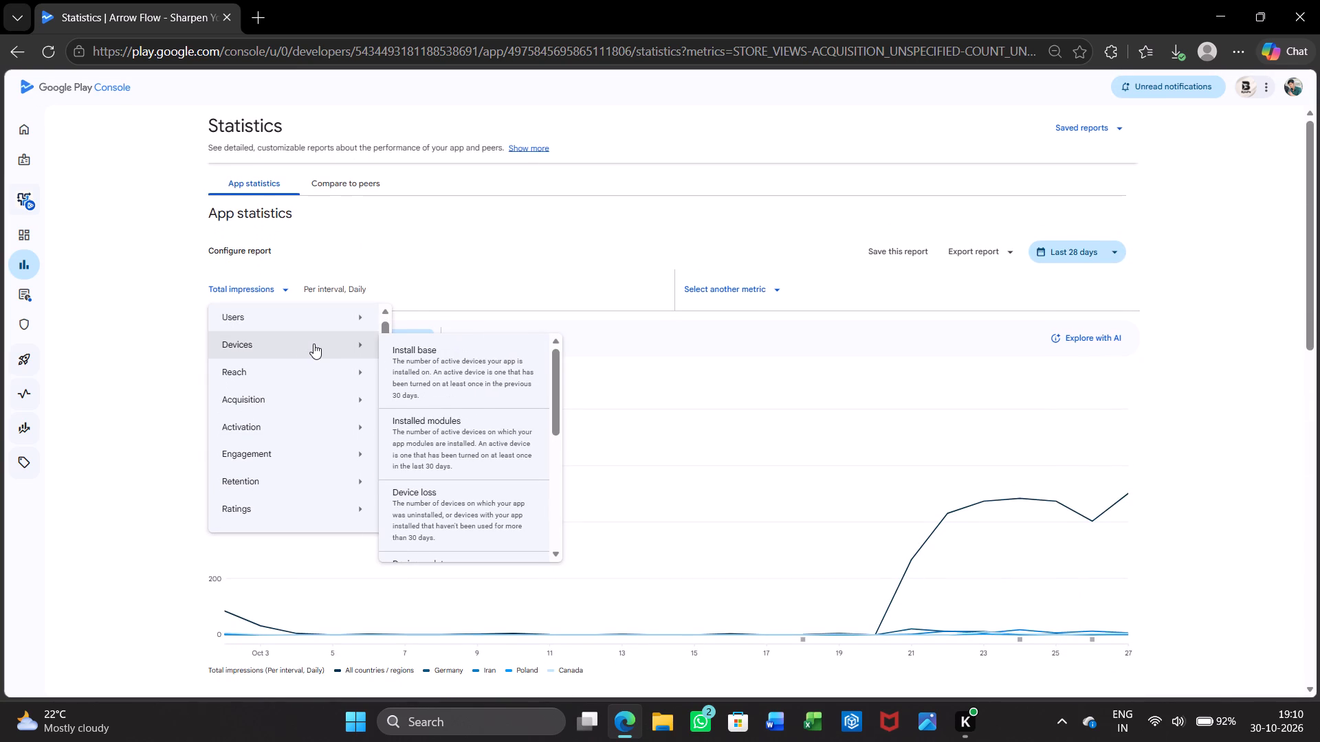
pyautogui.click(441, 350)
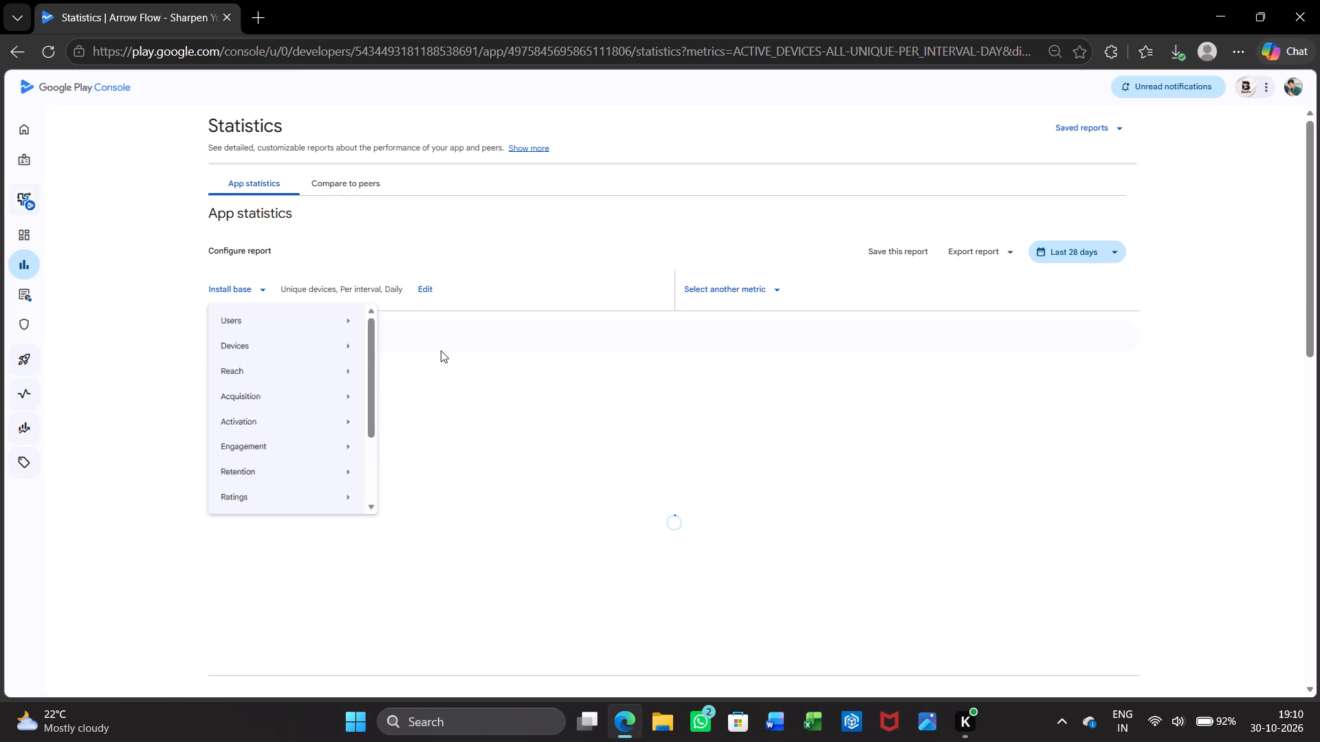
pyautogui.scroll(-1, 441, 350)
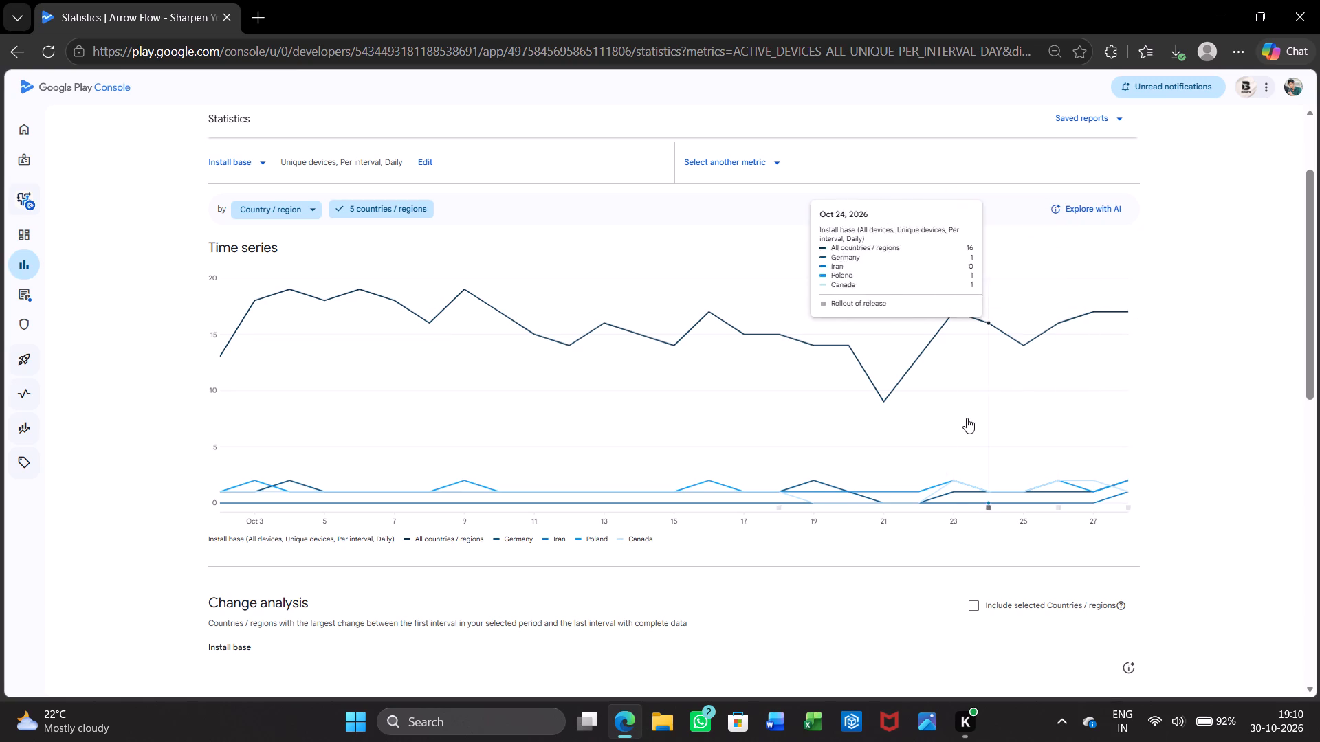
pyautogui.scroll(-2, 967, 418)
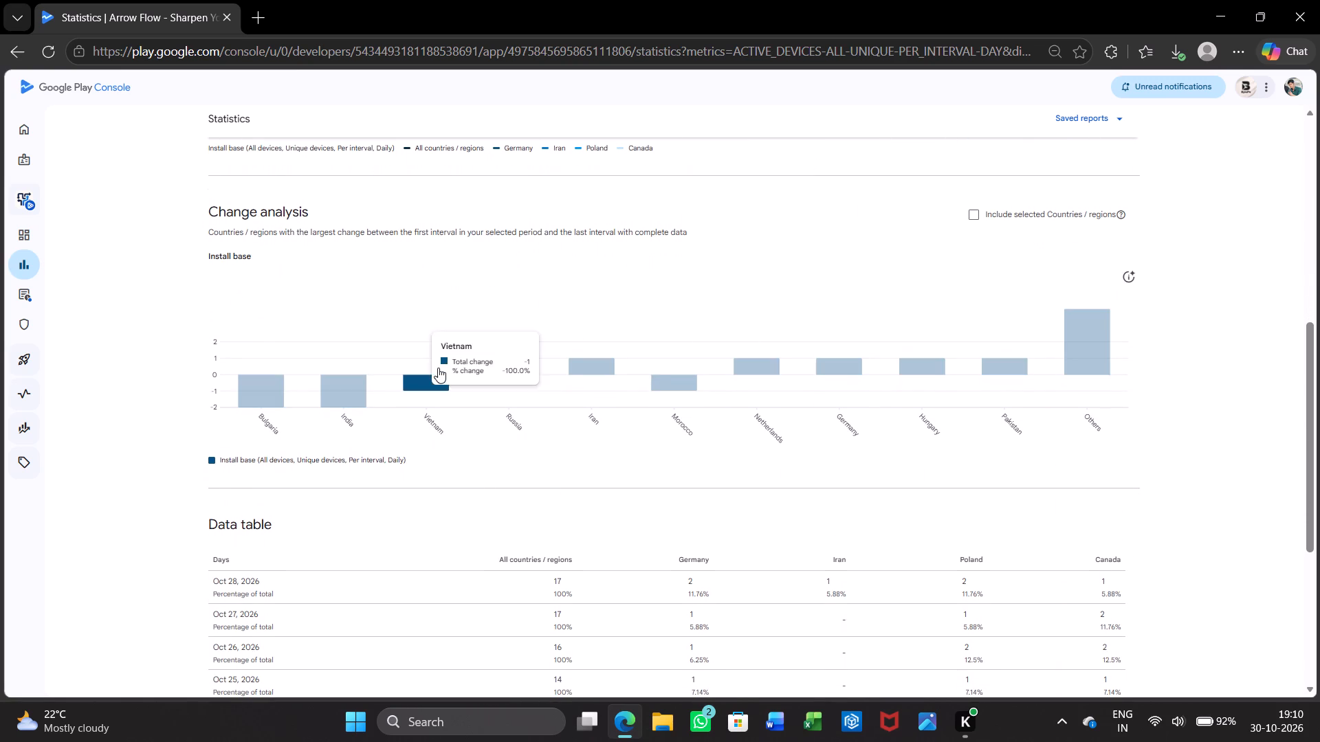
# Open Publishing overview and check the changes in review.
pyautogui.click(69, 296)
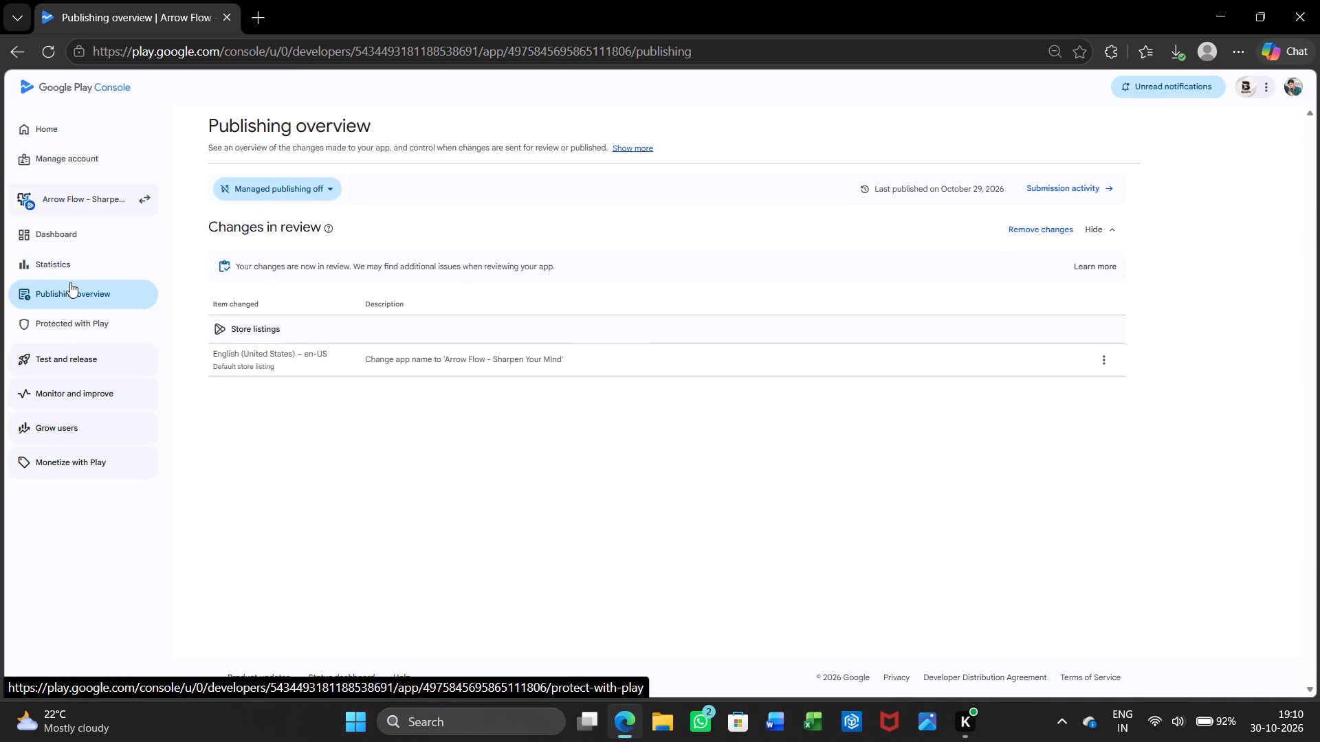
# Return to Statistics, switch the report to Device first opens and examine its time series and change analysis.
pyautogui.click(79, 256)
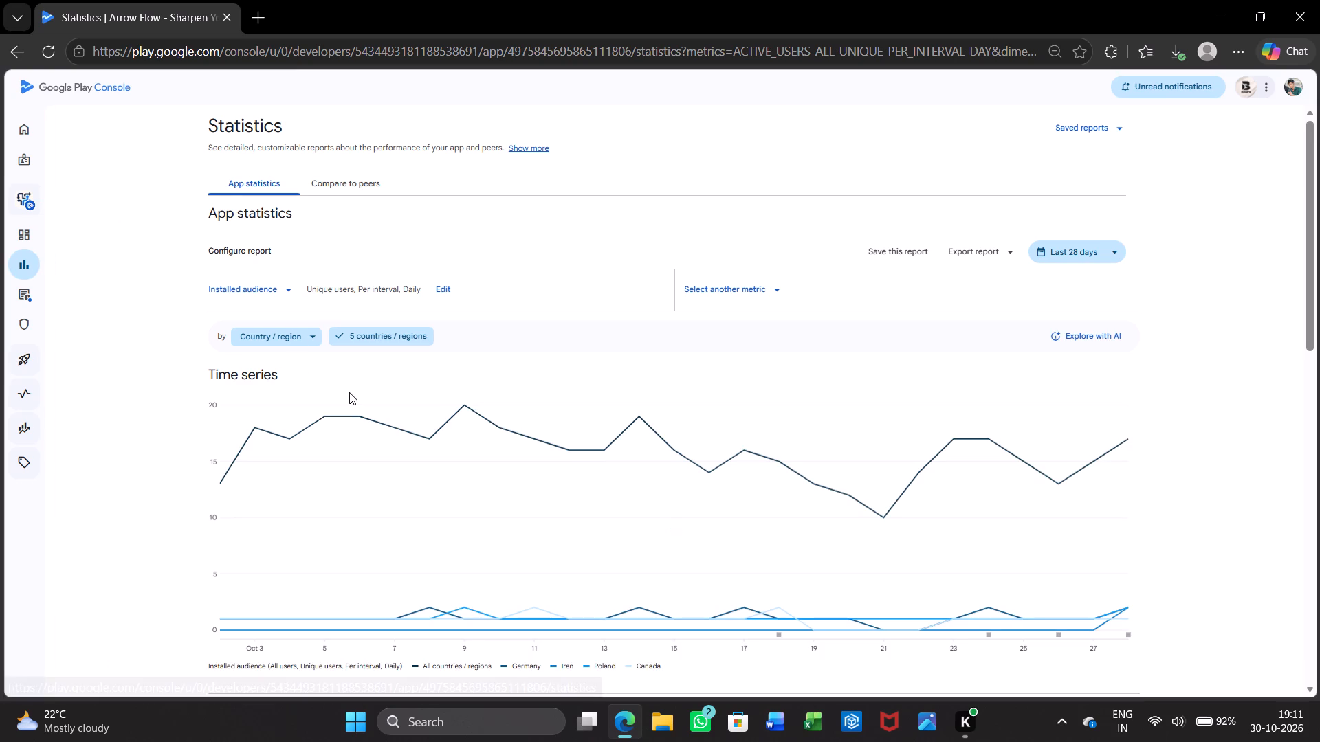
pyautogui.click(279, 284)
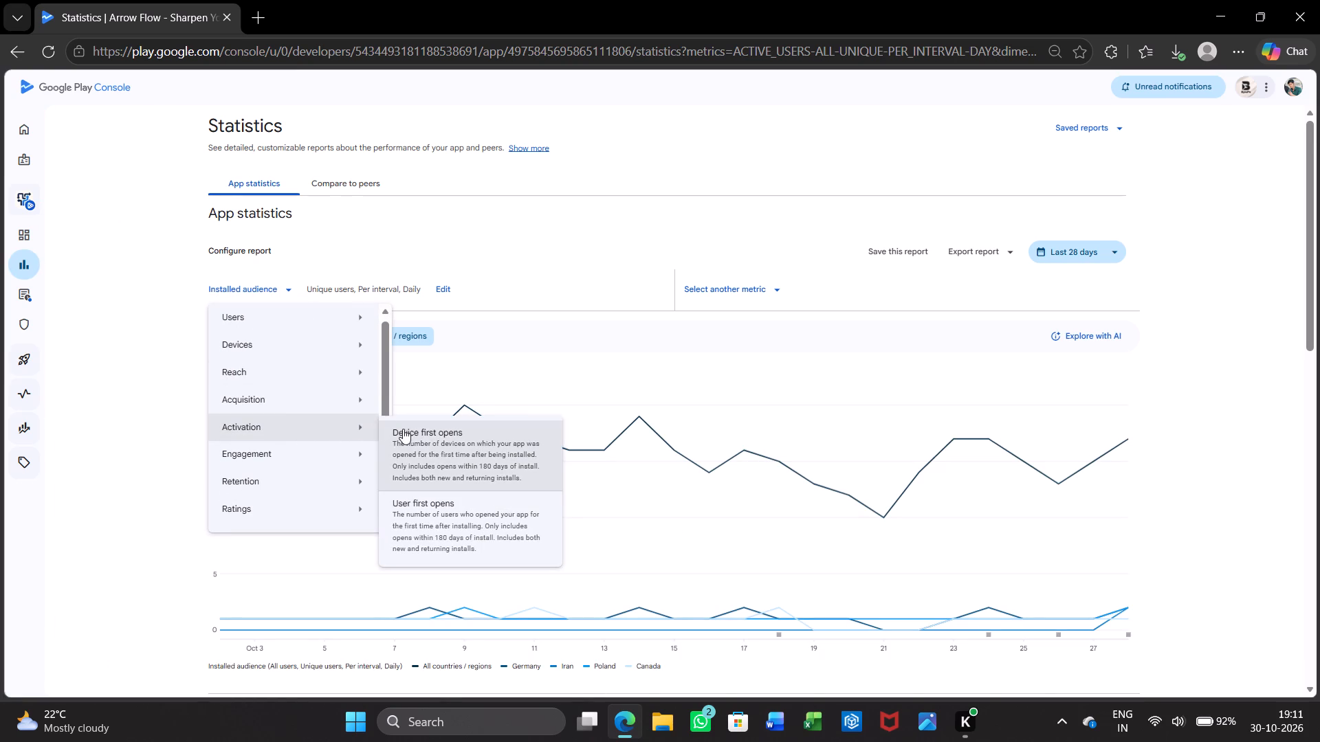
pyautogui.click(436, 434)
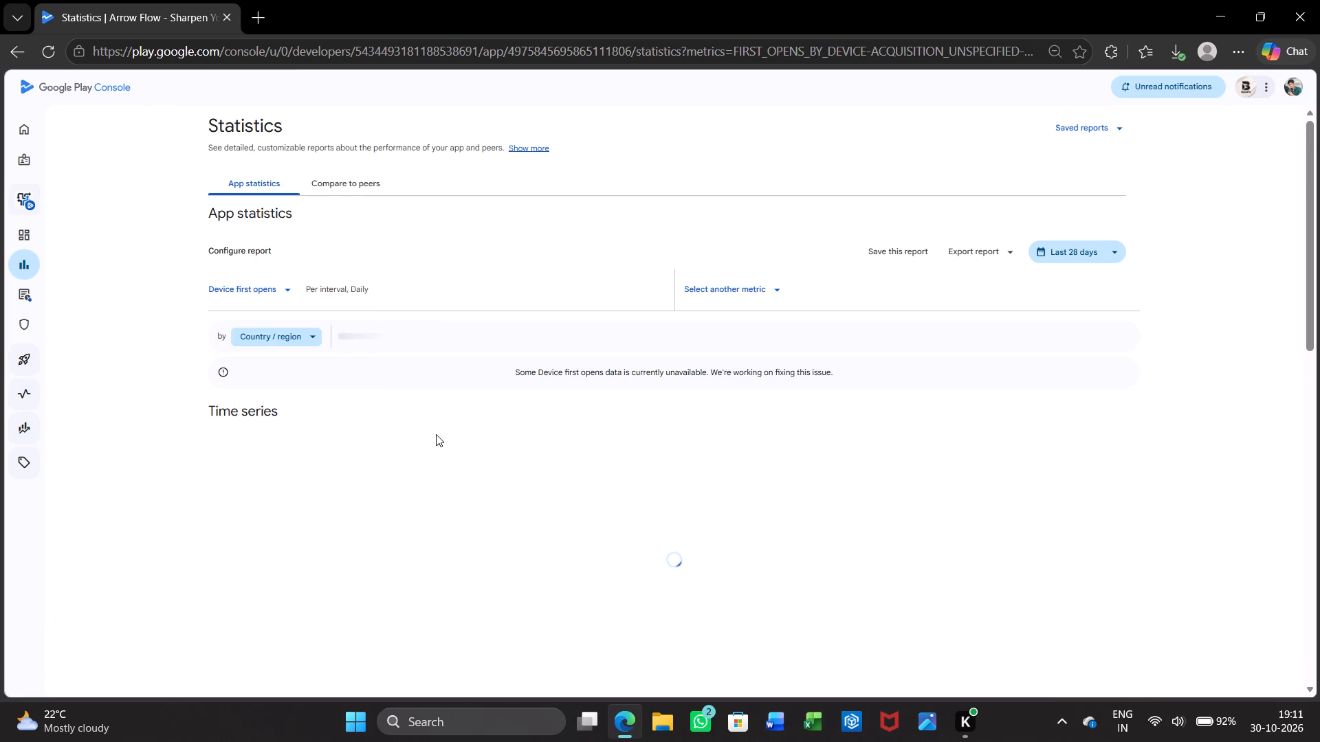
pyautogui.scroll(-1, 436, 434)
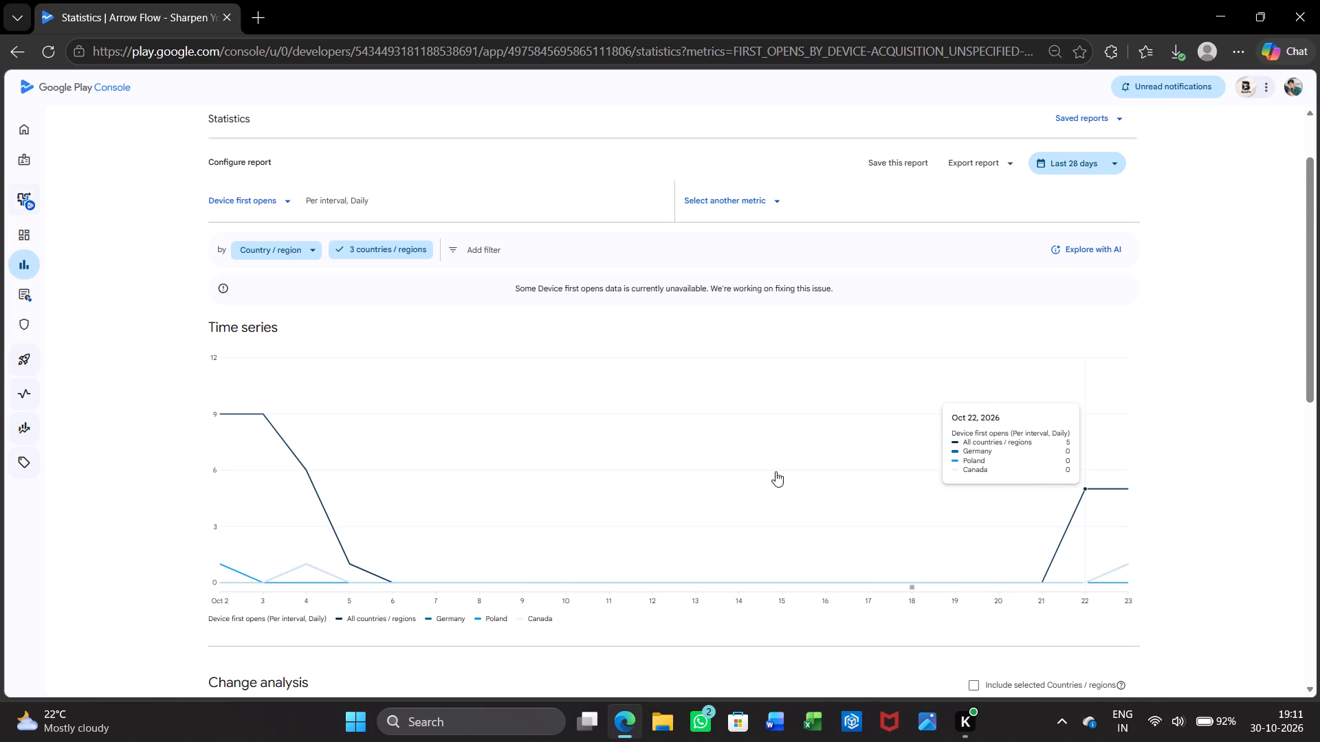
pyautogui.scroll(-2, 575, 406)
pyautogui.scroll(2, 575, 406)
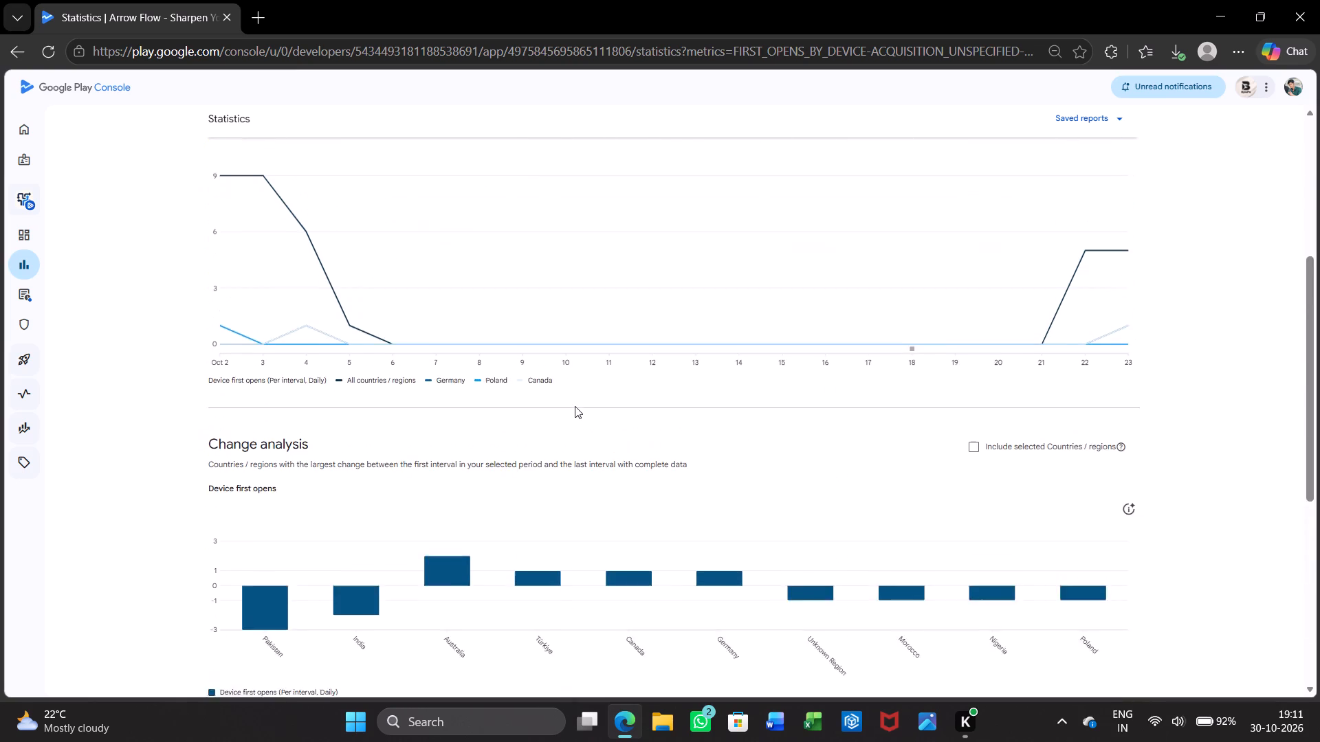
pyautogui.scroll(4, 575, 406)
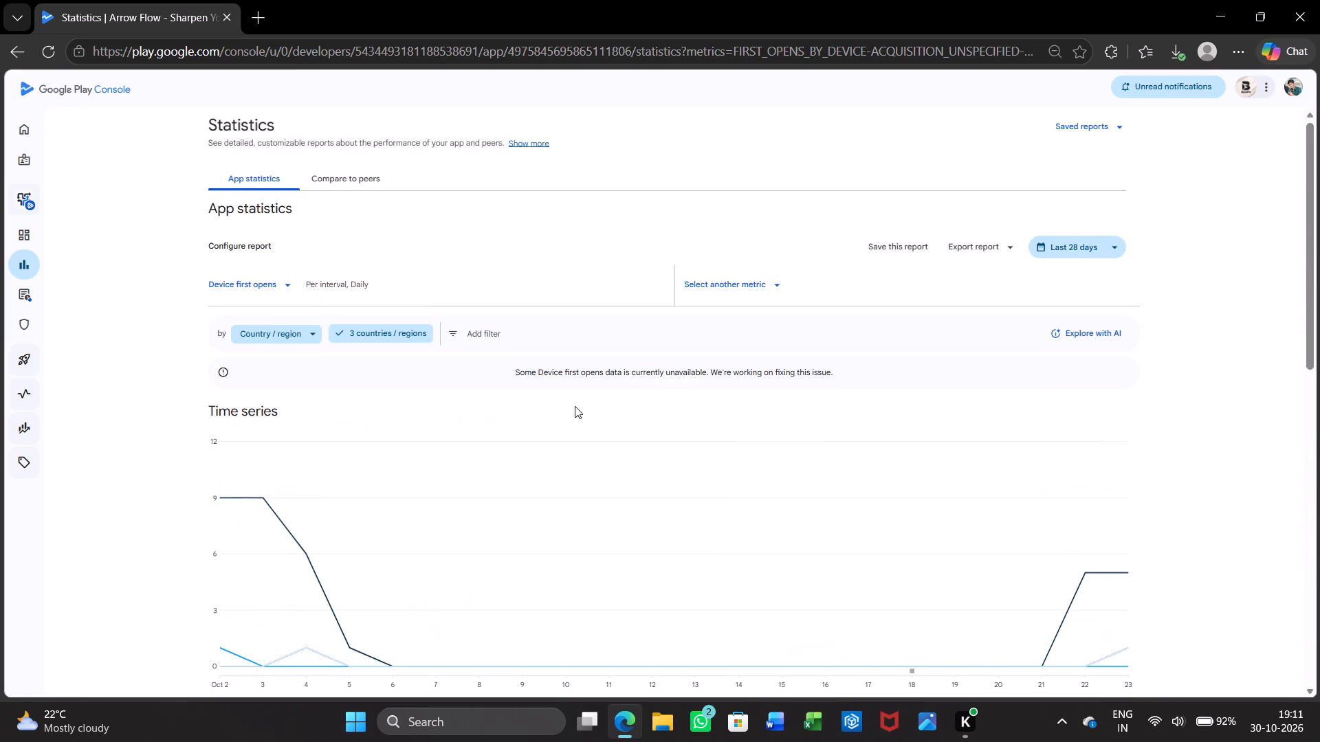
# Look through the Store listing performance metrics and switch the report to Visitors (opens).
pyautogui.click(269, 280)
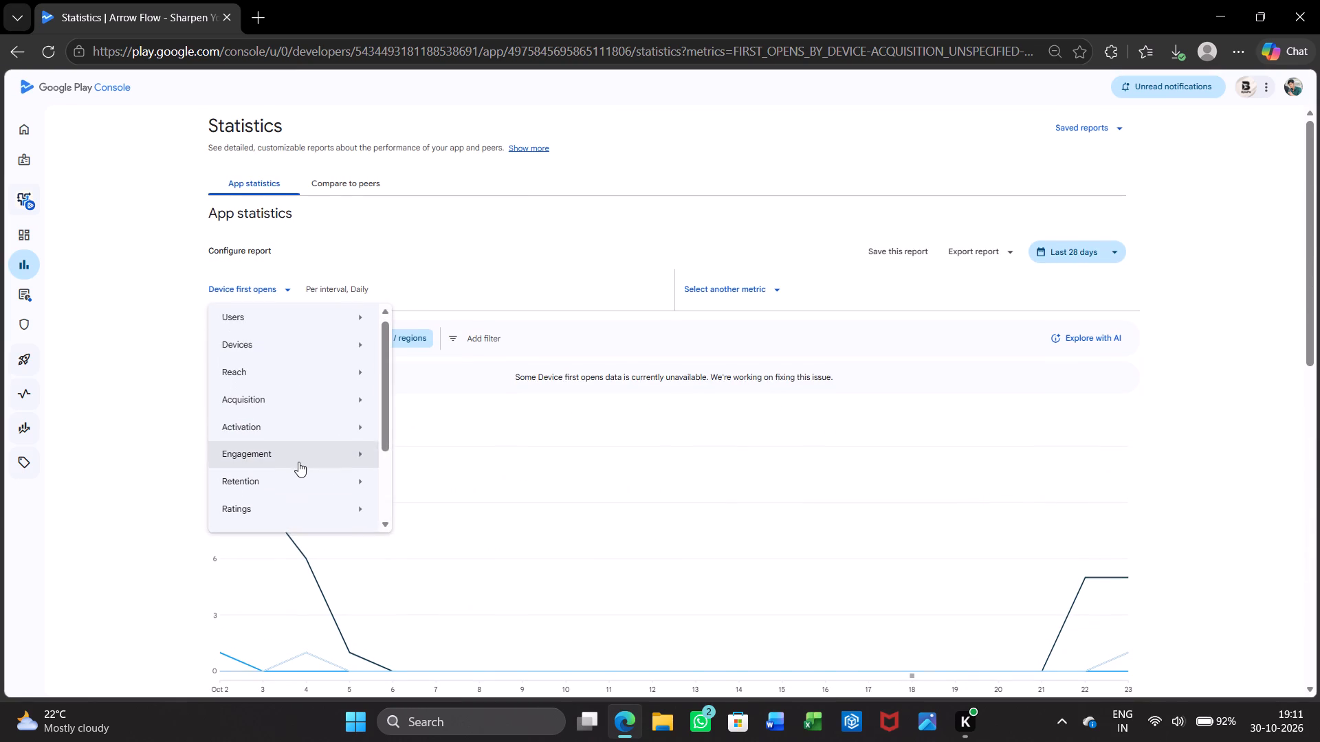
pyautogui.scroll(-2, 298, 467)
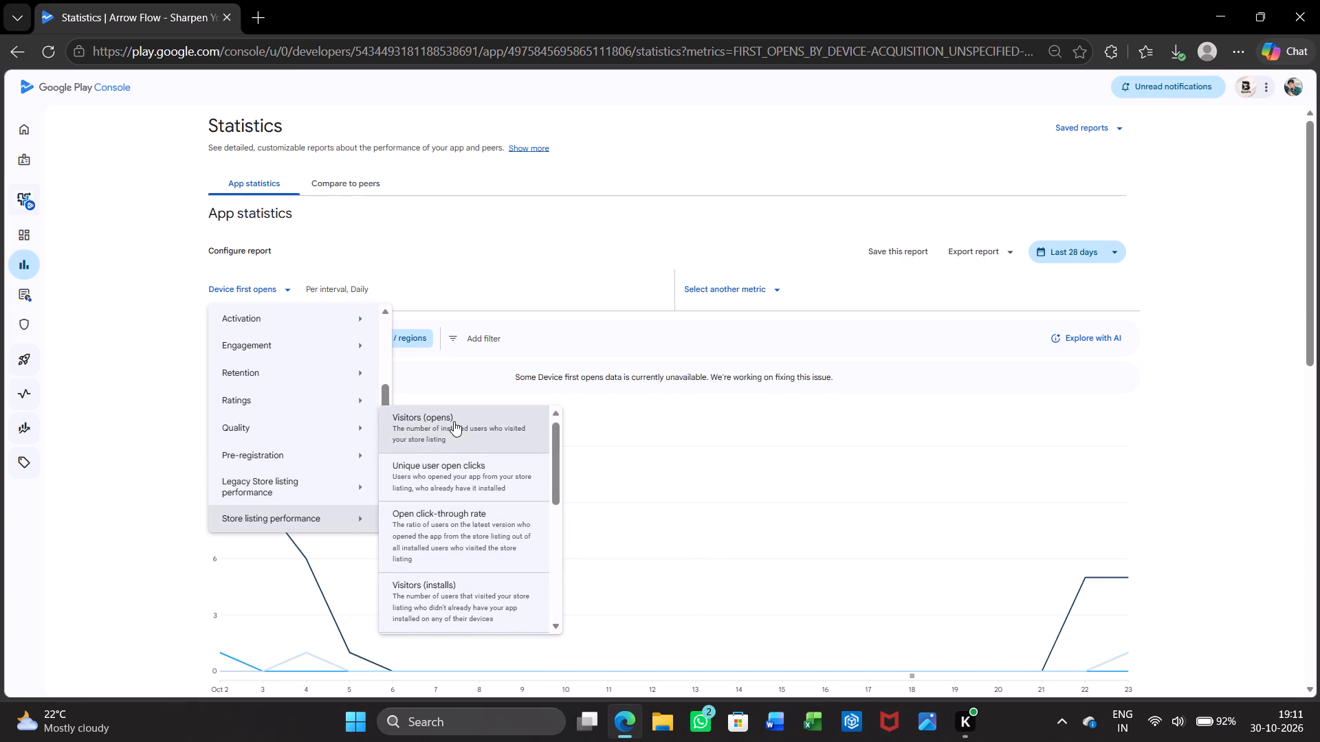
pyautogui.scroll(-2, 454, 421)
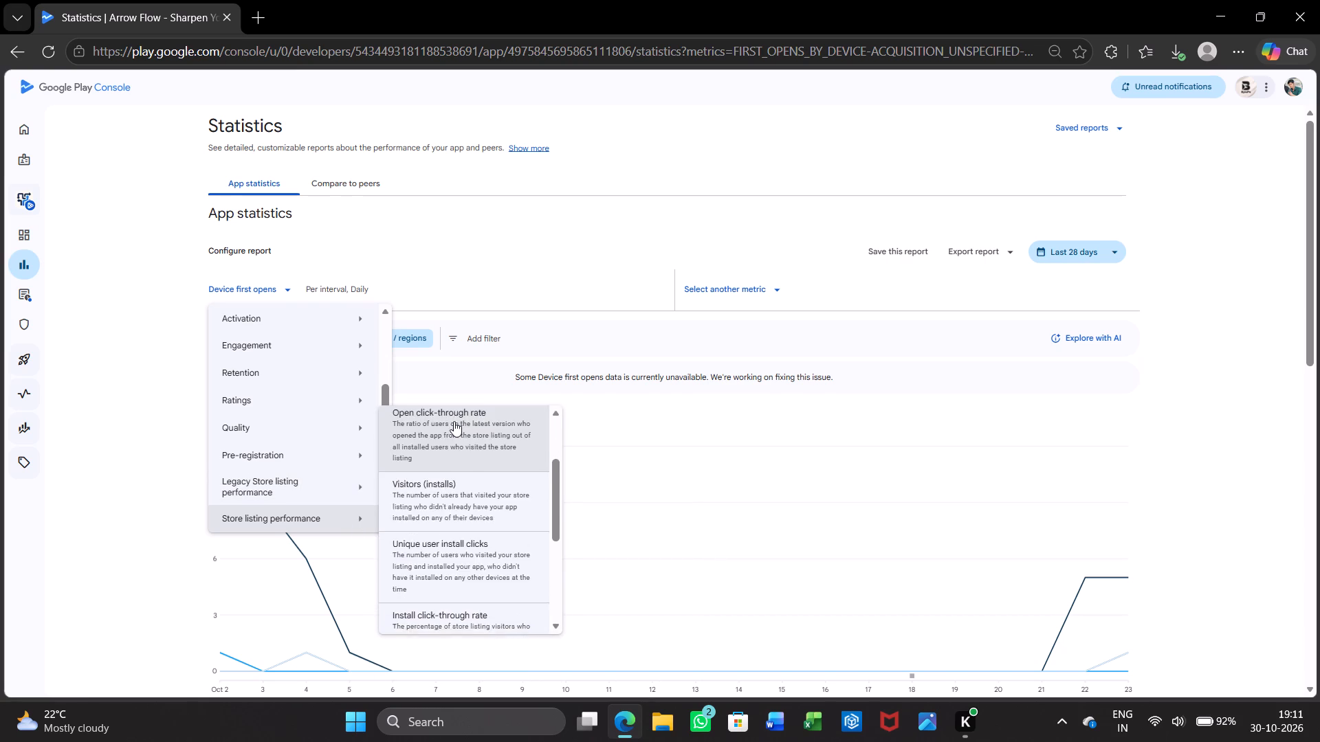
pyautogui.scroll(-2, 454, 421)
pyautogui.scroll(-1, 460, 529)
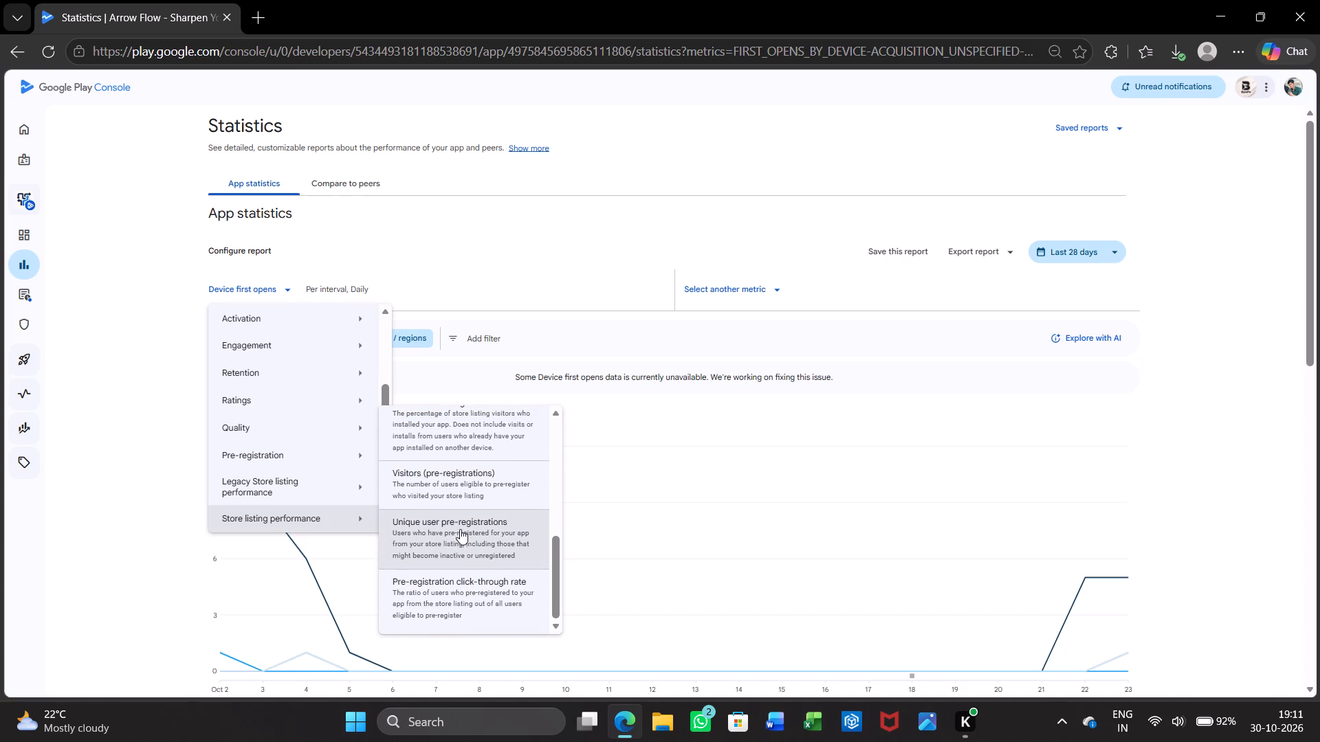
pyautogui.scroll(1, 460, 529)
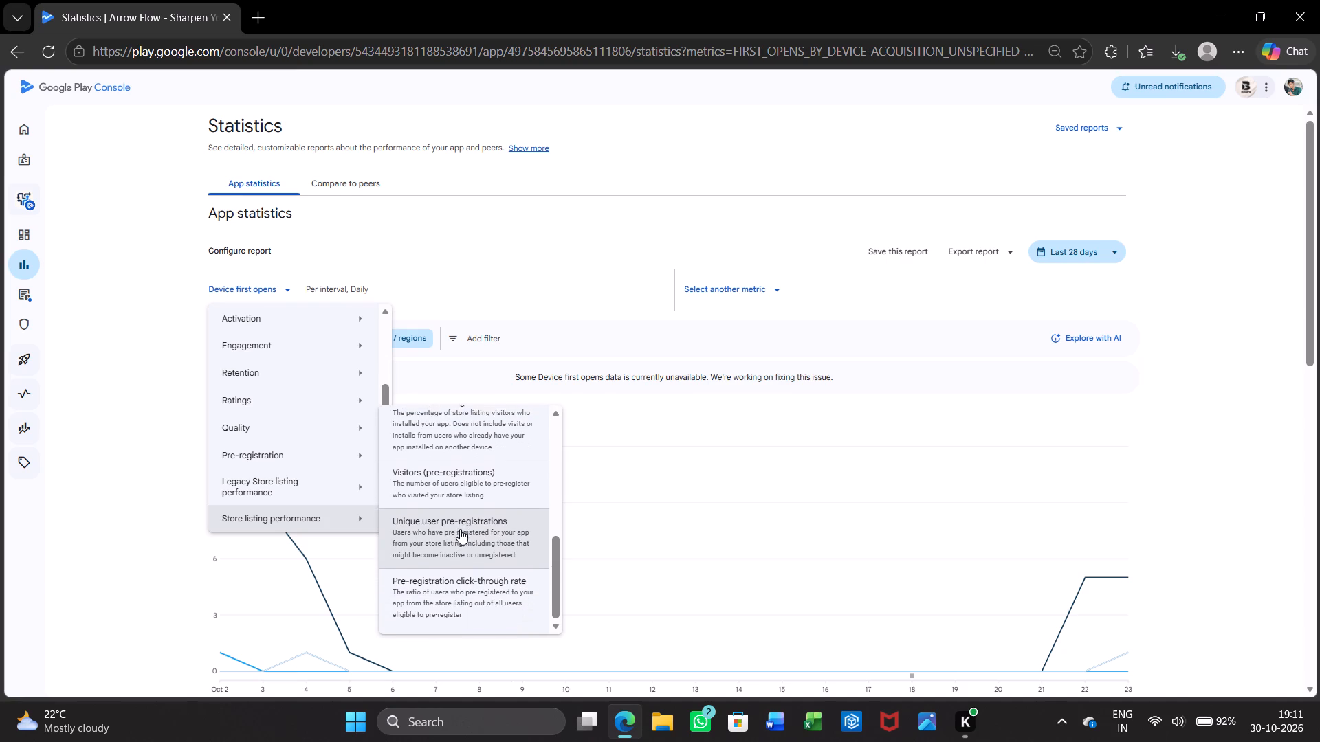
pyautogui.scroll(1, 460, 529)
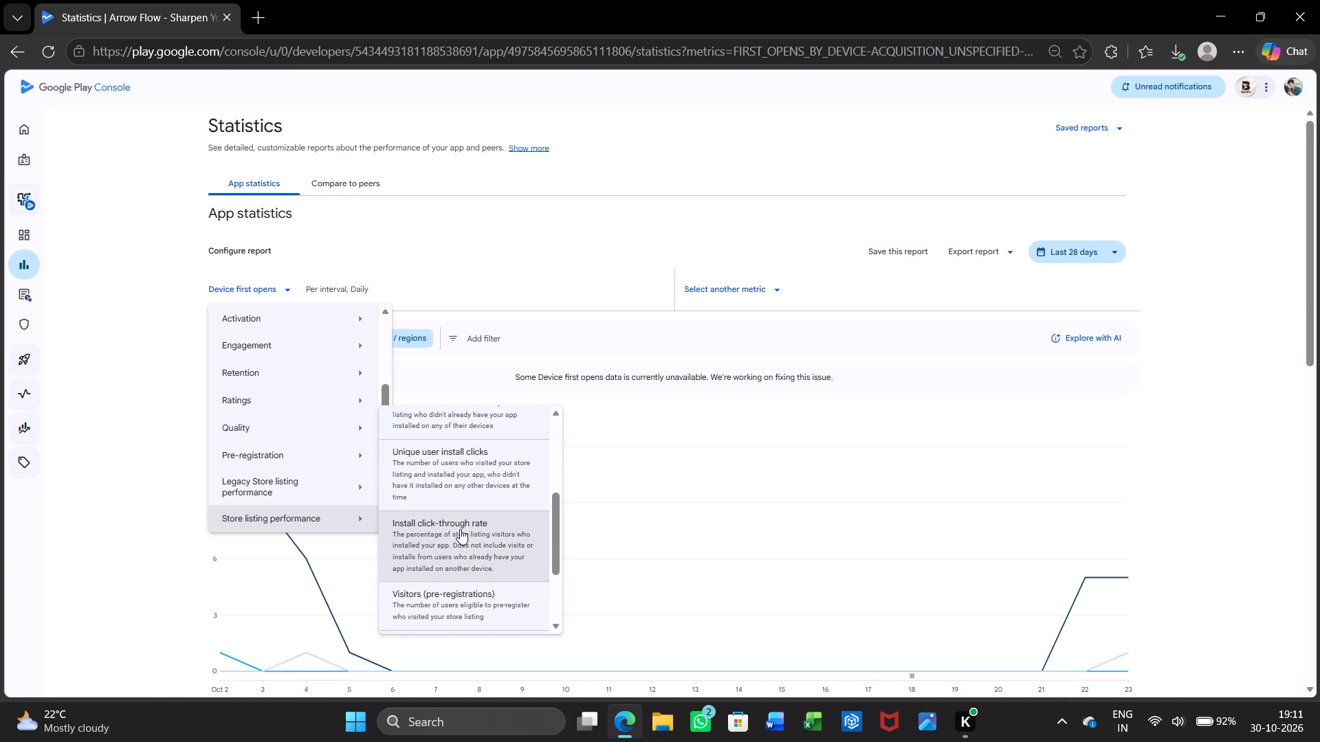
pyautogui.scroll(3, 460, 529)
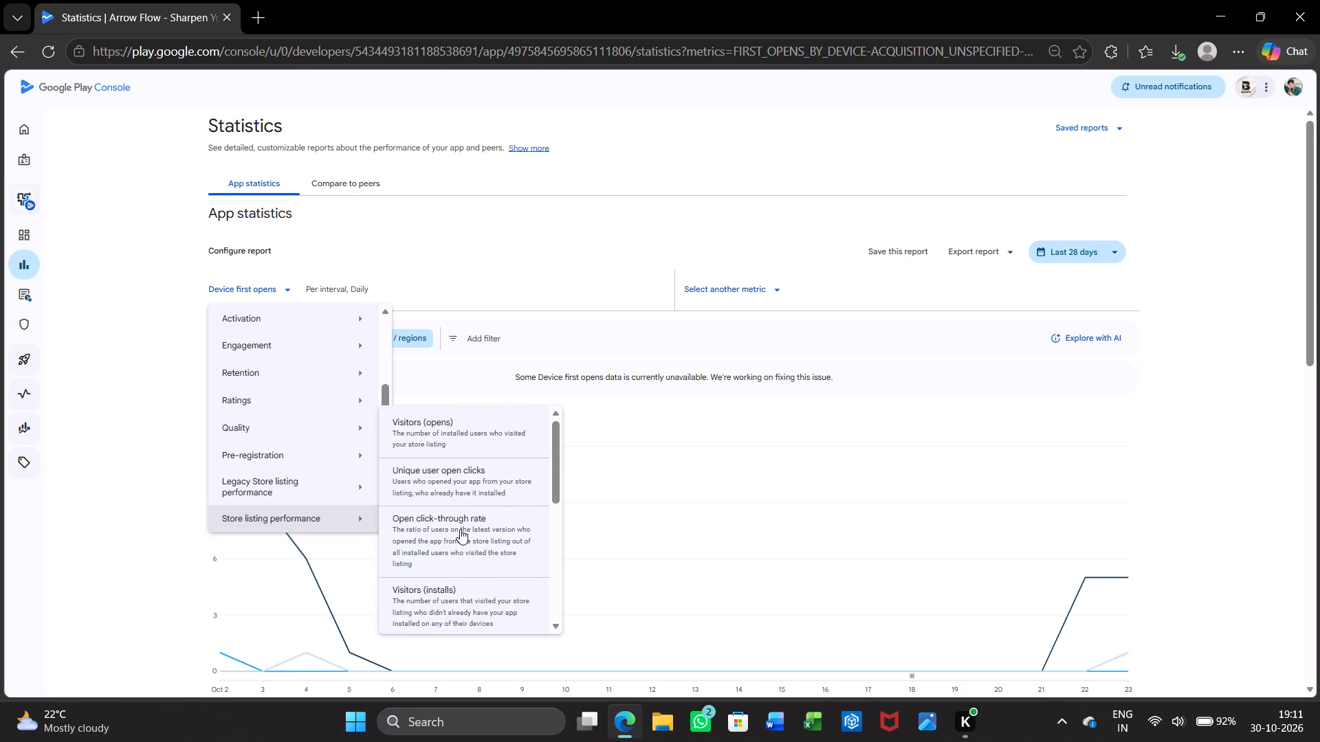
pyautogui.scroll(1, 474, 516)
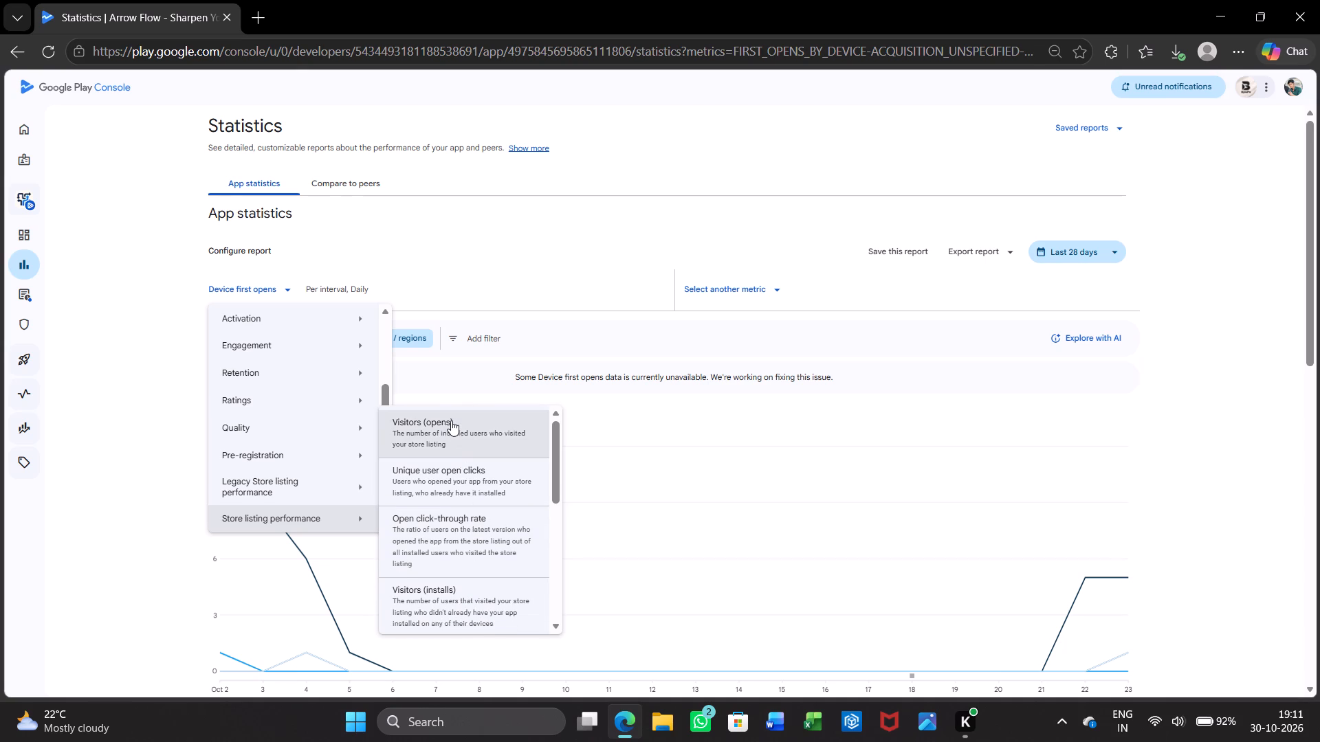
pyautogui.click(451, 420)
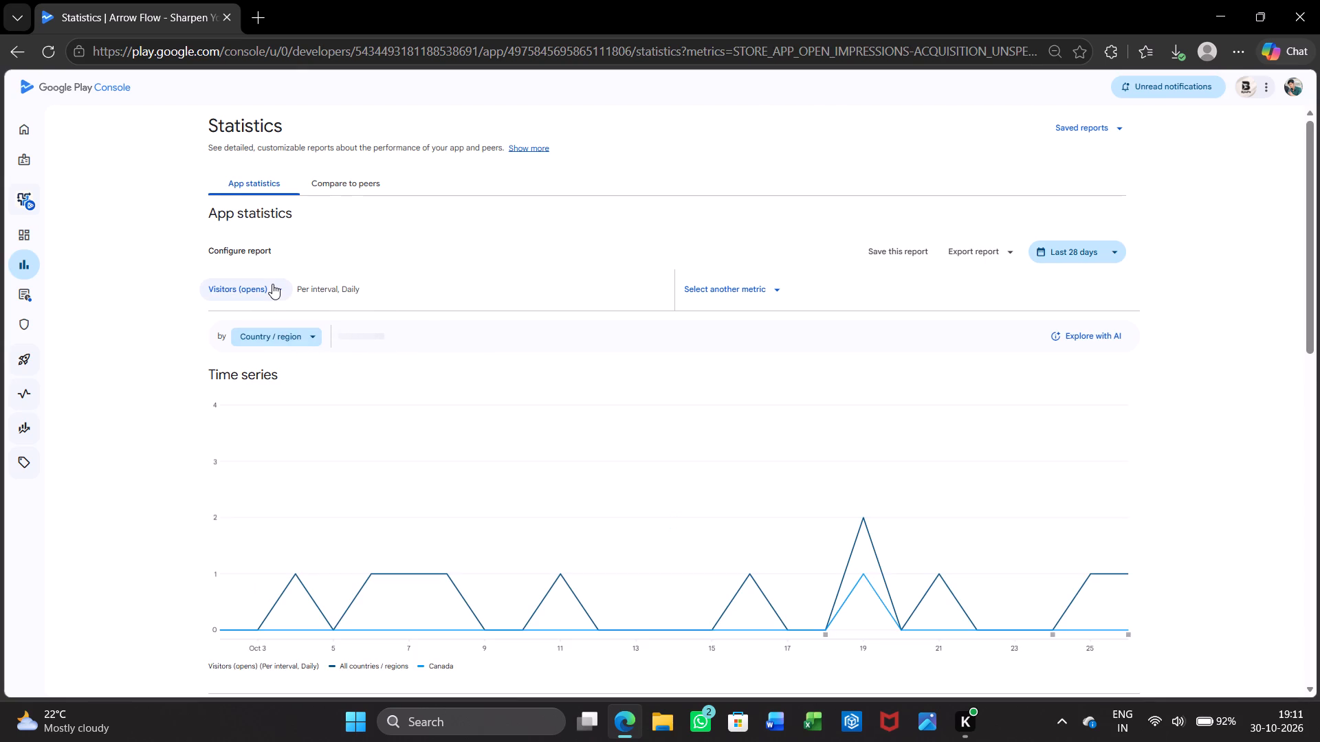
# Examine the Visitors (opens) time series, change analysis and data table by country.
pyautogui.click(272, 285)
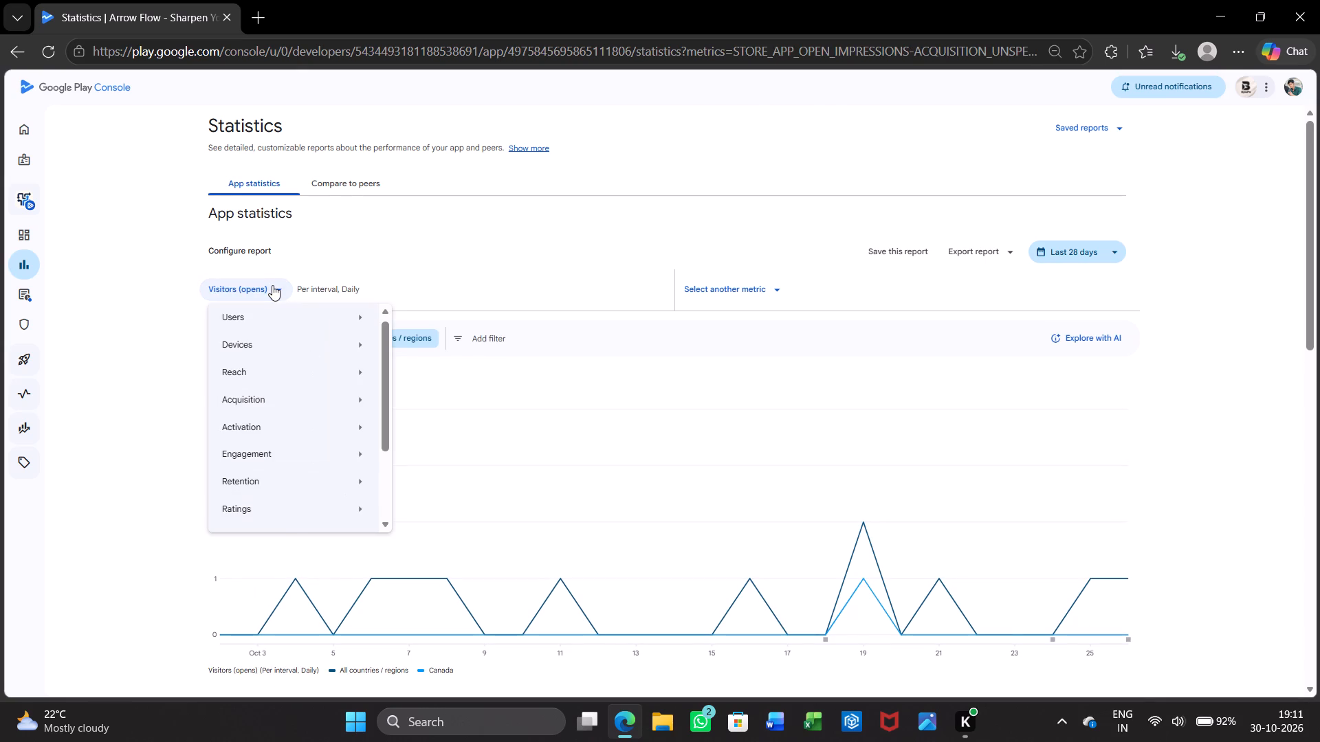
pyautogui.scroll(-1, 292, 519)
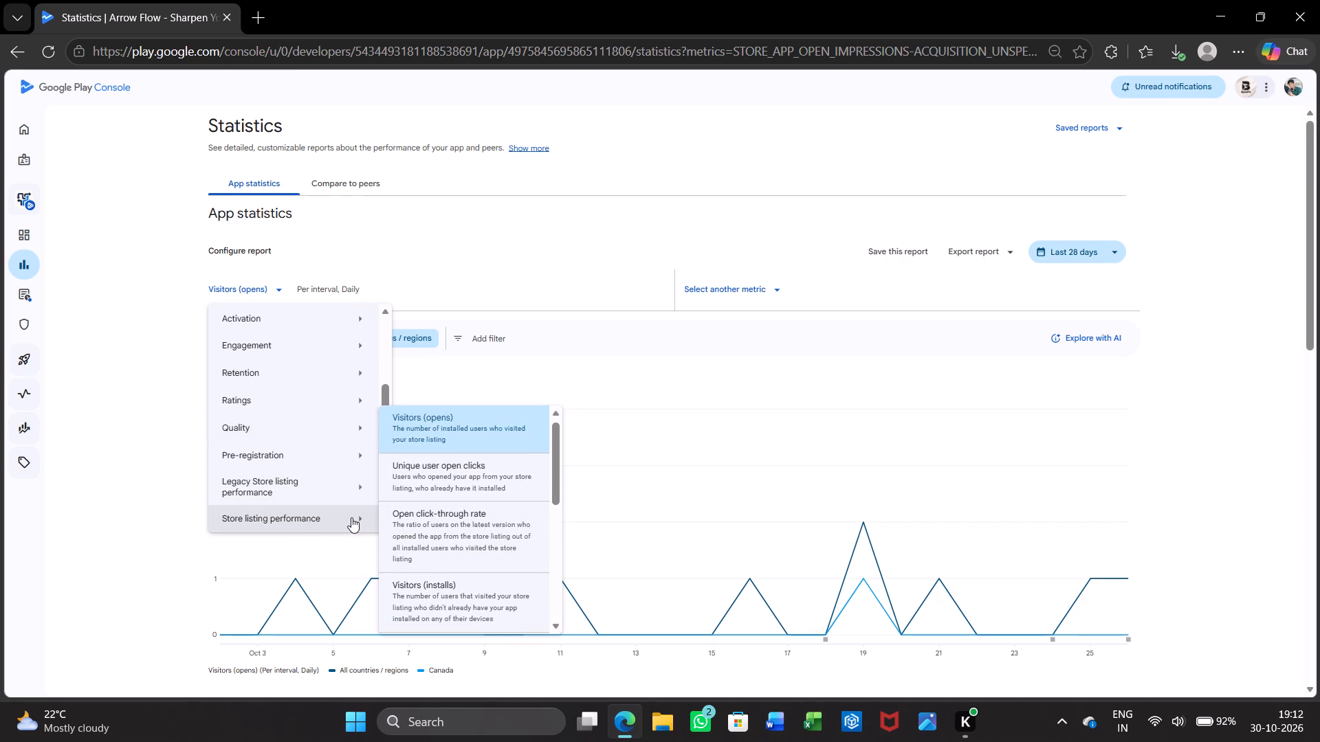
pyautogui.click(750, 396)
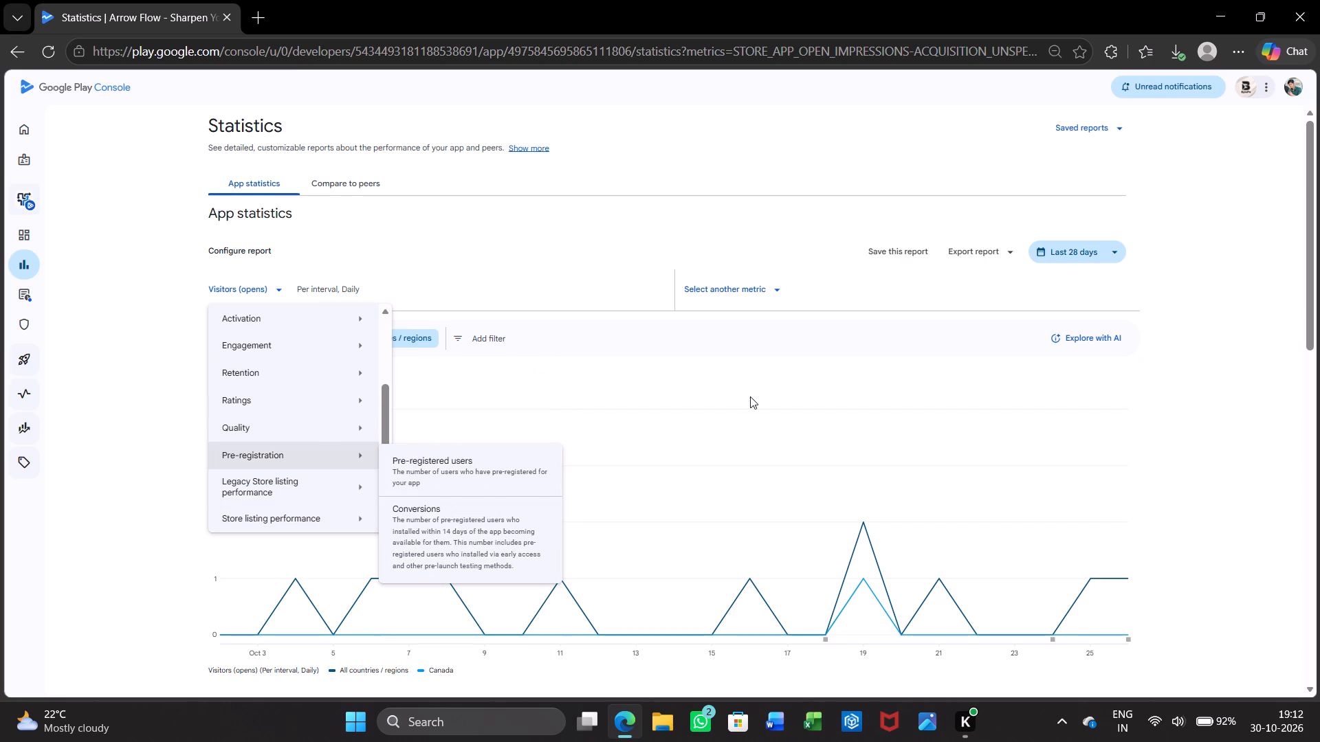
pyautogui.scroll(-2, 863, 515)
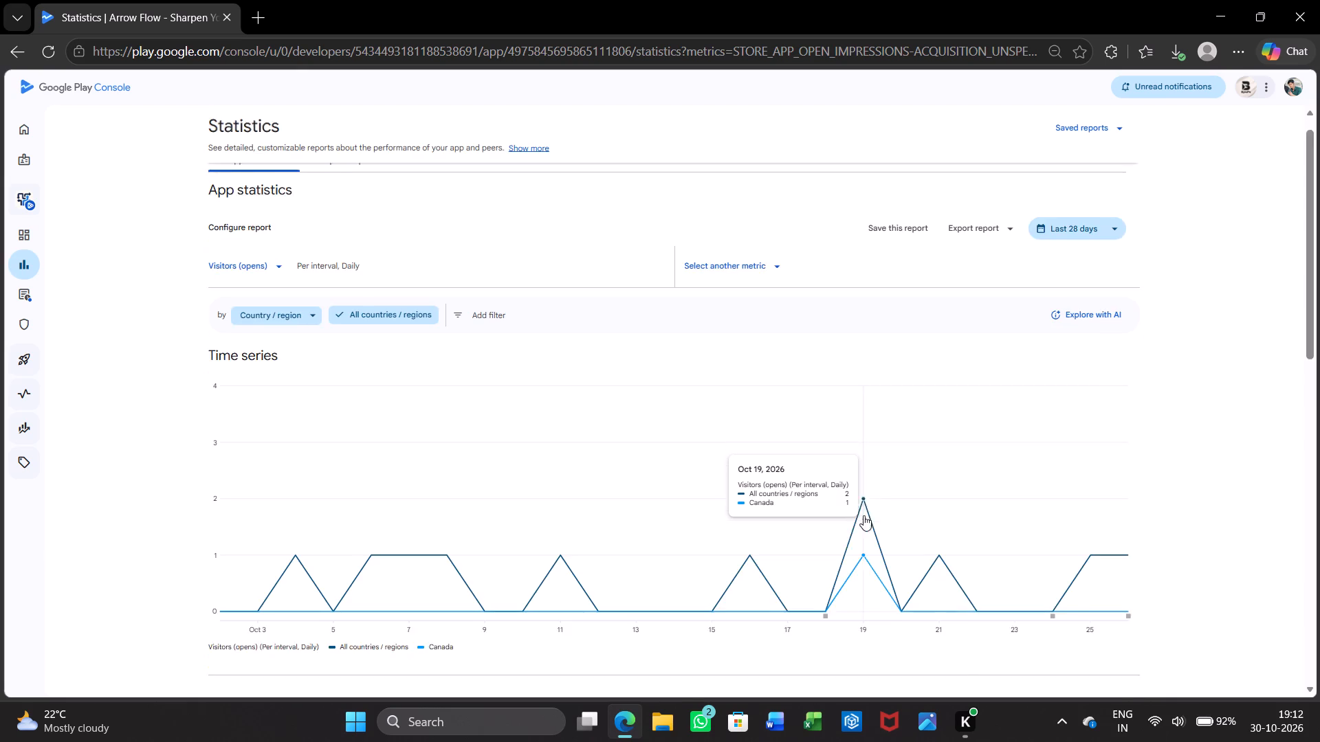
pyautogui.scroll(-1, 863, 515)
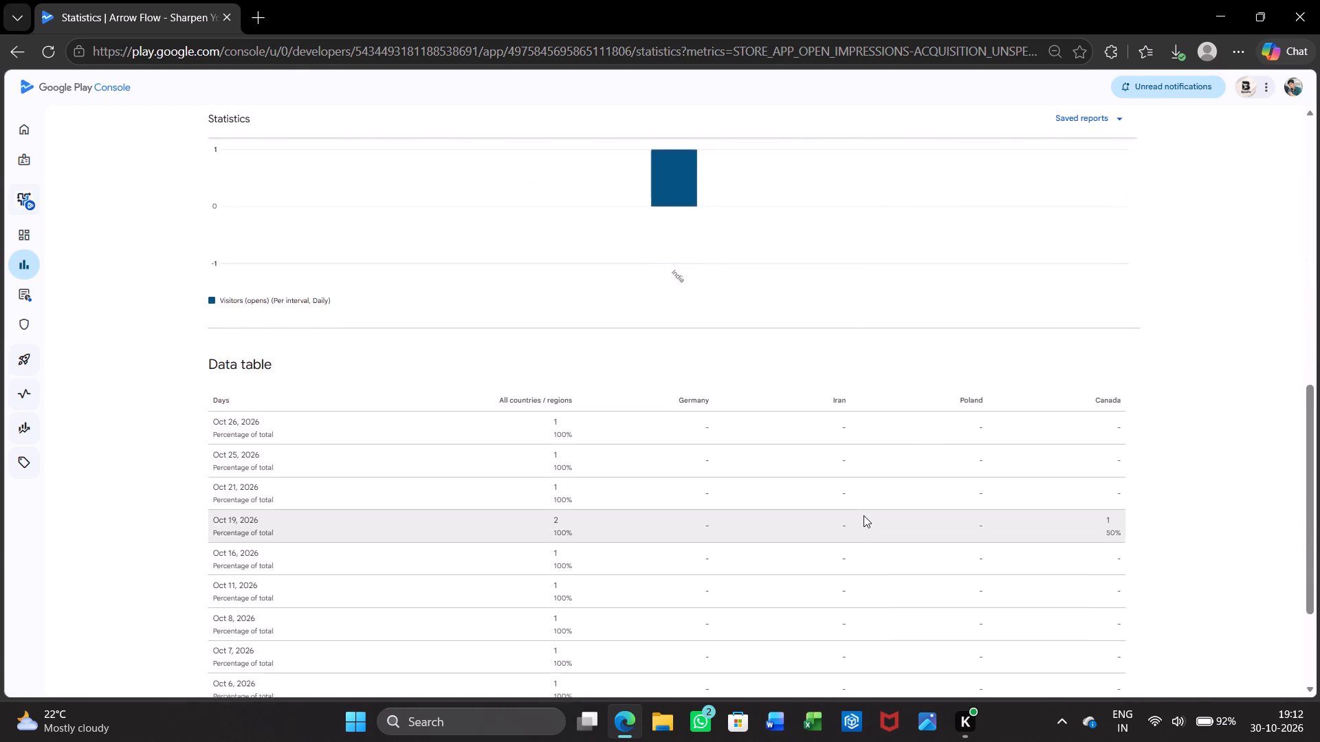
pyautogui.scroll(4, 551, 400)
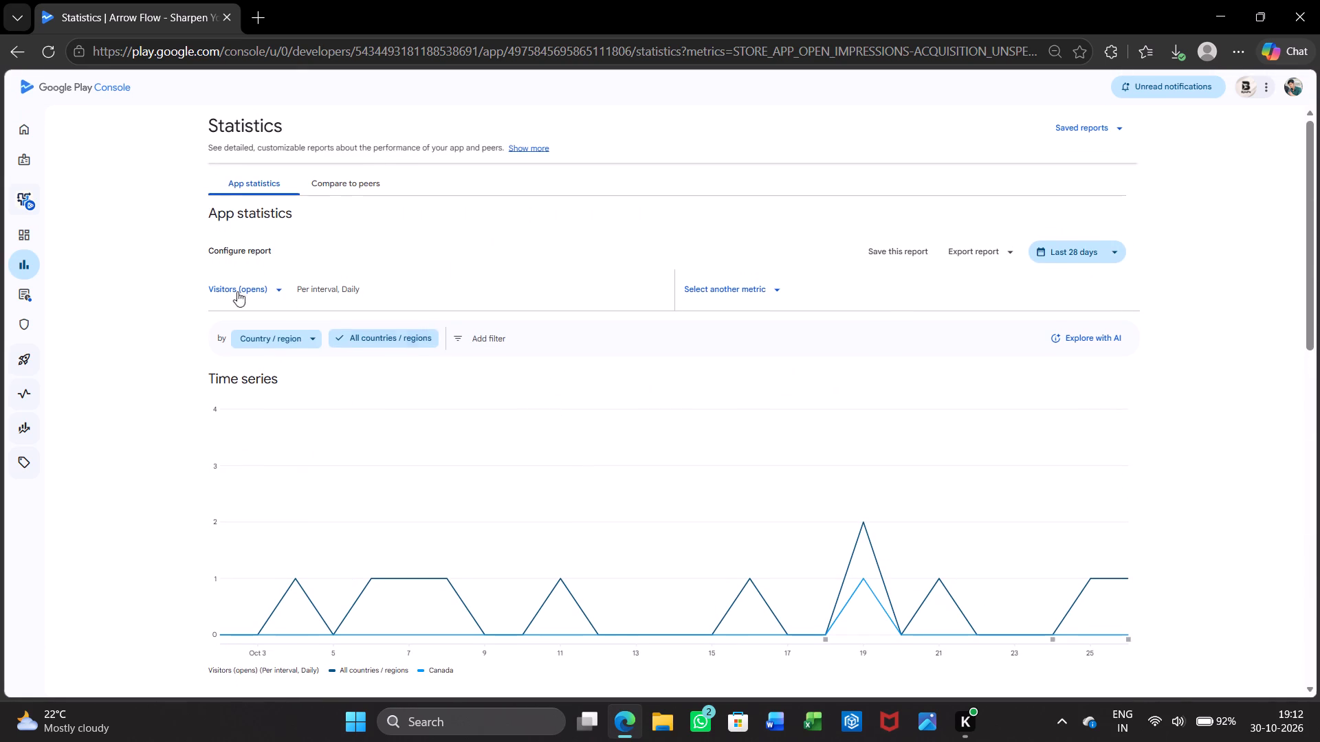
# Switch the statistics report to the Pre-registered users metric and look over its time series.
pyautogui.click(253, 289)
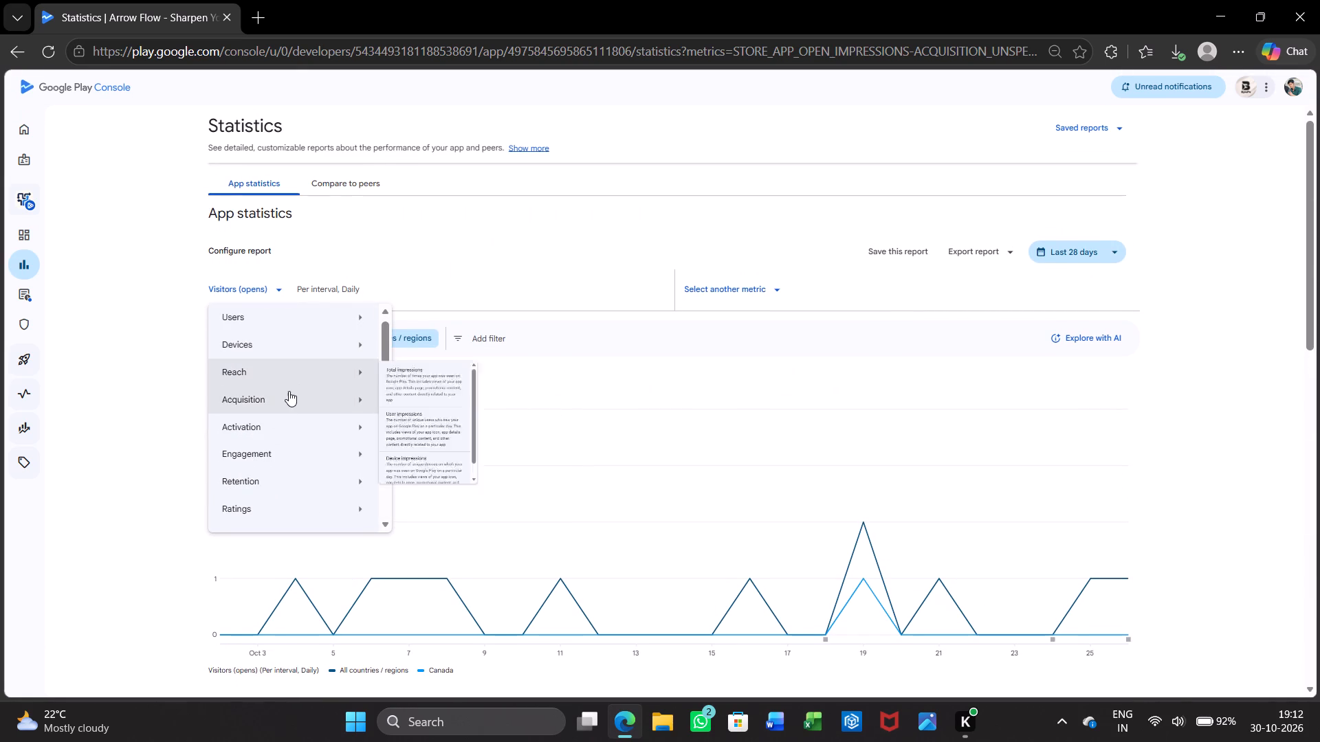
pyautogui.scroll(-1, 289, 391)
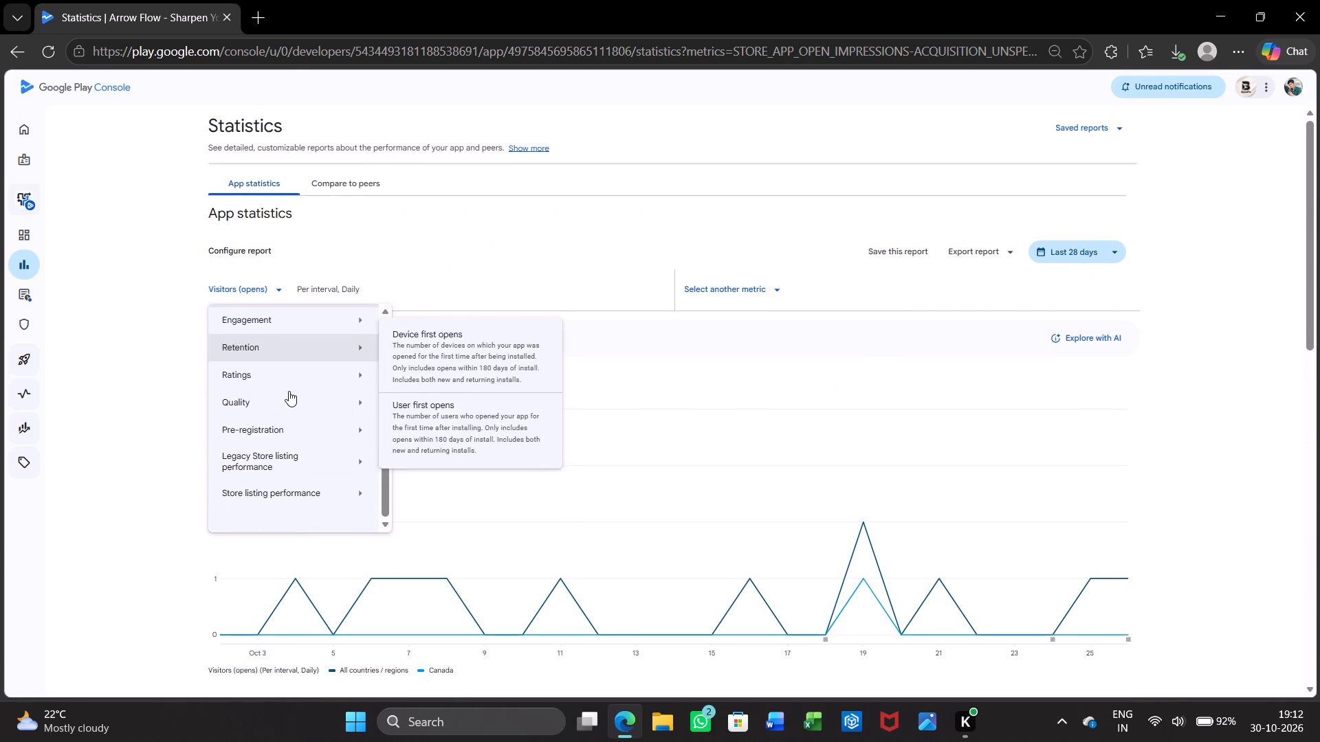
pyautogui.scroll(-1, 289, 391)
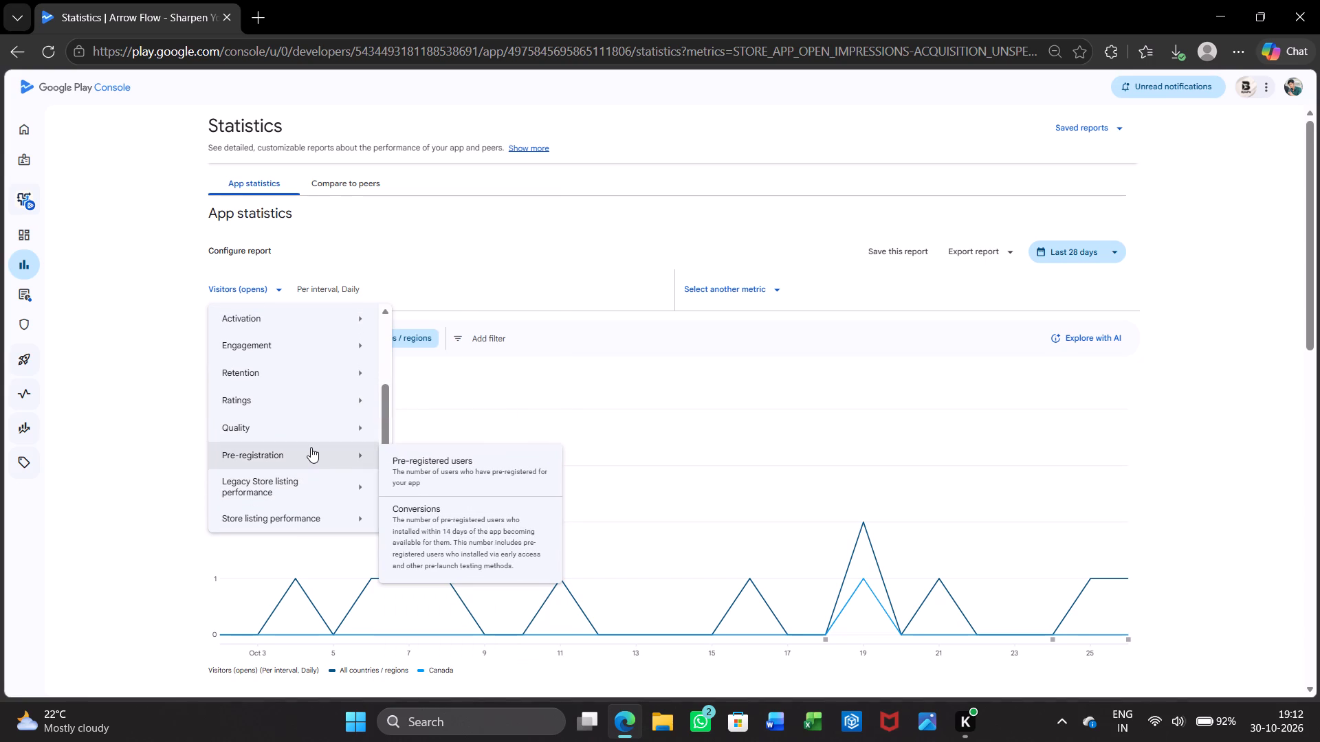
pyautogui.click(442, 467)
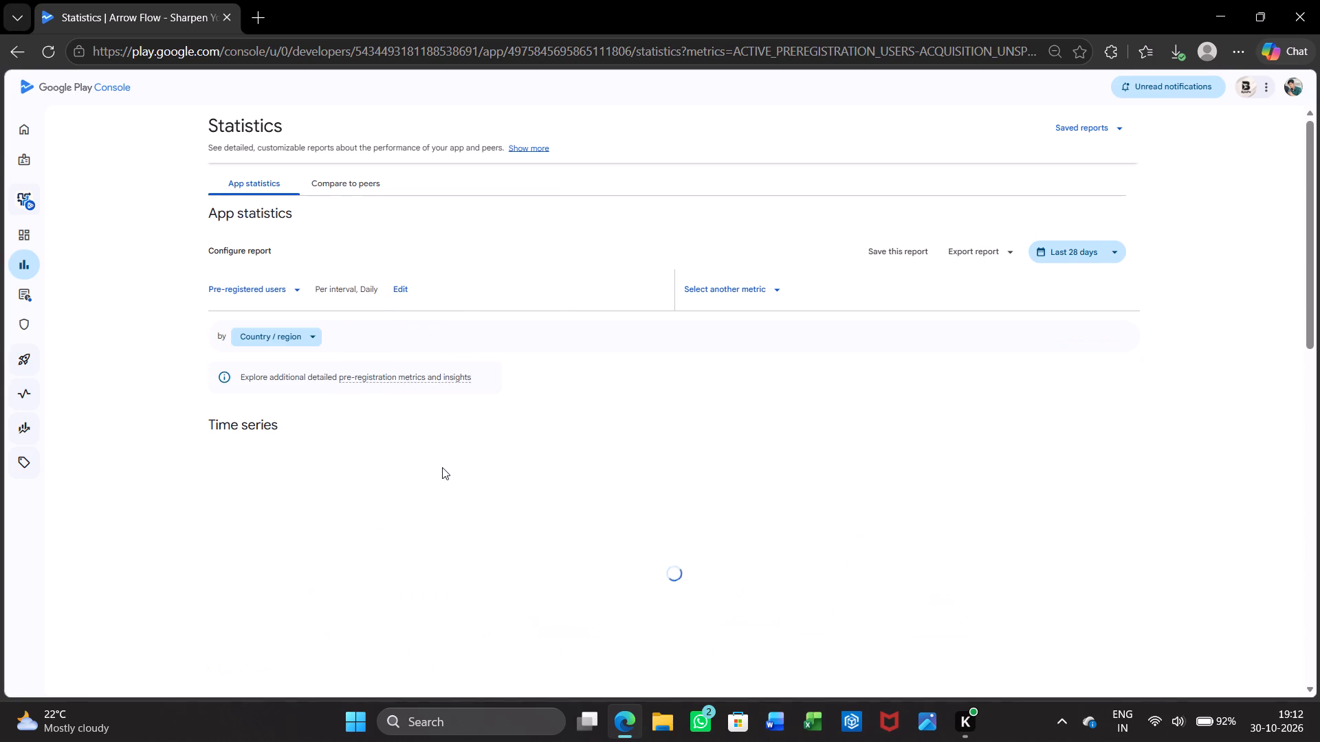
pyautogui.scroll(-1, 442, 467)
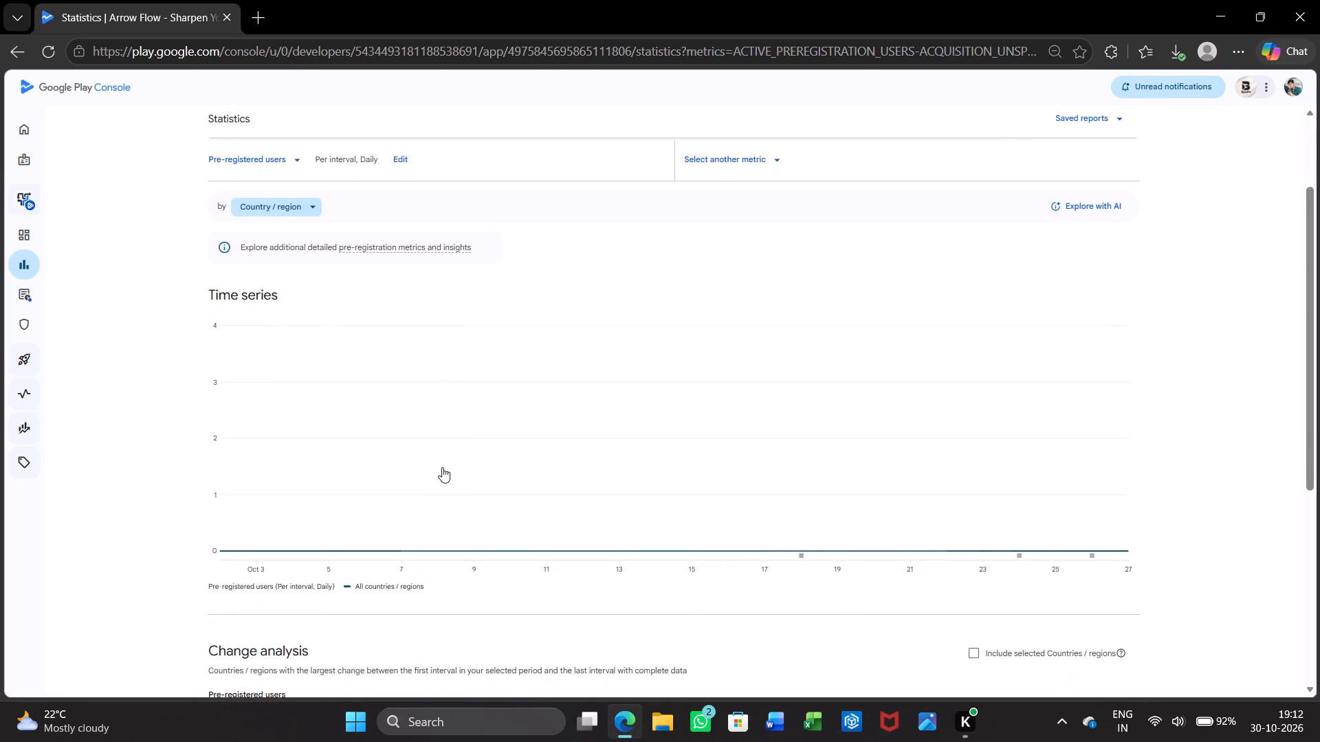
pyautogui.scroll(2, 442, 467)
# Look through the Users, Reach and Engagement metrics and switch the report to Returning users.
pyautogui.click(269, 289)
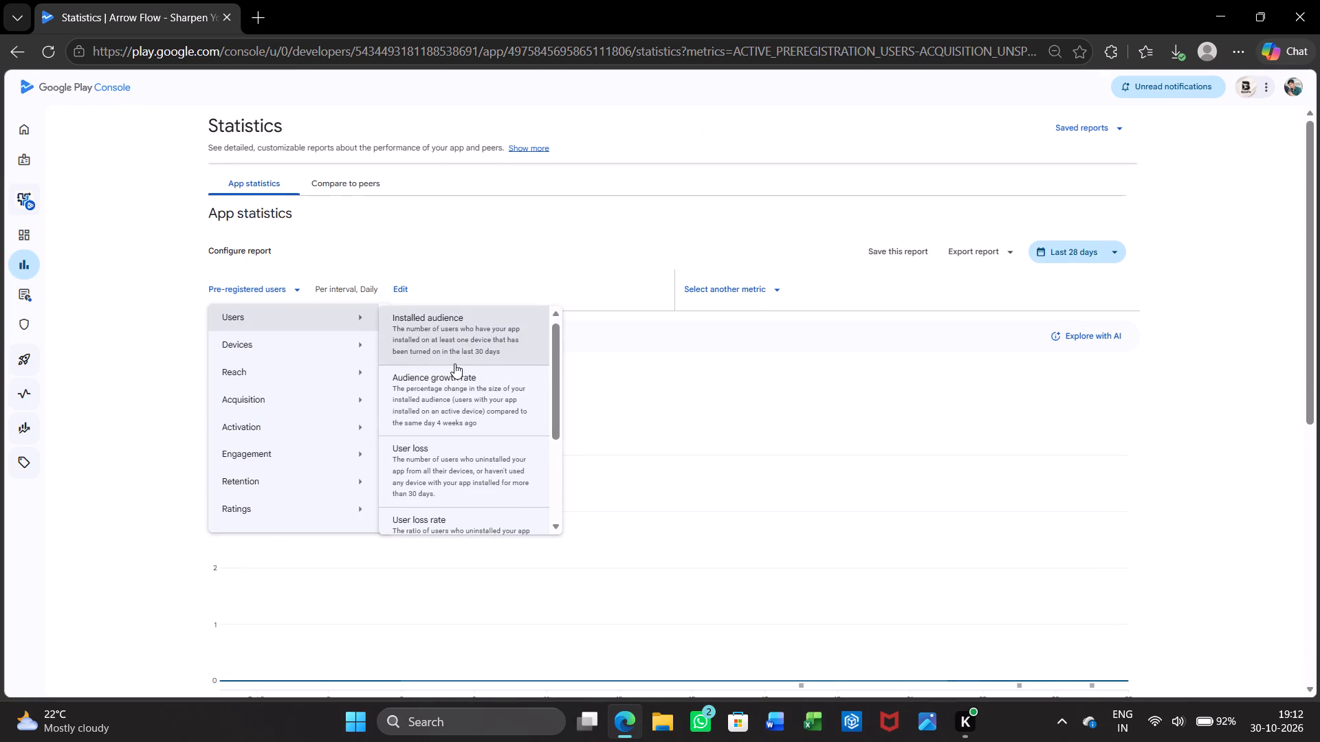
pyautogui.scroll(-3, 463, 439)
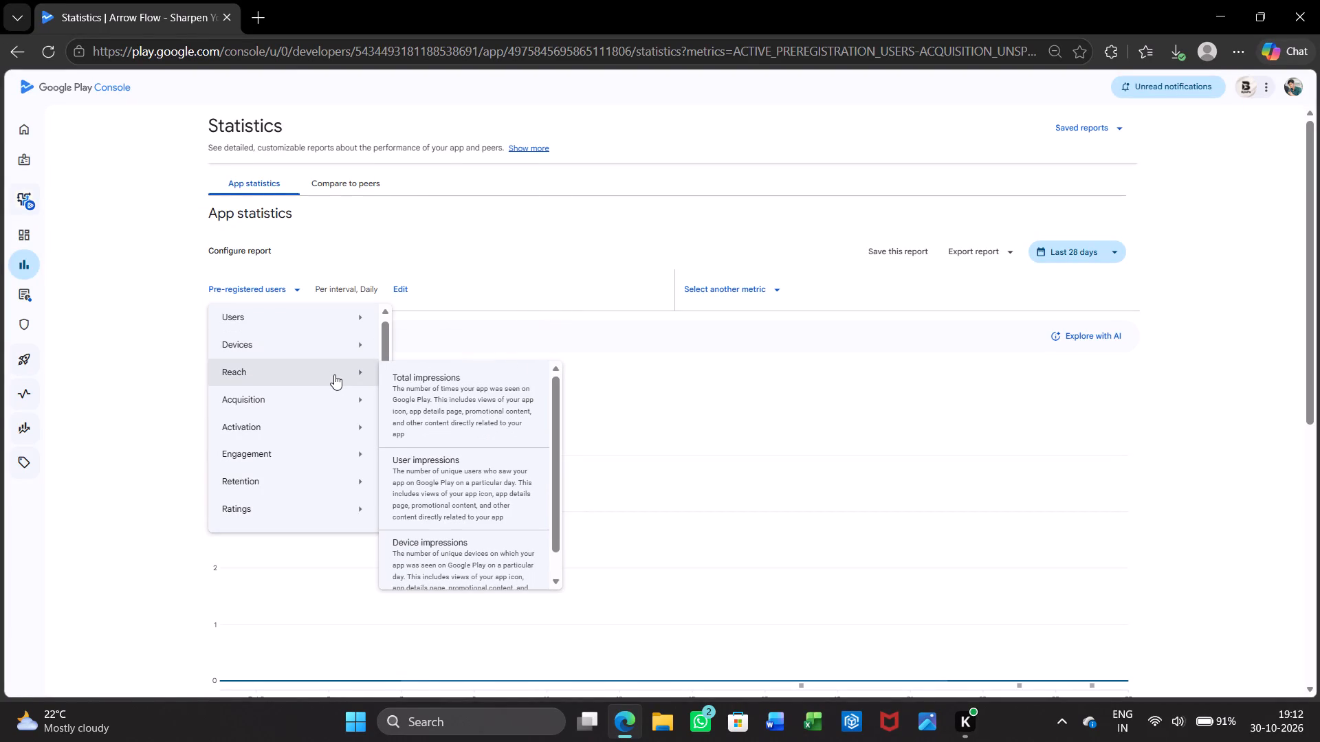
pyautogui.scroll(-1, 479, 503)
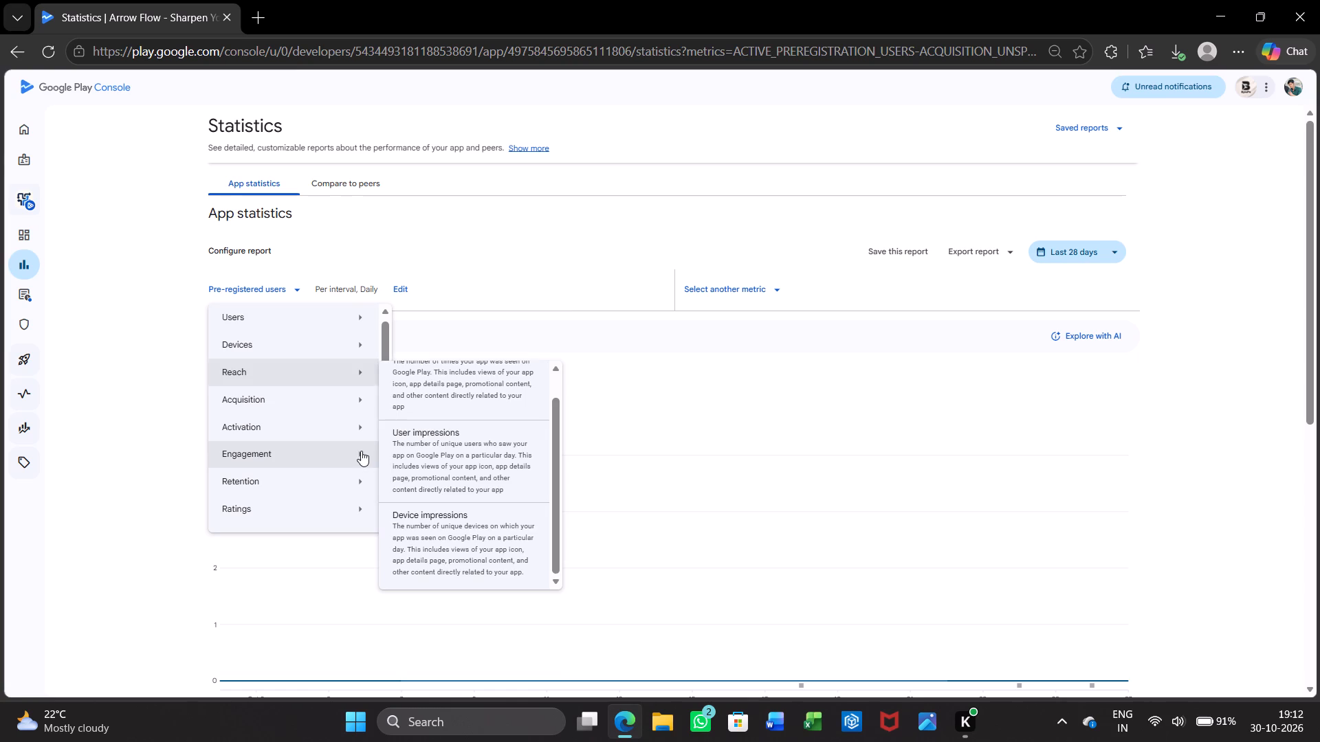
pyautogui.scroll(-1, 462, 521)
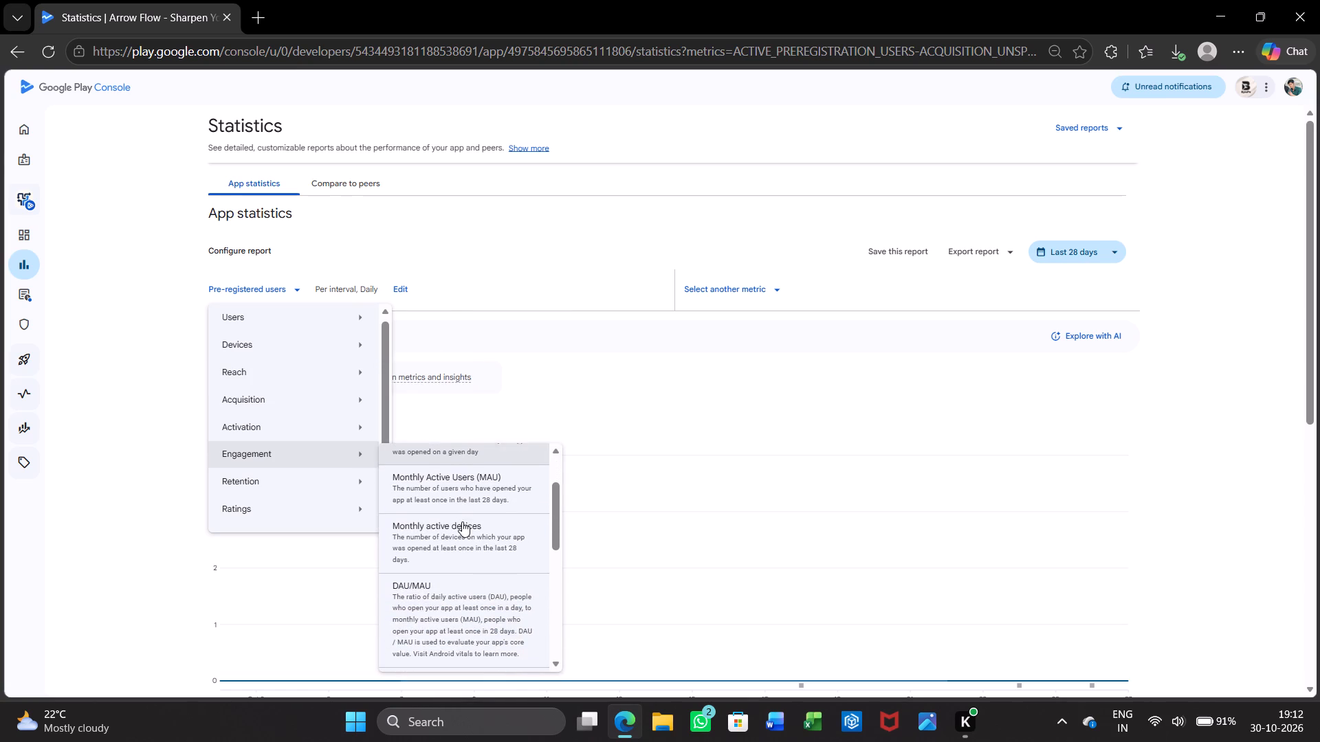
pyautogui.scroll(-2, 462, 521)
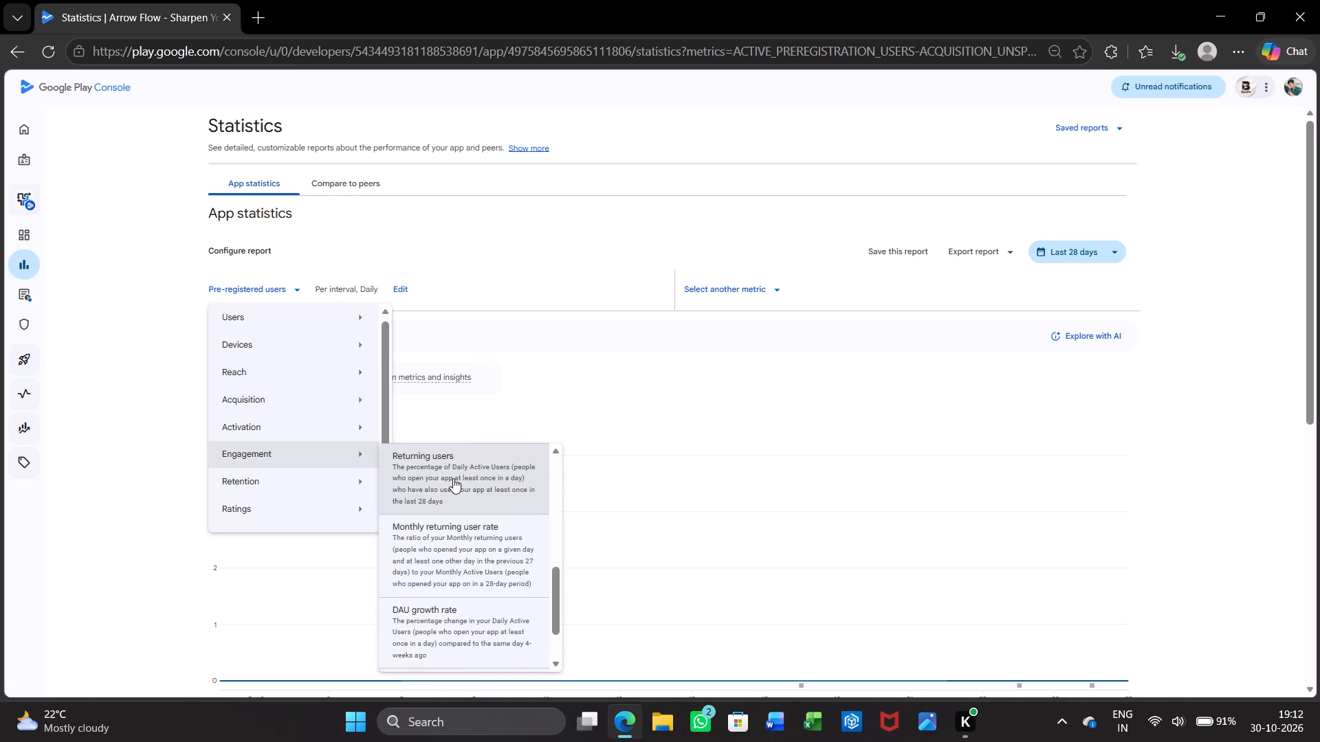
pyautogui.click(453, 478)
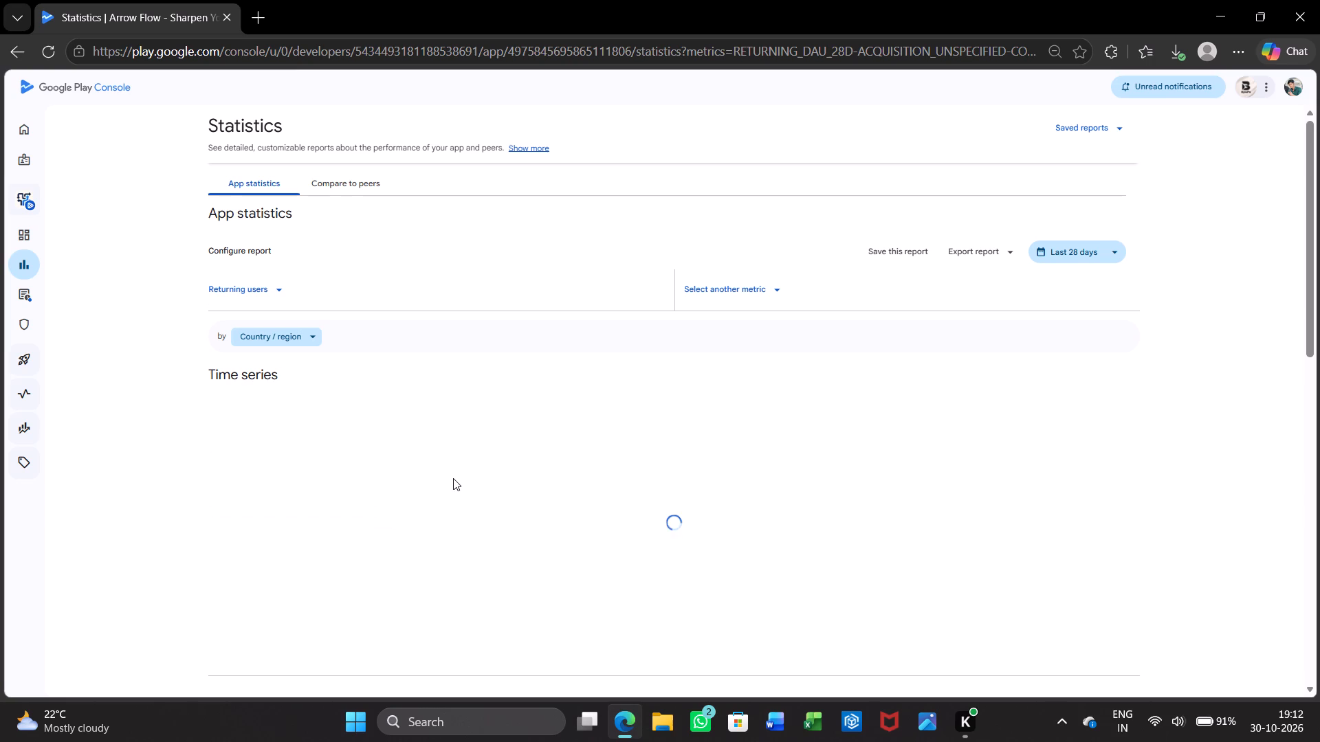
# Examine the Returning users time series, change analysis and data table by country.
pyautogui.scroll(-1, 549, 477)
pyautogui.scroll(1, 549, 477)
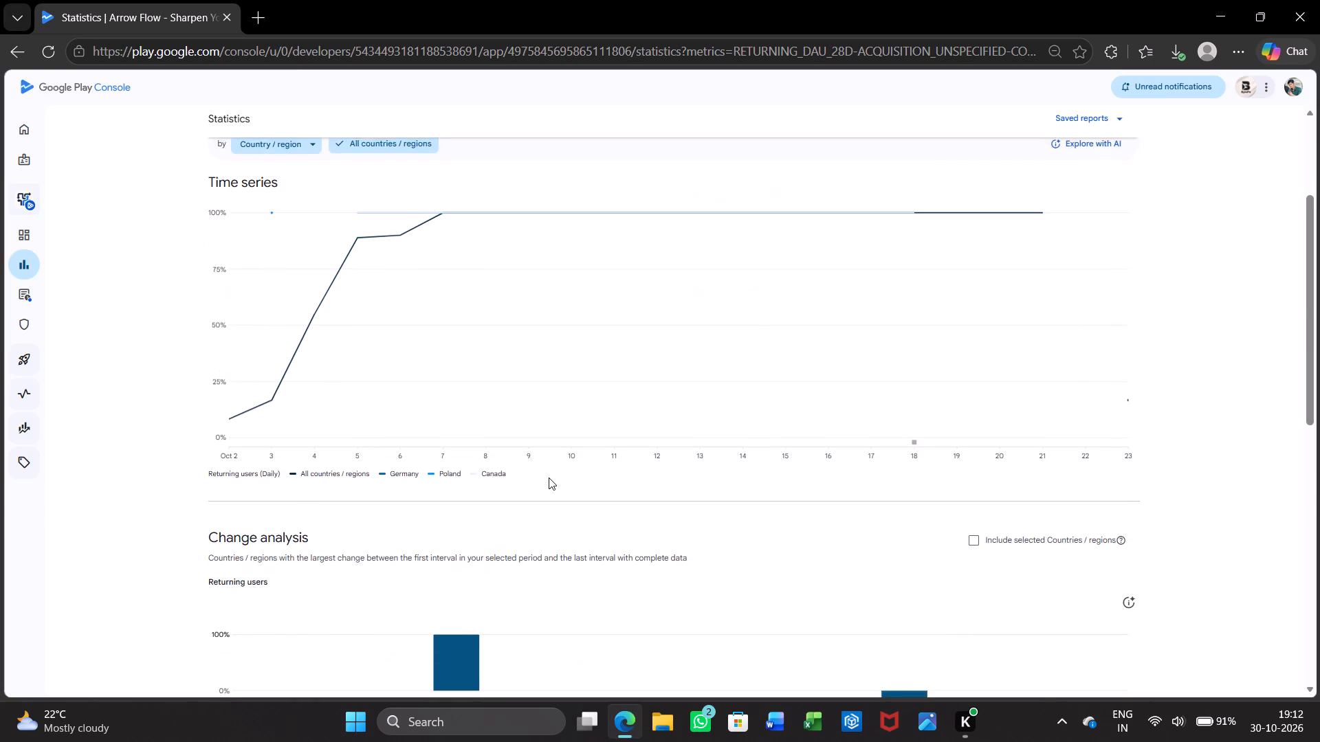
pyautogui.scroll(1, 549, 477)
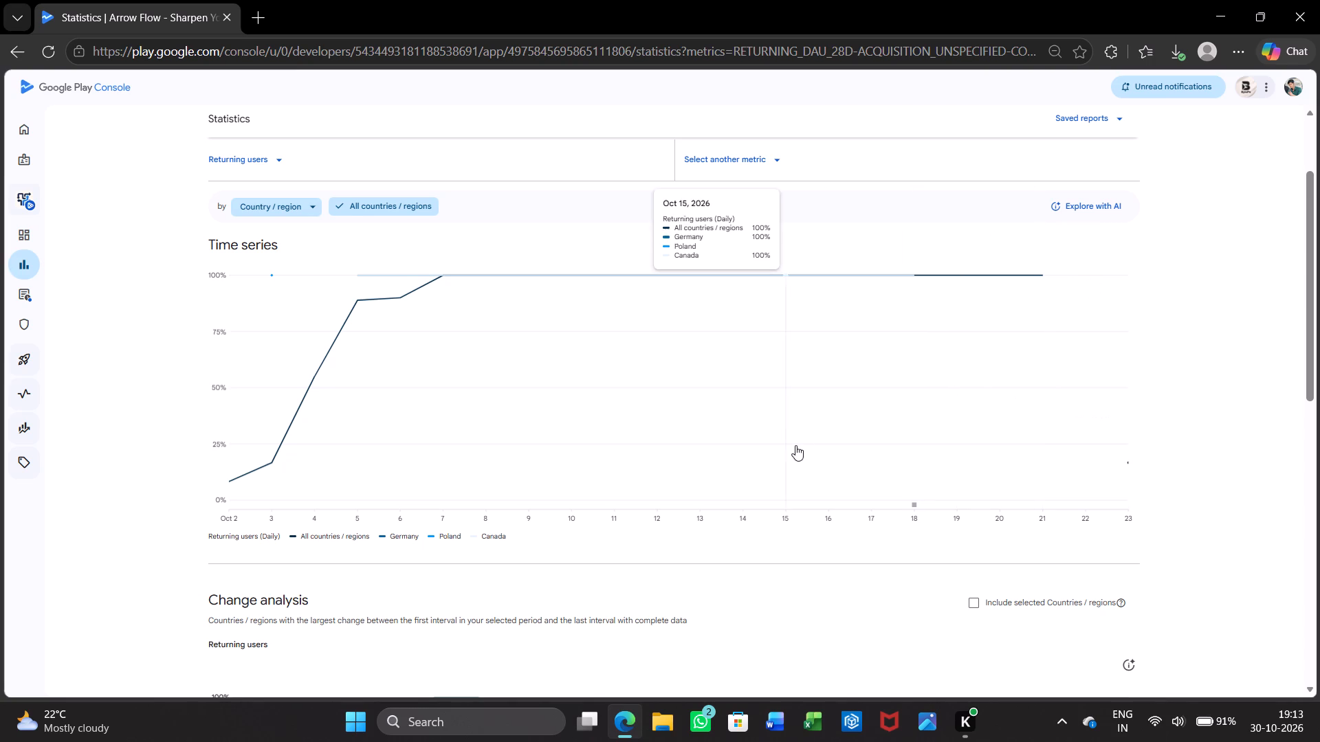
pyautogui.scroll(-1, 795, 445)
pyautogui.scroll(1, 870, 468)
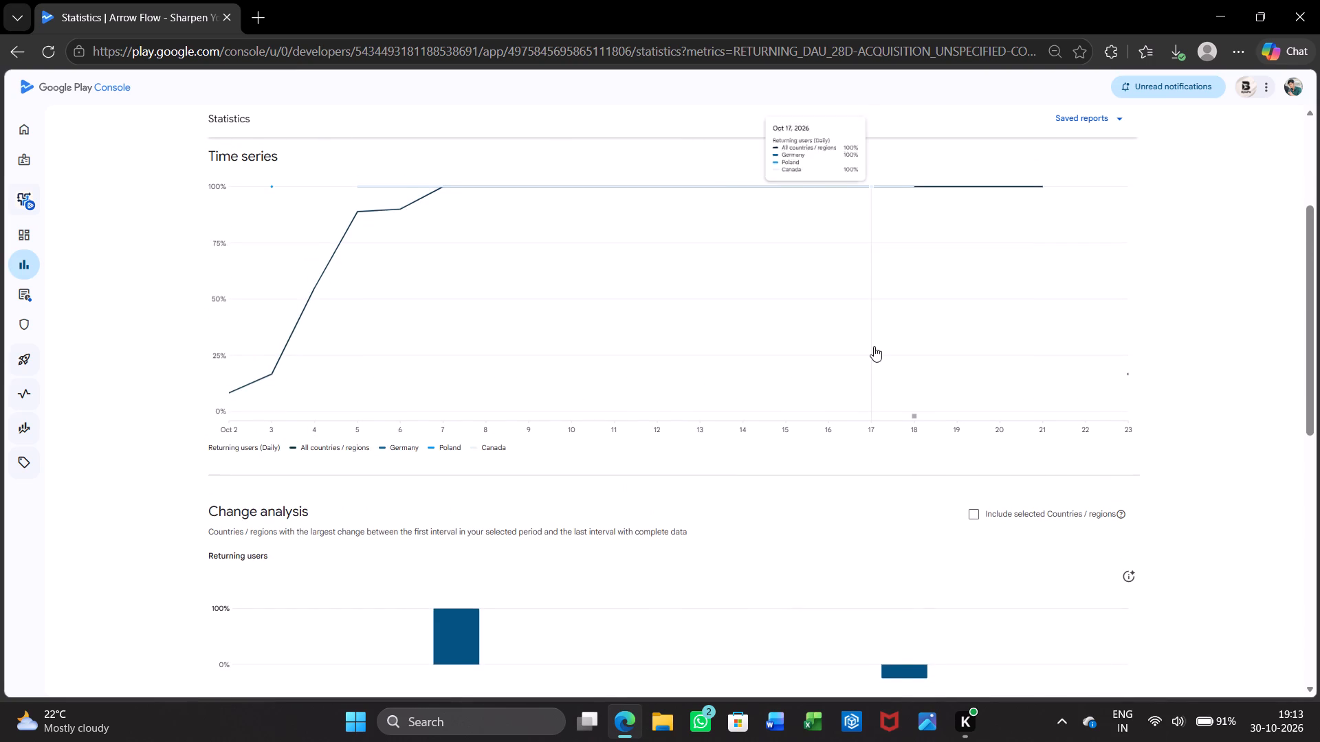
pyautogui.hscroll(-1, 874, 346)
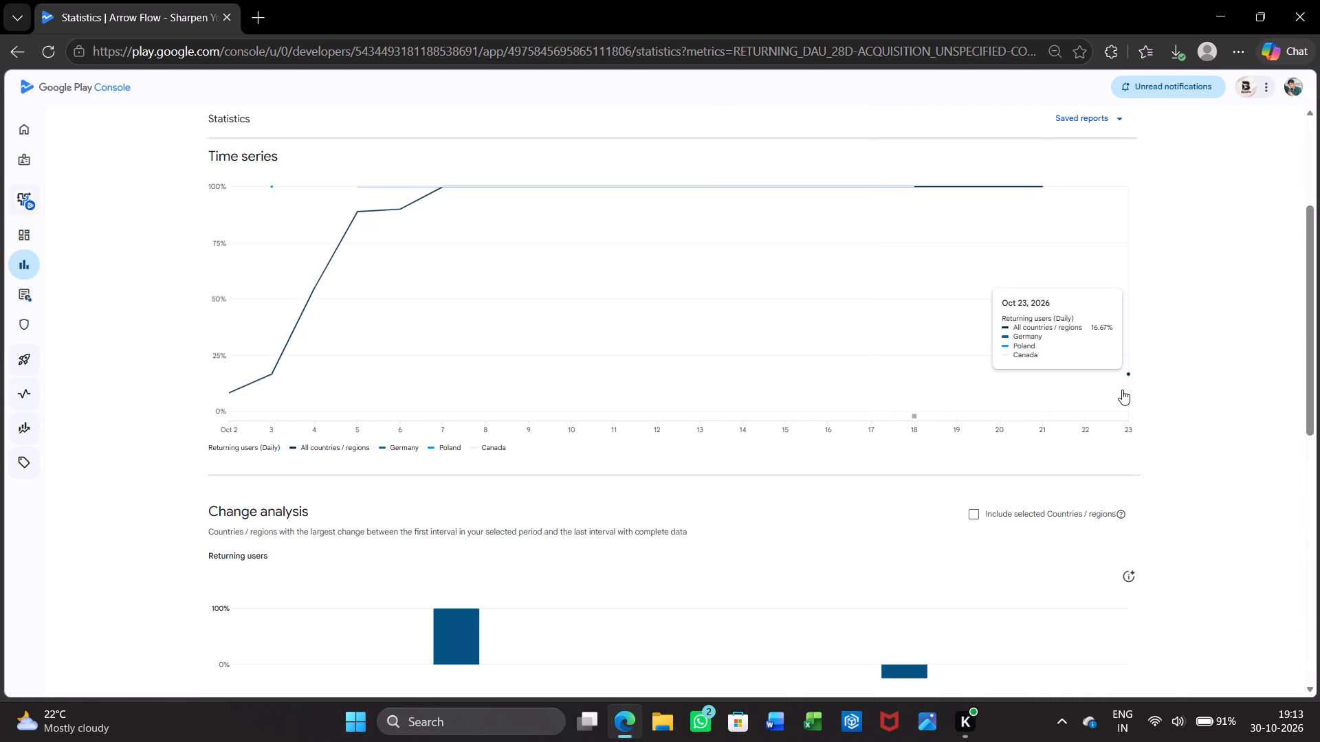
pyautogui.moveTo(1122, 390); pyautogui.dragTo(1015, 399)
pyautogui.moveTo(1015, 399); pyautogui.dragTo(877, 398)
pyautogui.scroll(-1, 877, 398)
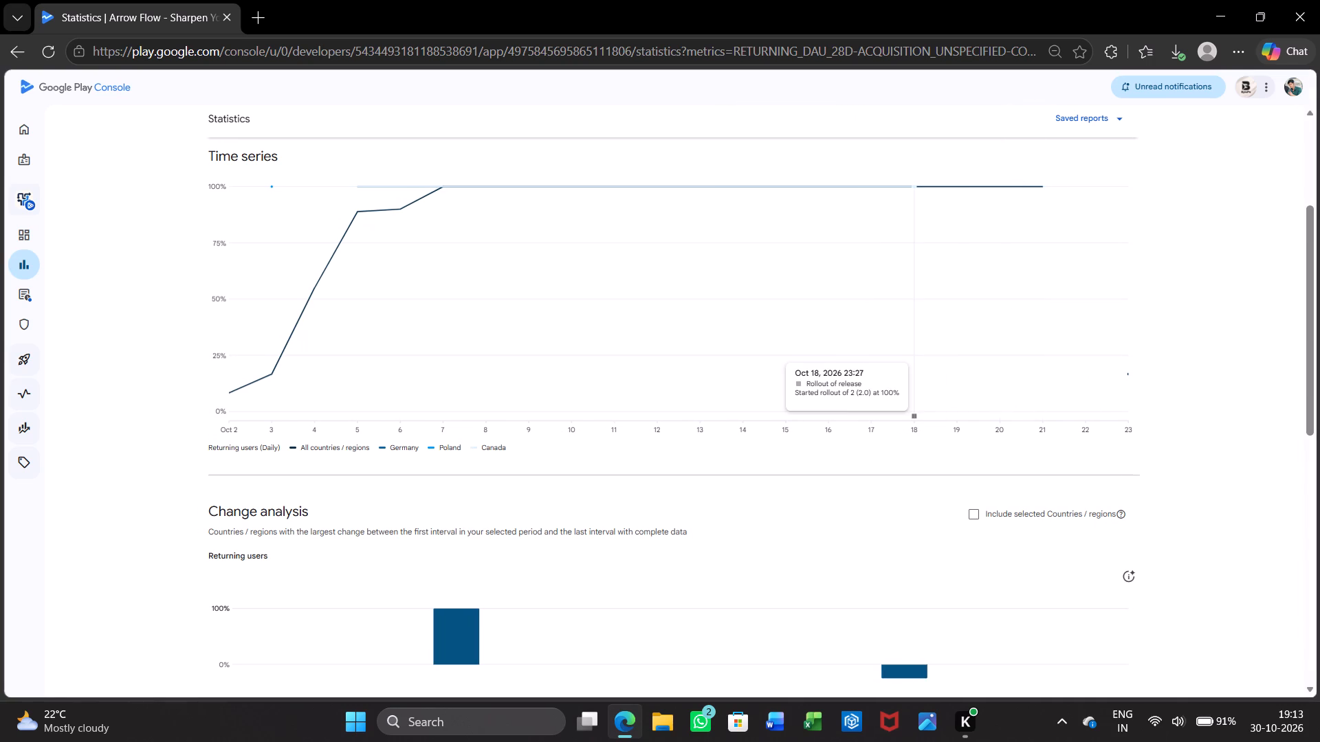
pyautogui.scroll(-2, 749, 516)
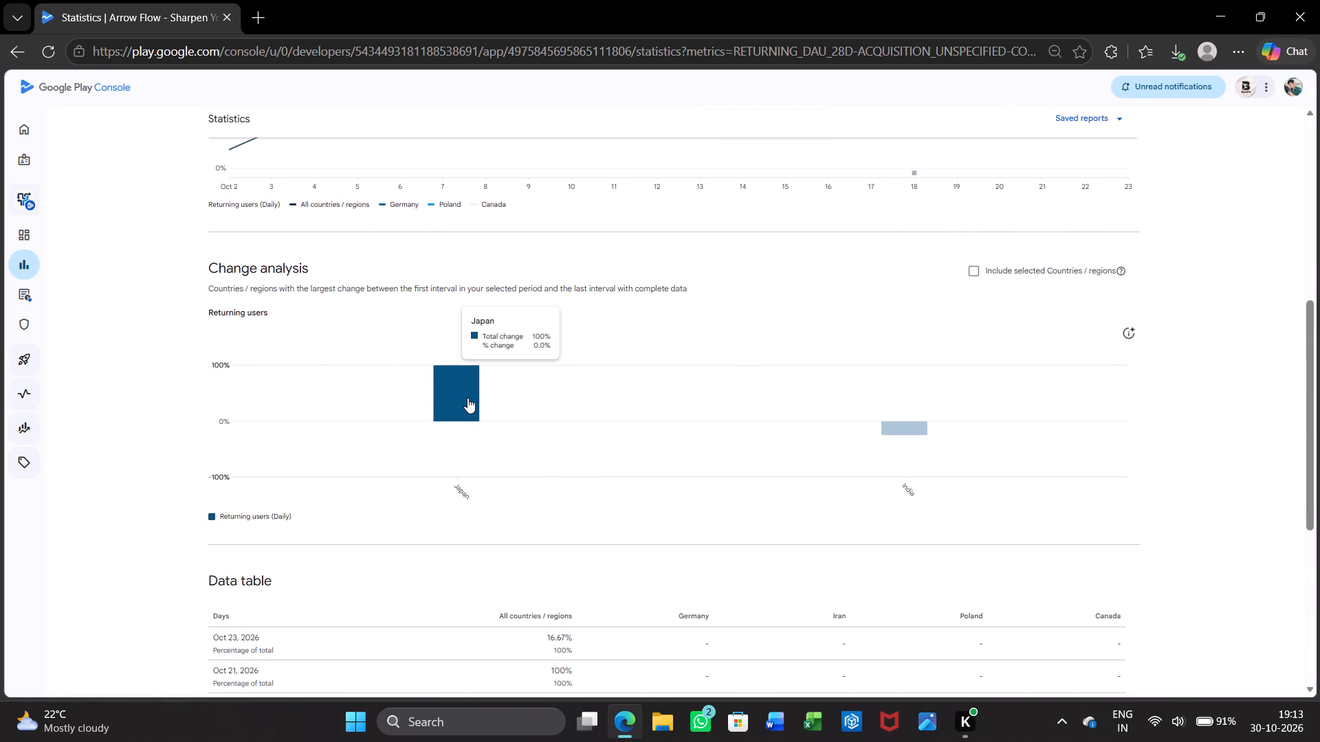
pyautogui.scroll(-1, 467, 398)
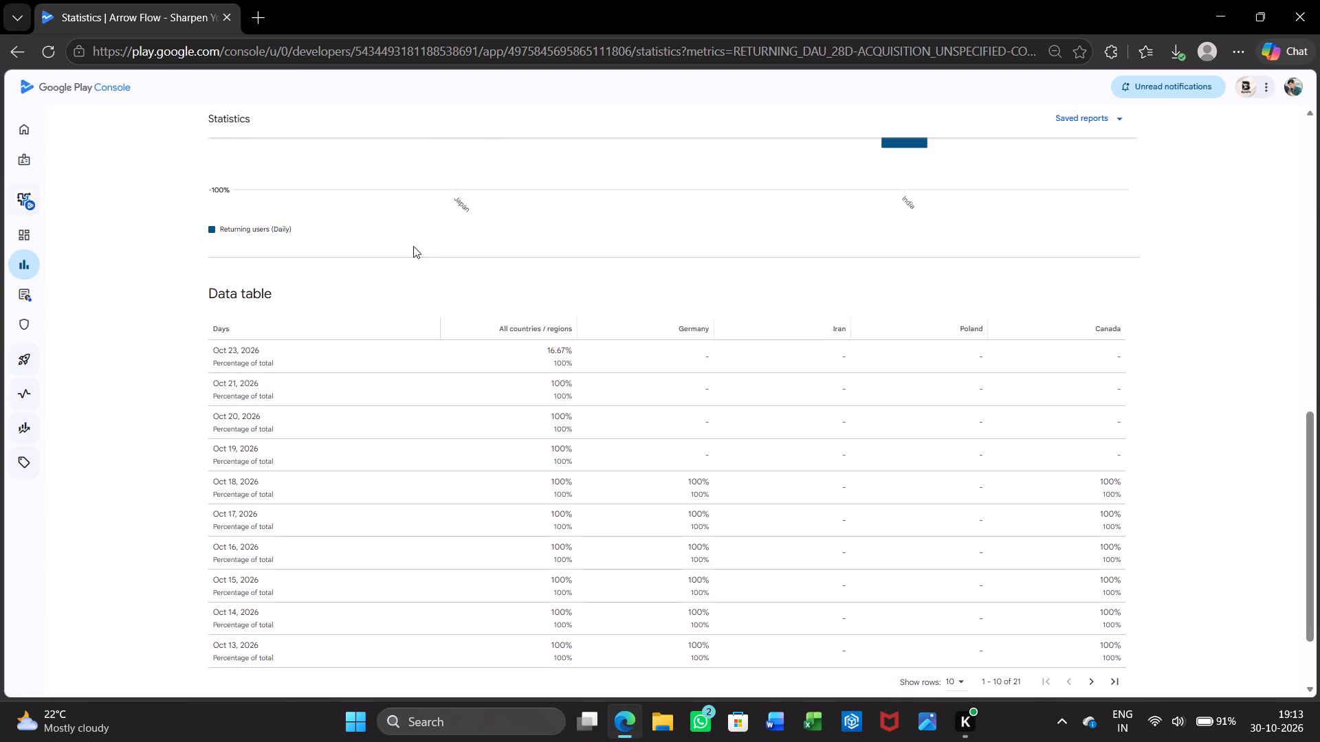
pyautogui.scroll(6, 405, 285)
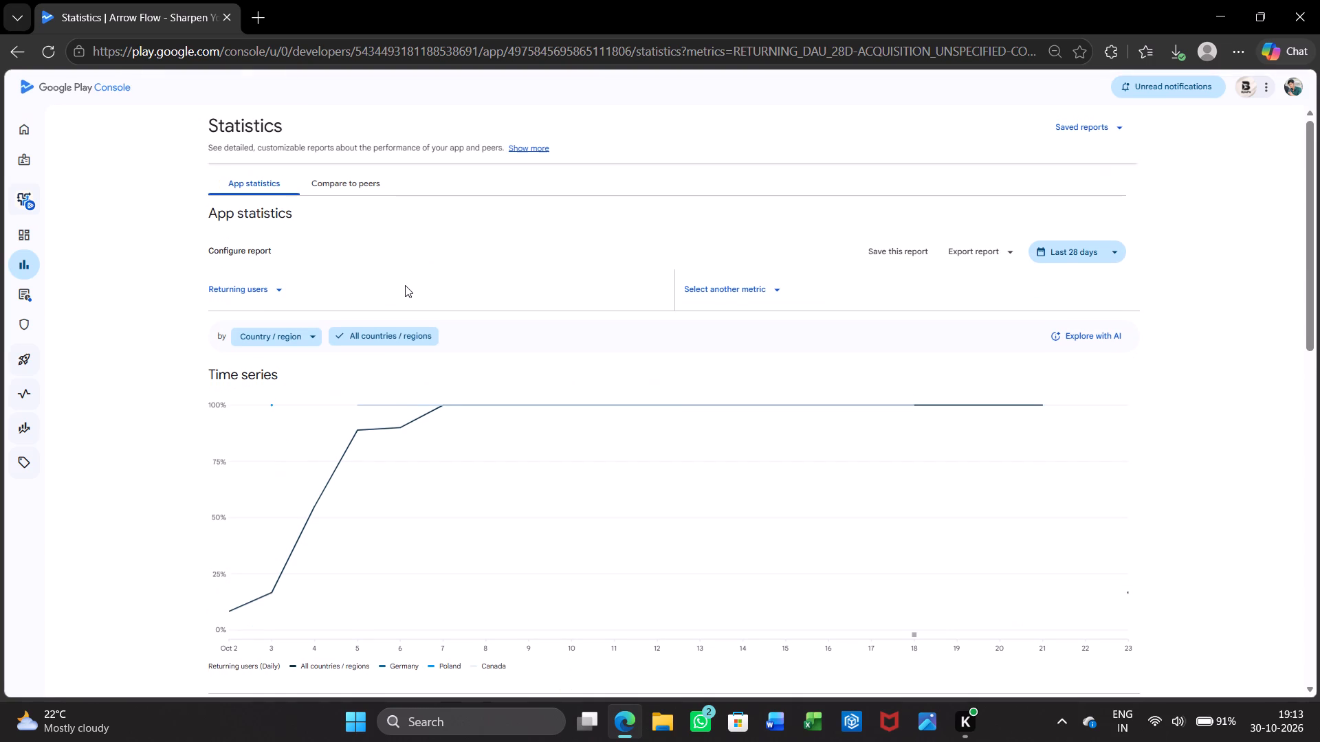
# Return to the developer home page, filter the apps by Publishing submissions and open Arrow Flow's dashboard.
pyautogui.click(27, 130)
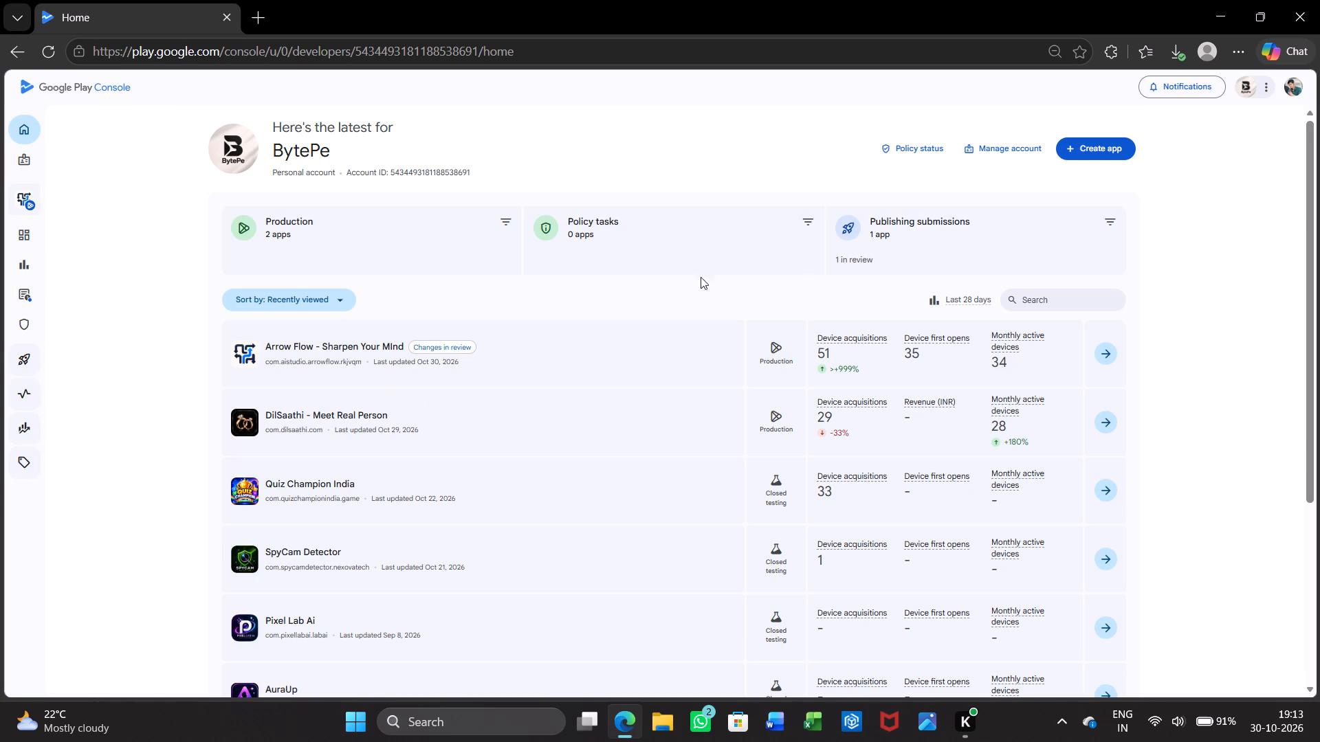
pyautogui.click(959, 228)
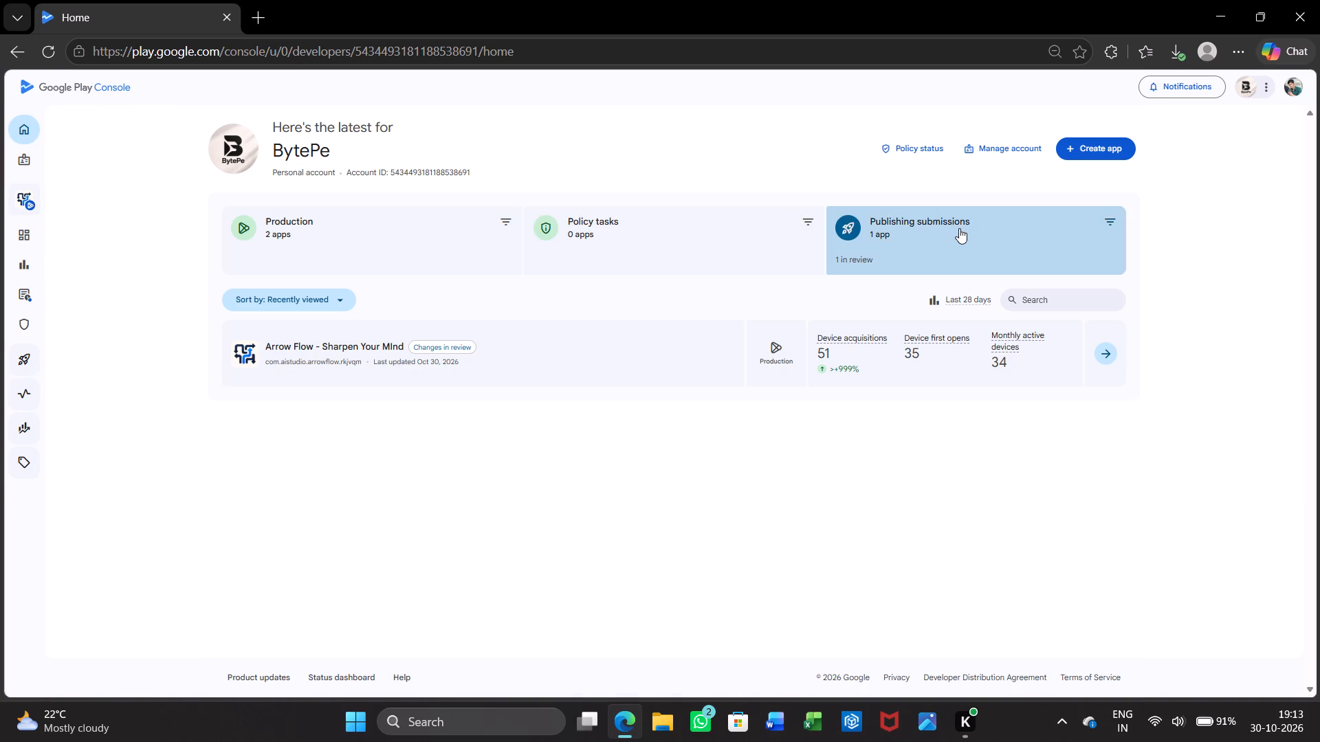
pyautogui.click(1104, 351)
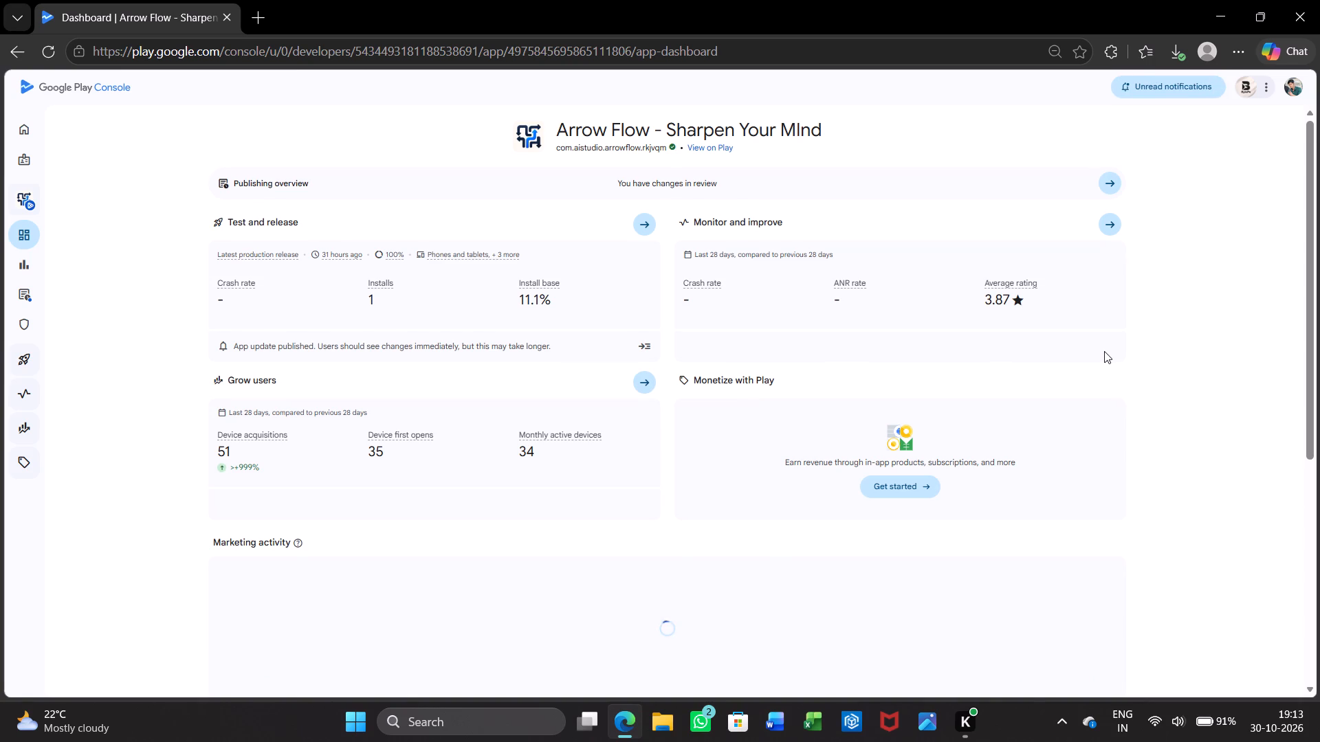
# Open Arrow Flow's average rating details and examine the rating trend, rating distribution and ratings breakdown.
pyautogui.click(1012, 290)
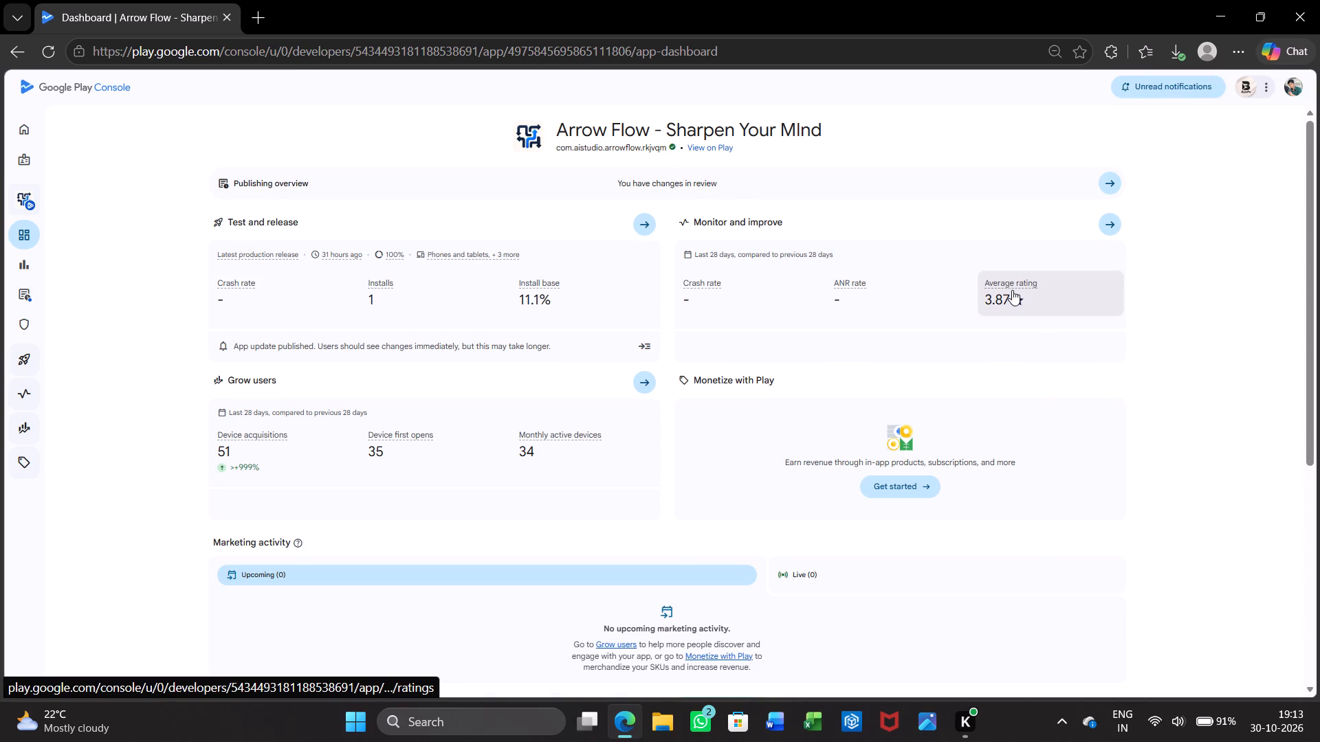
pyautogui.tripleClick(1012, 290)
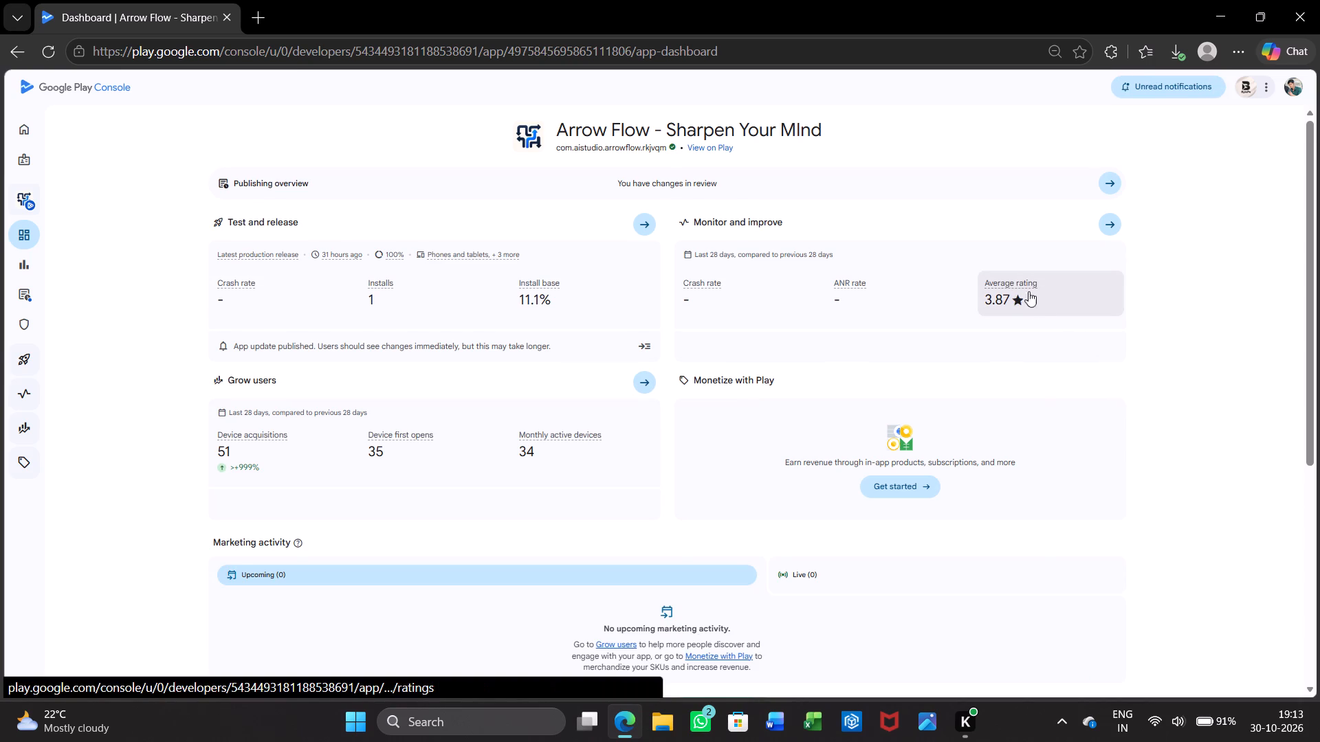
pyautogui.click(1044, 293)
pyautogui.click(1032, 286)
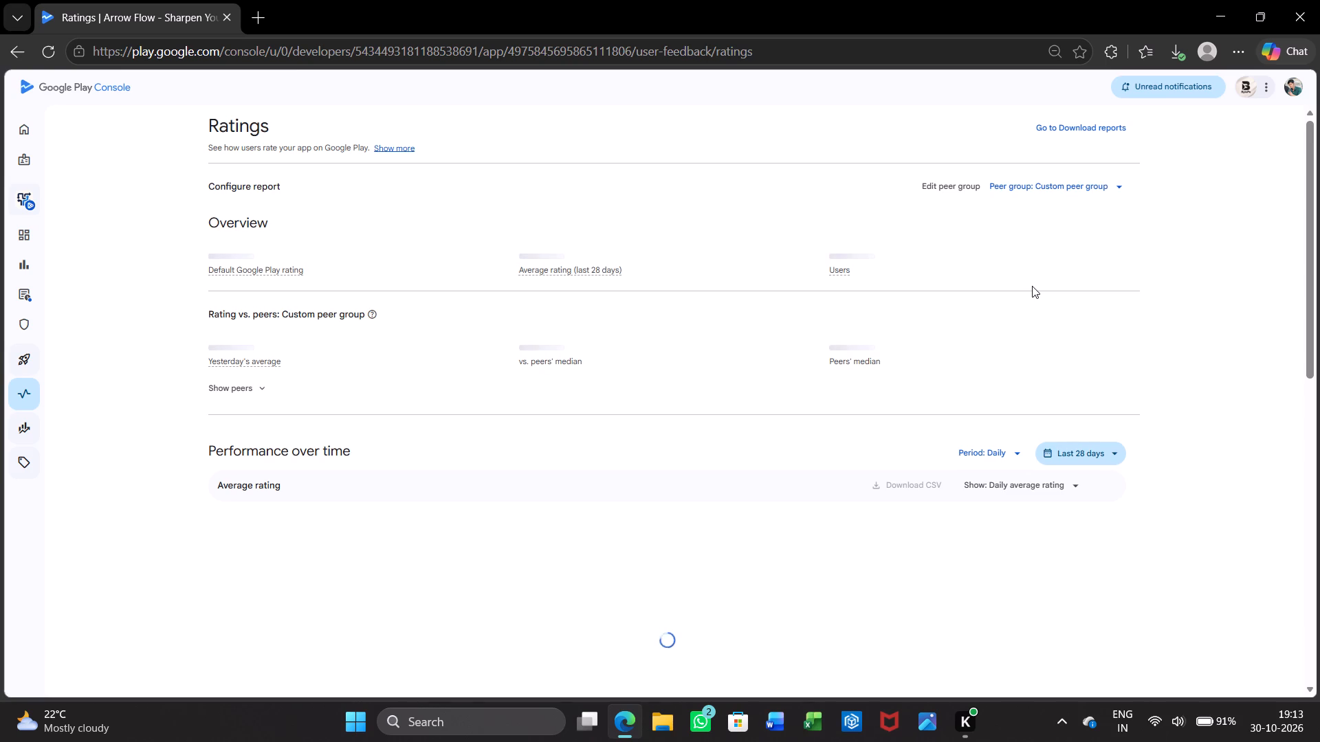
pyautogui.scroll(-1, 800, 425)
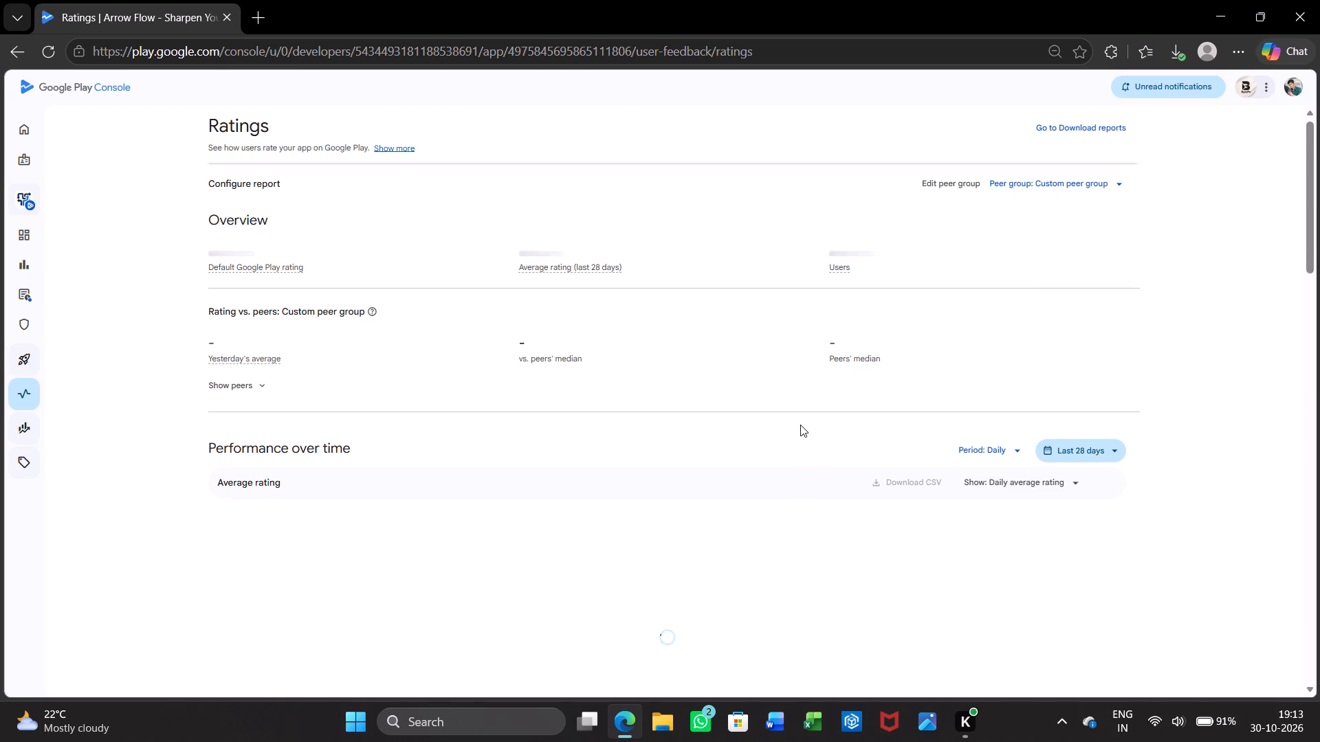
pyautogui.scroll(-2, 679, 326)
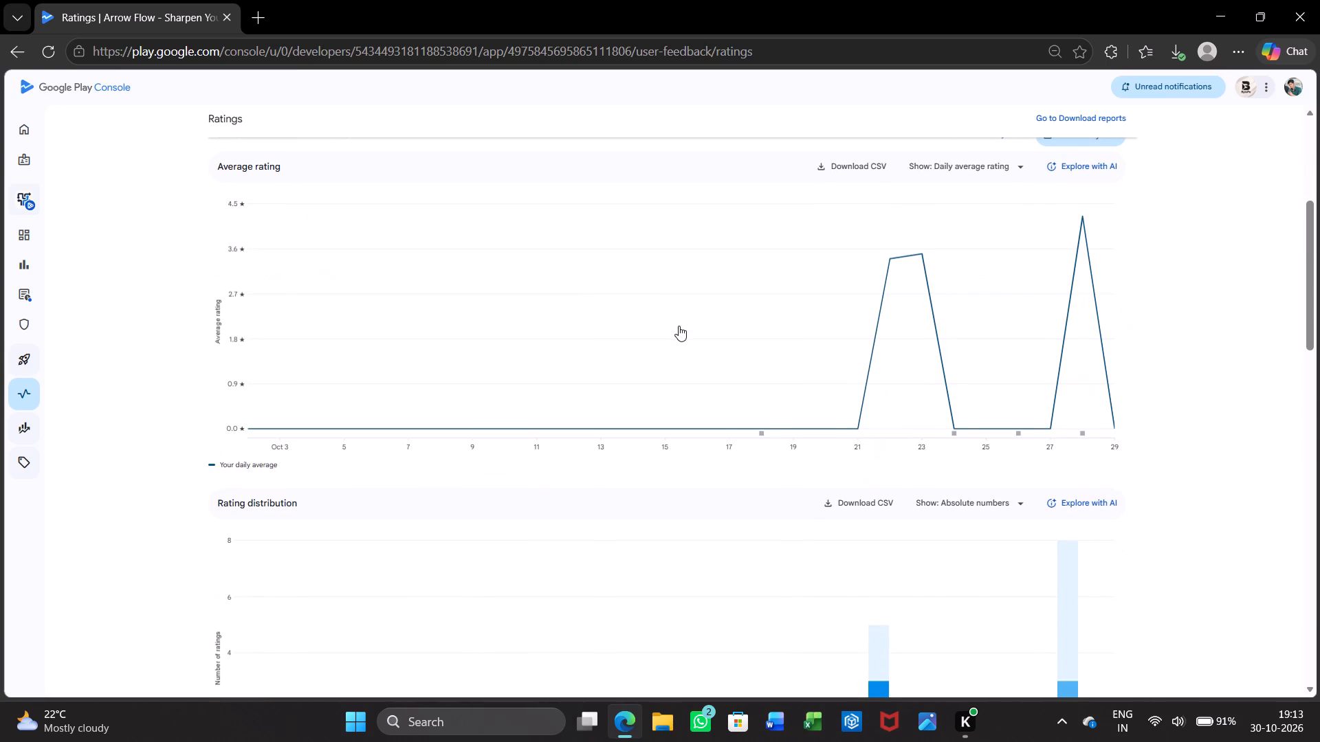
pyautogui.scroll(-1, 668, 467)
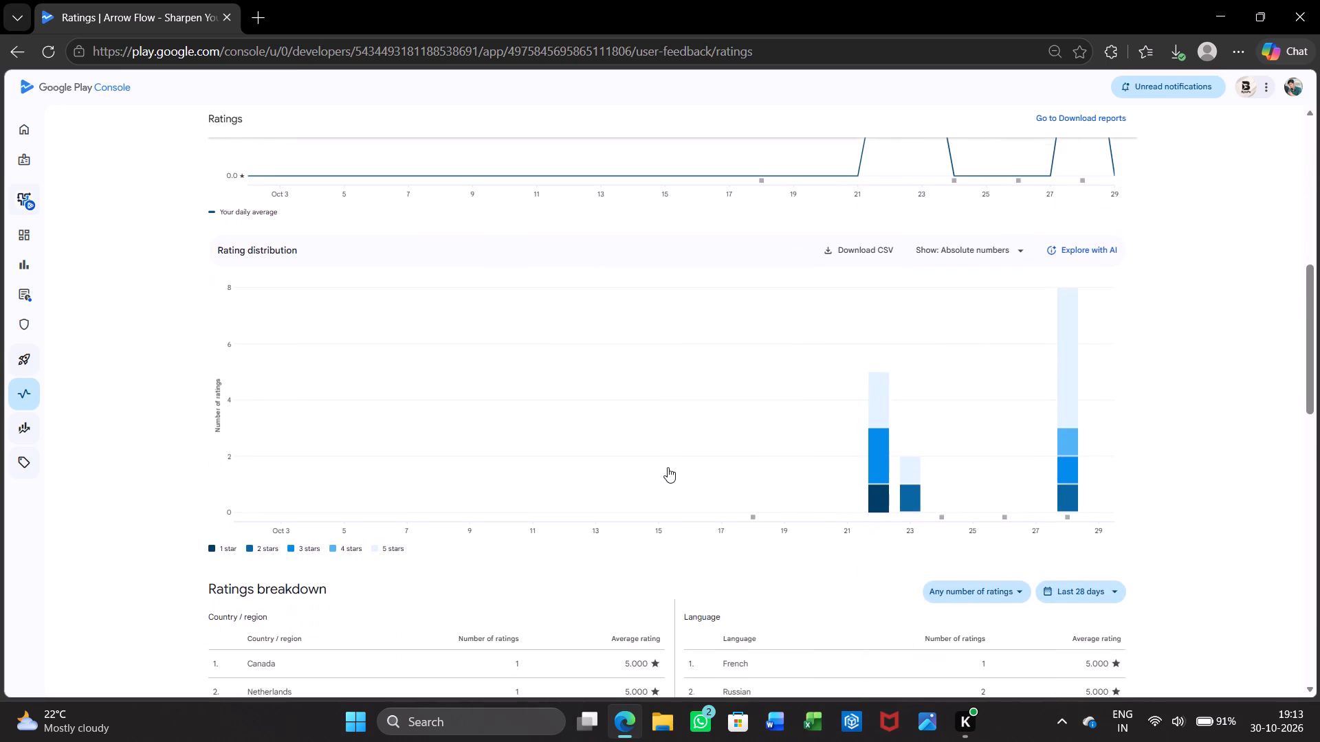
pyautogui.scroll(-1, 668, 467)
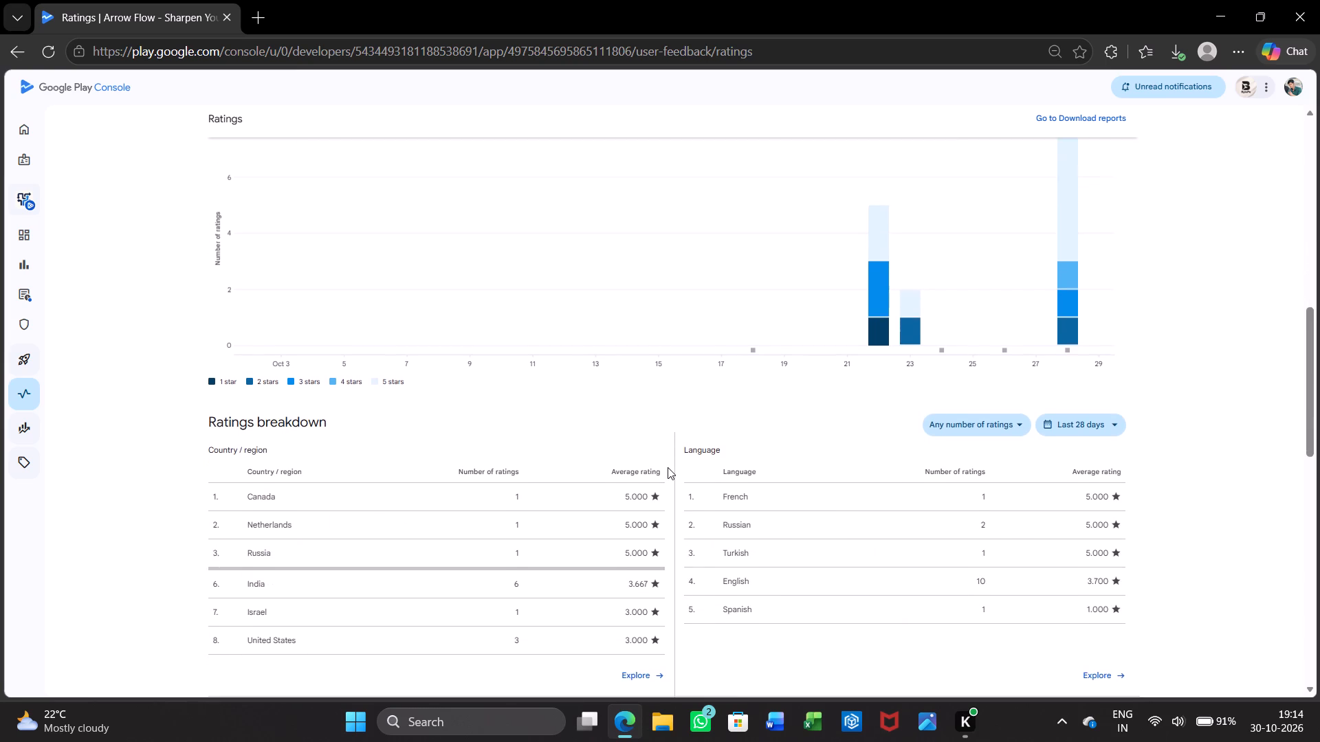
pyautogui.scroll(-1, 668, 467)
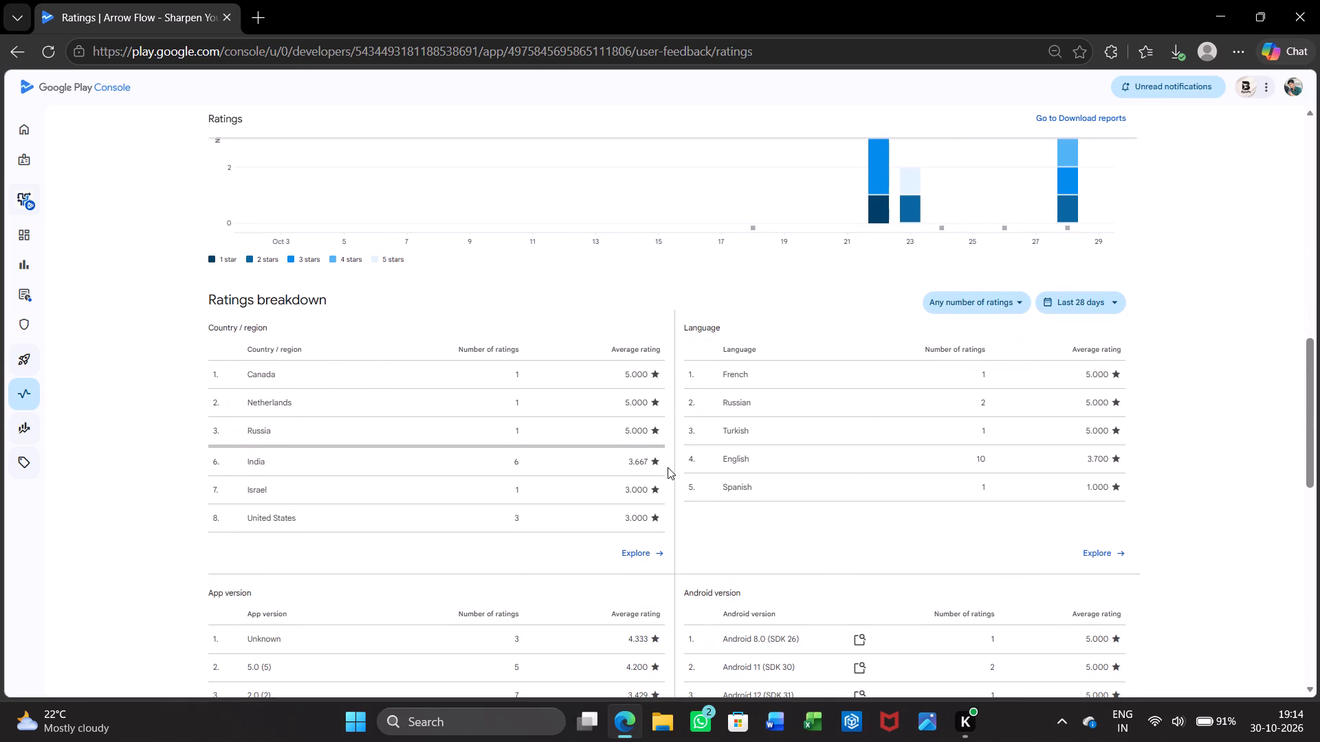
pyautogui.scroll(-1, 501, 381)
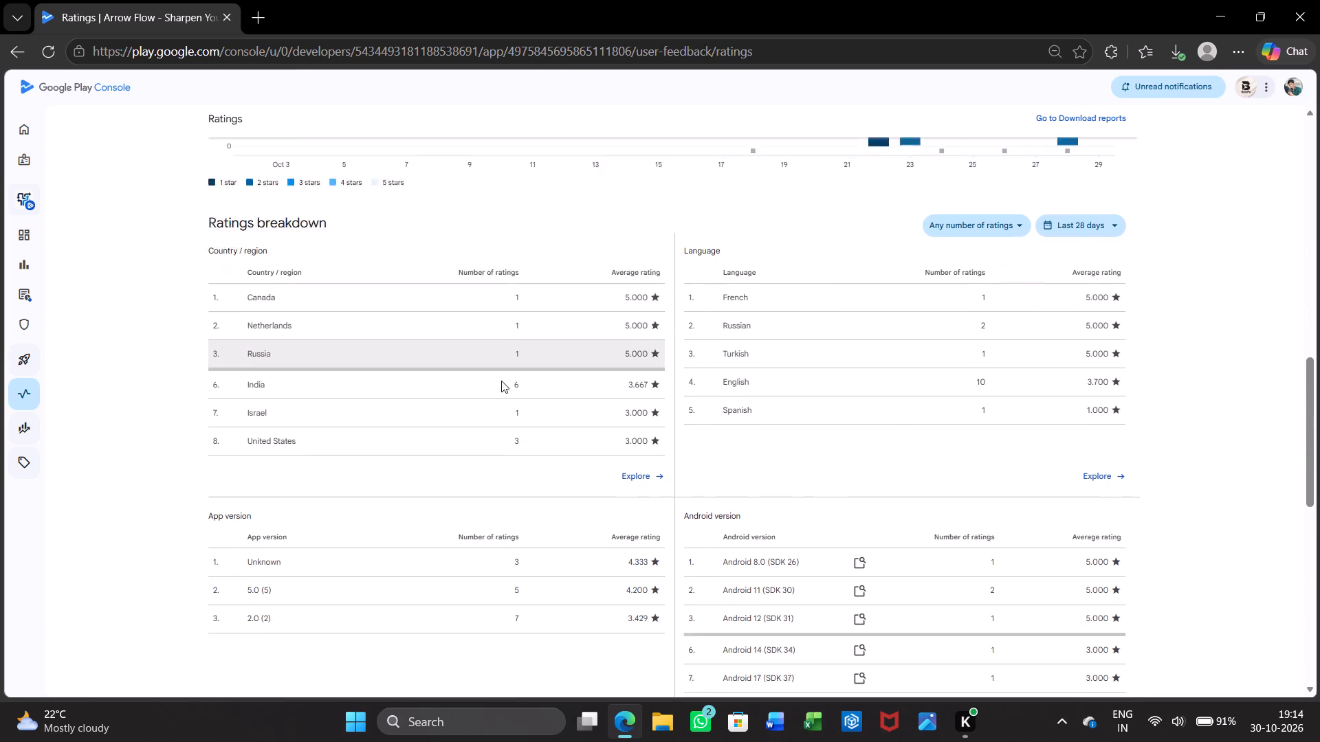
# Open the full Country / region ratings breakdown and examine its summary and details table.
pyautogui.doubleClick(530, 291)
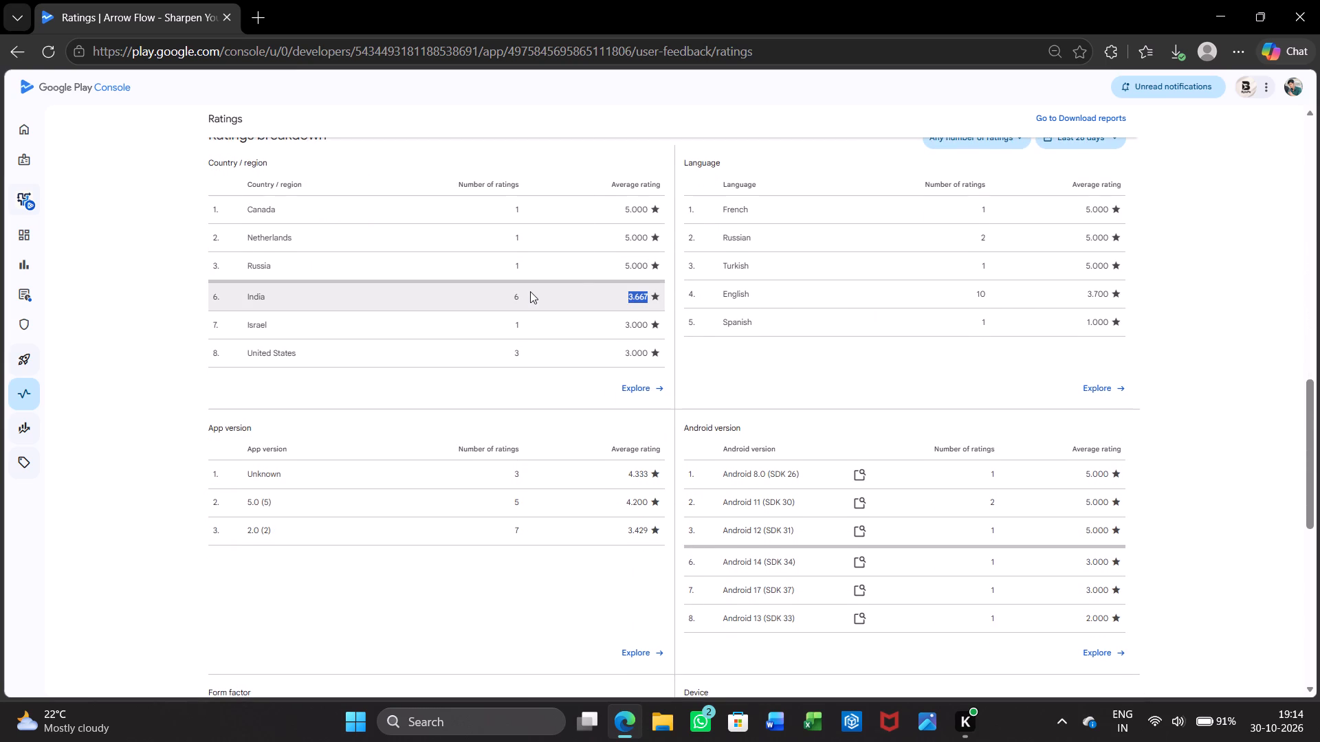
pyautogui.click(643, 390)
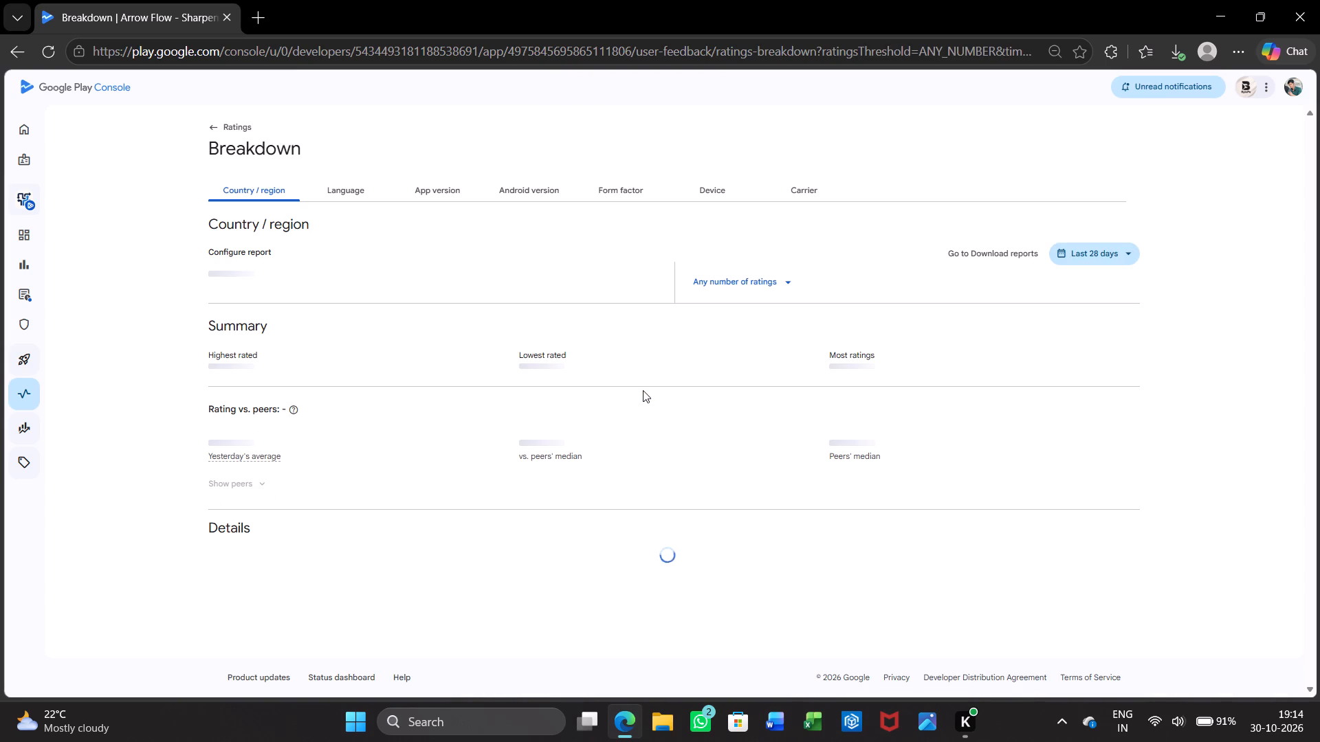
pyautogui.scroll(-1, 634, 458)
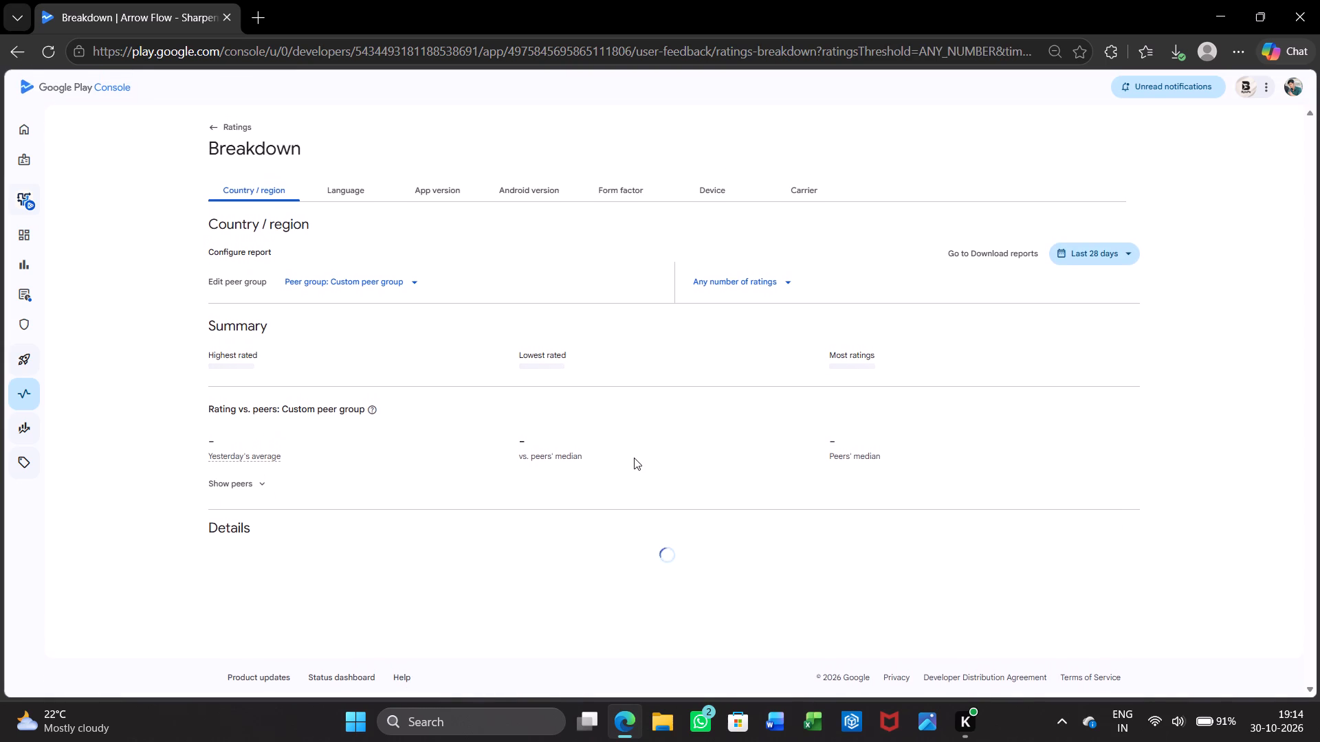
pyautogui.scroll(-1, 634, 458)
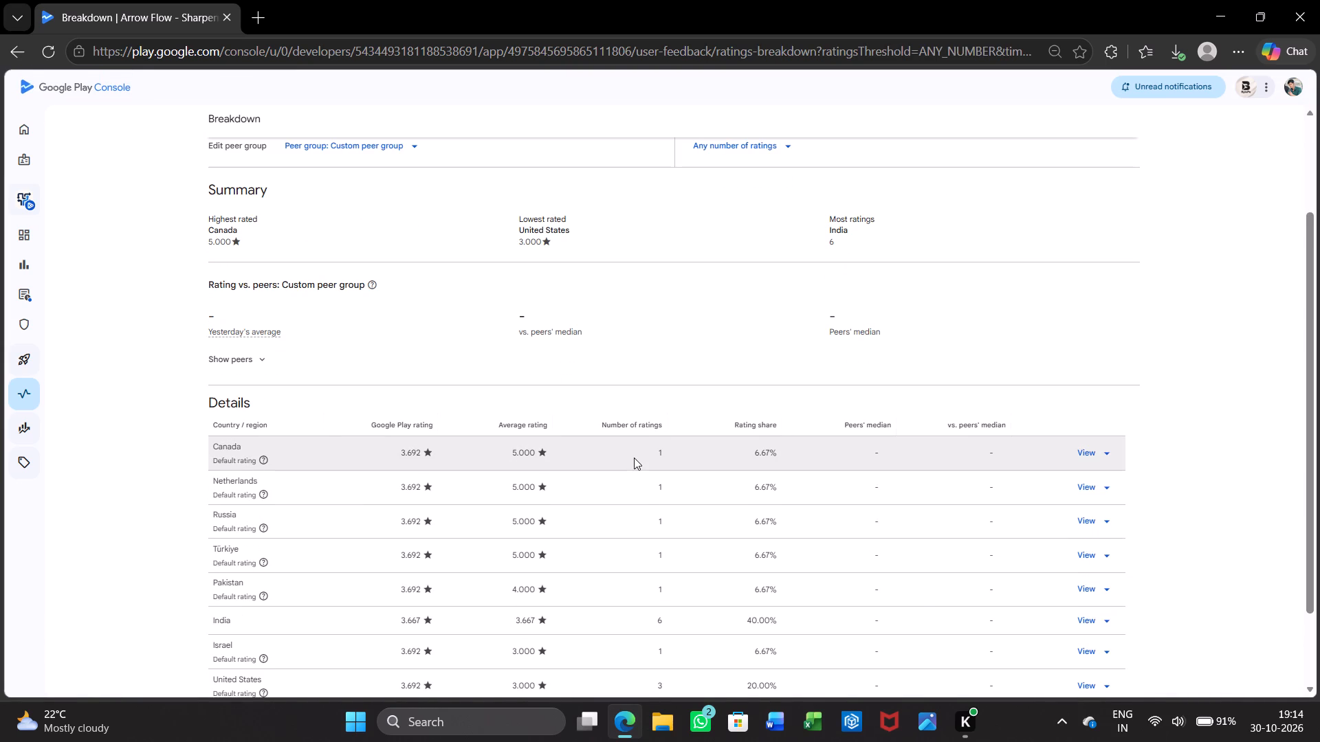
# Open the reviews from India out of the Country / region ratings details and read them.
pyautogui.scroll(-1, 634, 458)
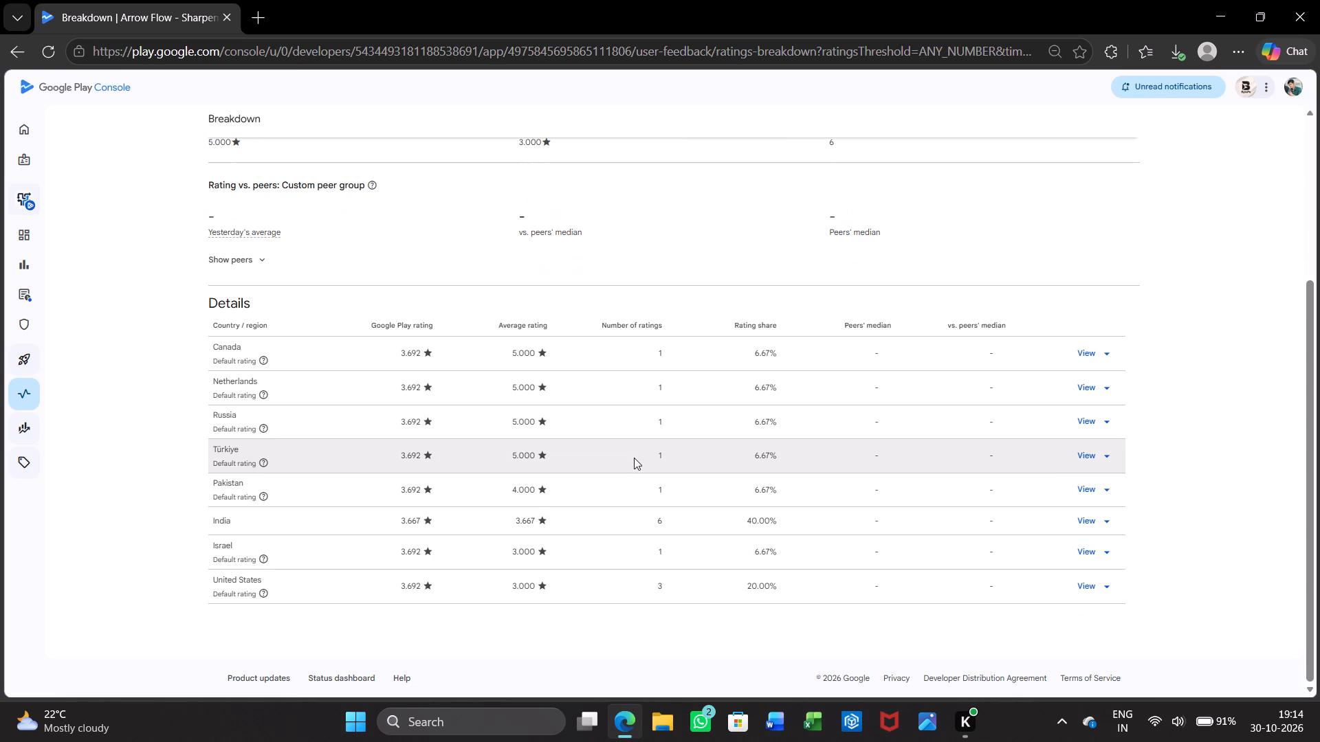
pyautogui.click(617, 517)
pyautogui.click(1094, 524)
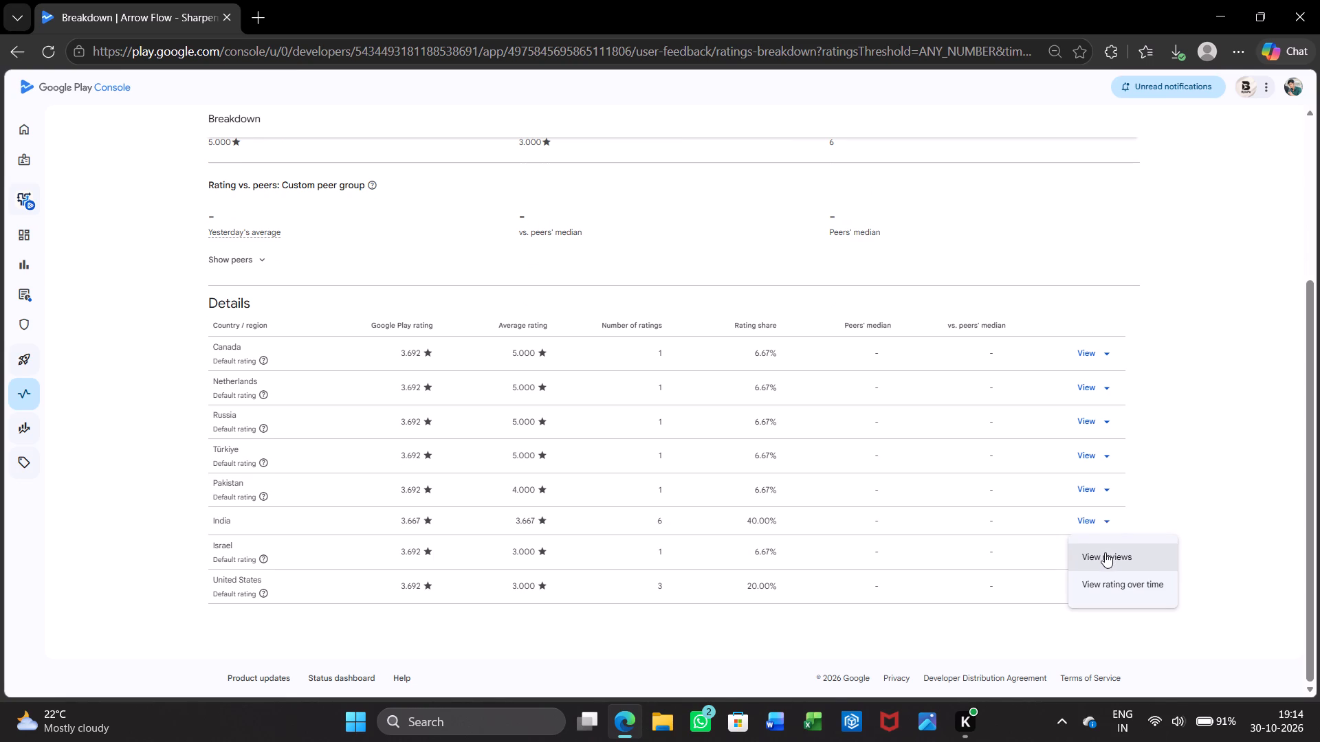
pyautogui.click(1105, 552)
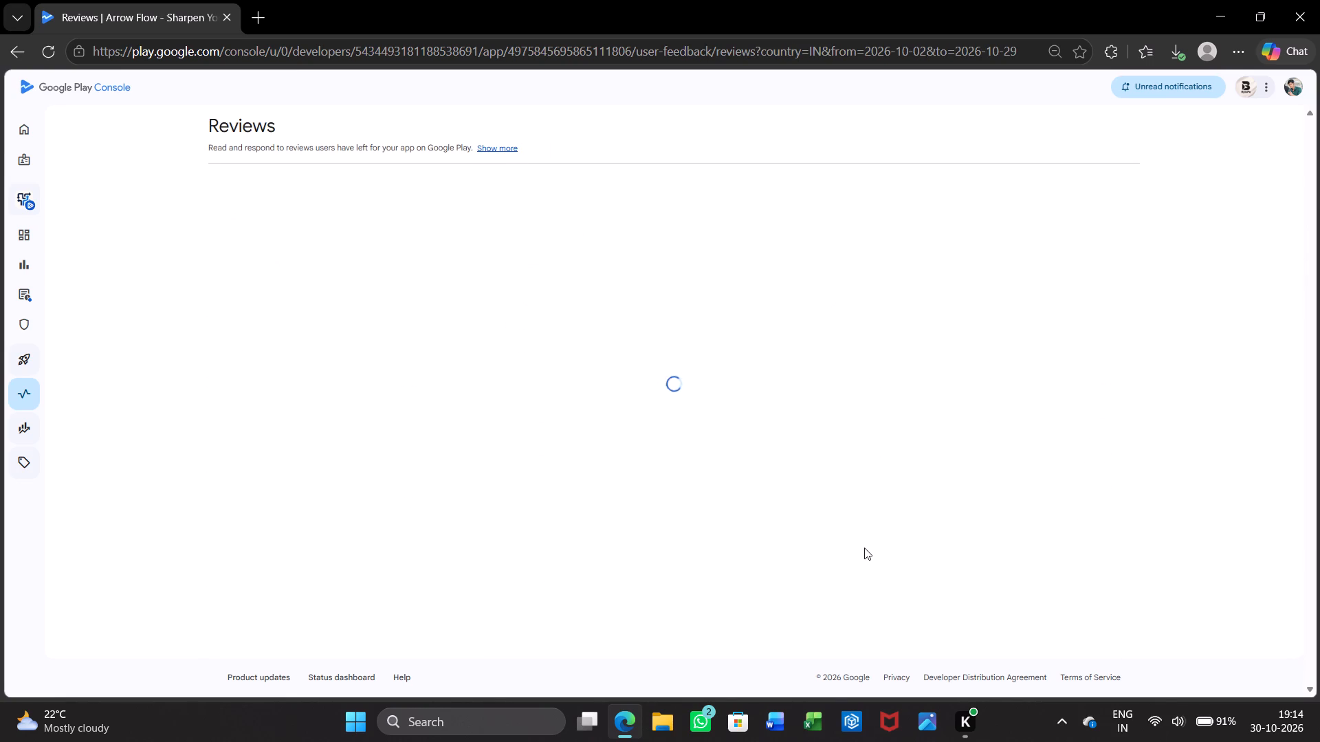
pyautogui.scroll(-1, 864, 548)
pyautogui.scroll(-1, 612, 521)
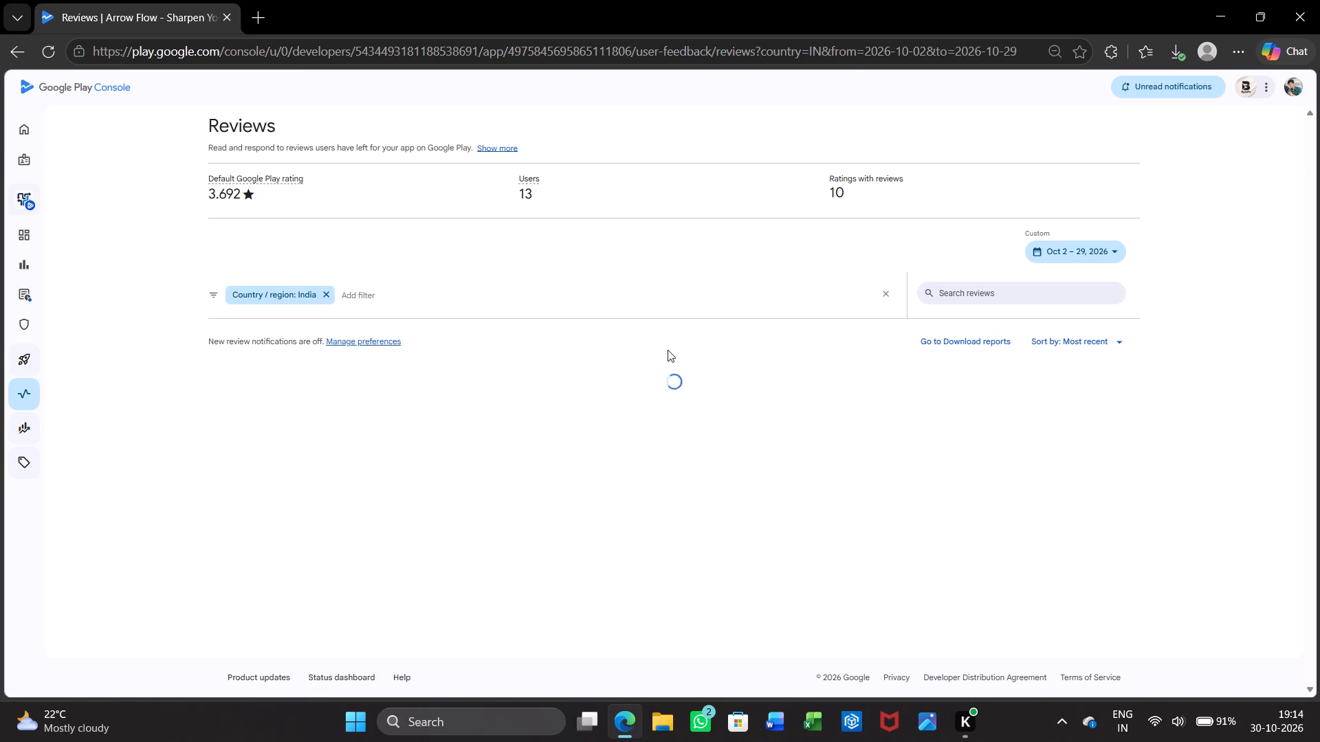
pyautogui.scroll(-2, 608, 403)
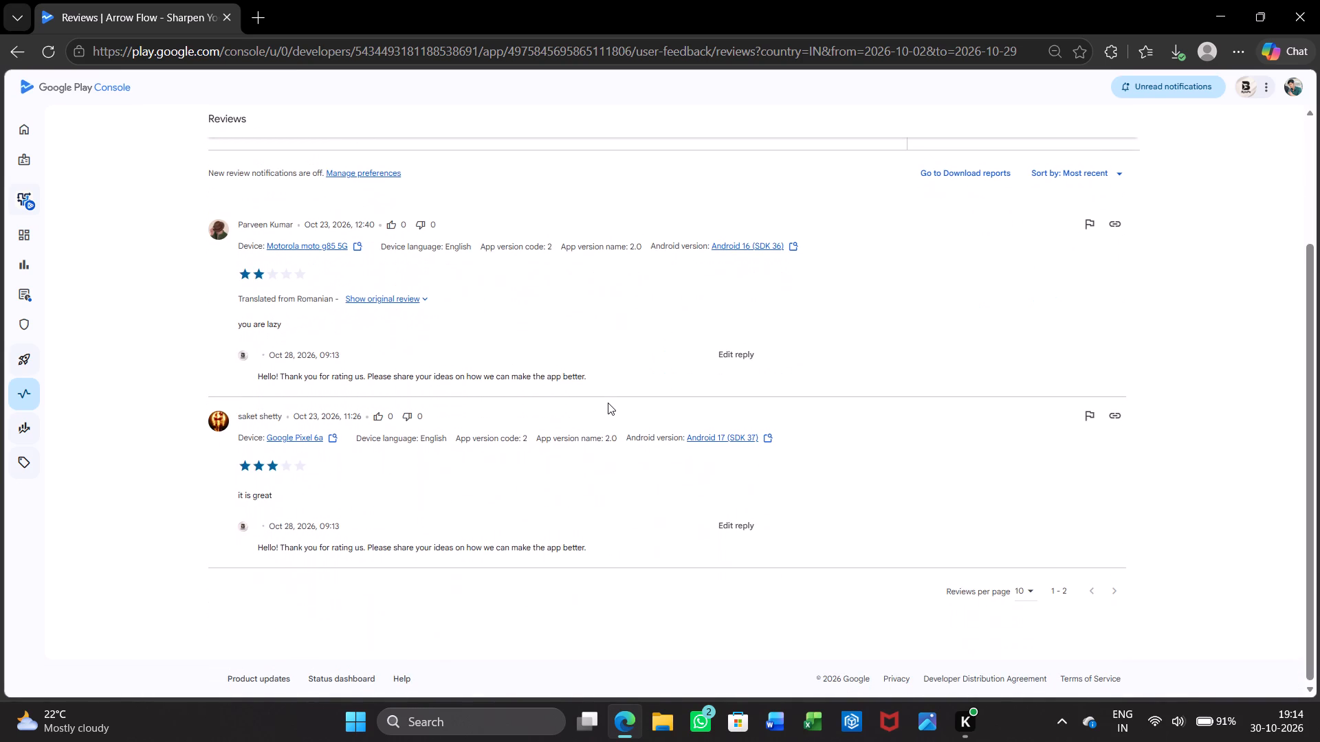
pyautogui.scroll(2, 608, 403)
# Return to the reviews list without the country filter, sort it by Higher rating first and read the reviews.
pyautogui.hscroll(5, 608, 403)
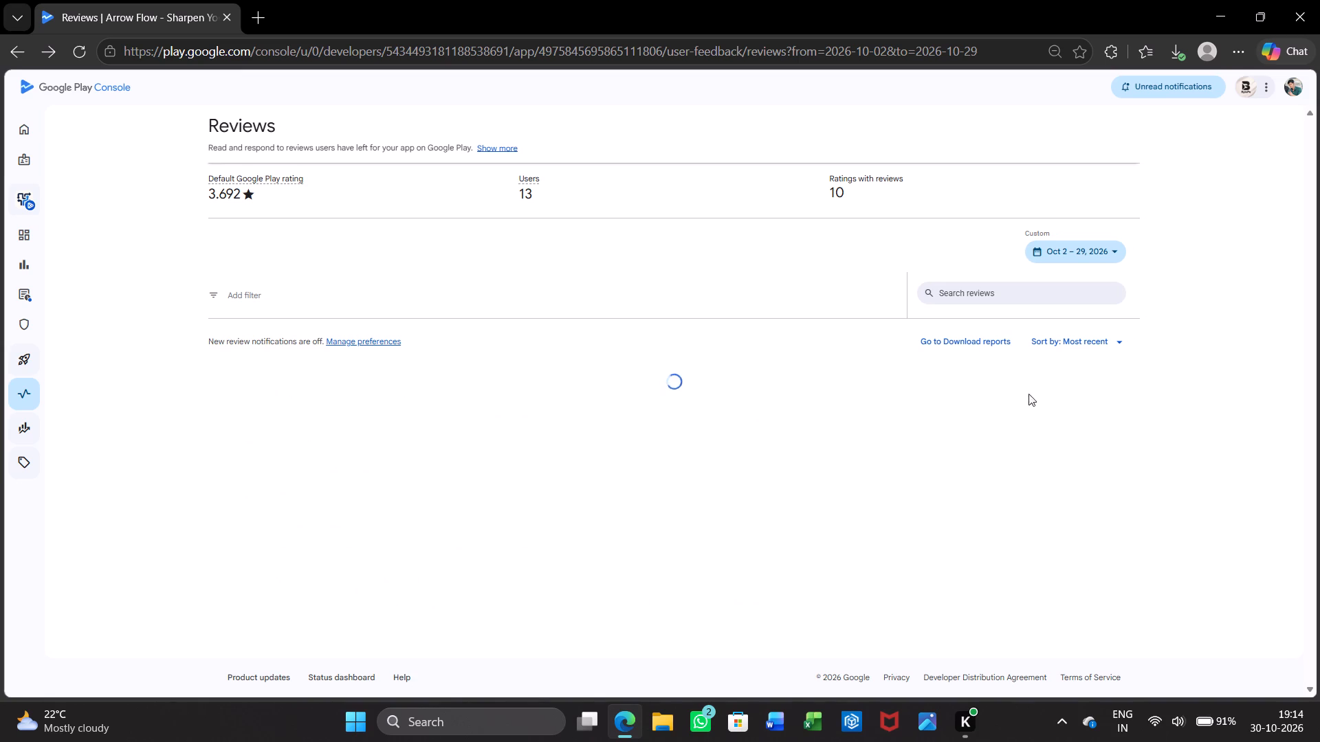
pyautogui.click(1093, 332)
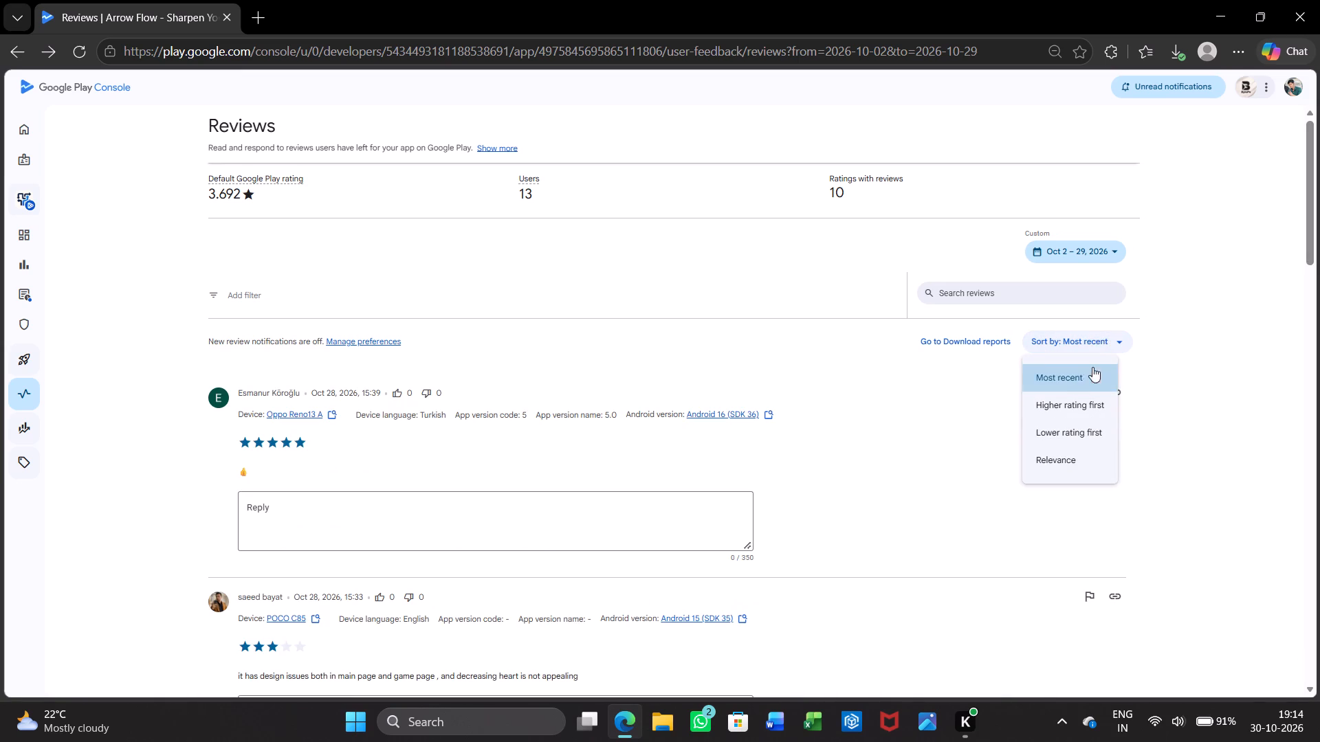
pyautogui.click(1075, 407)
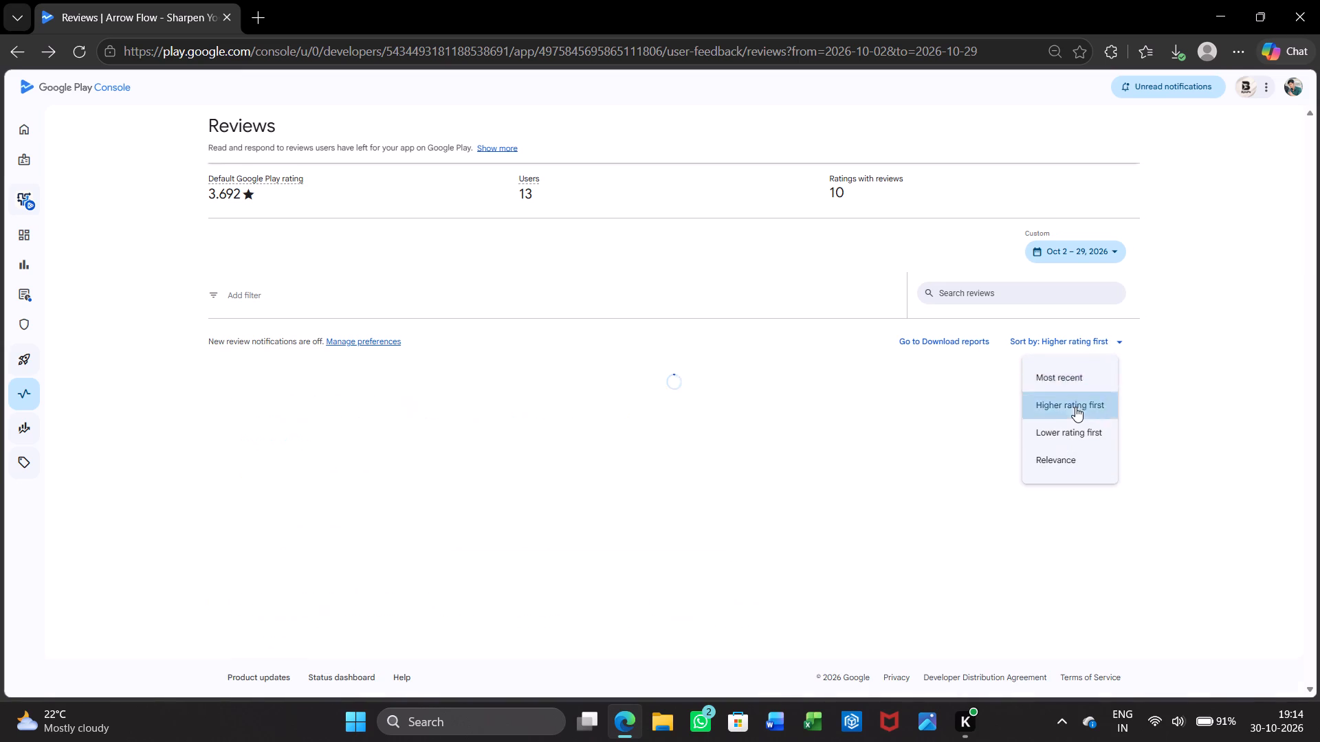
pyautogui.scroll(-1, 784, 438)
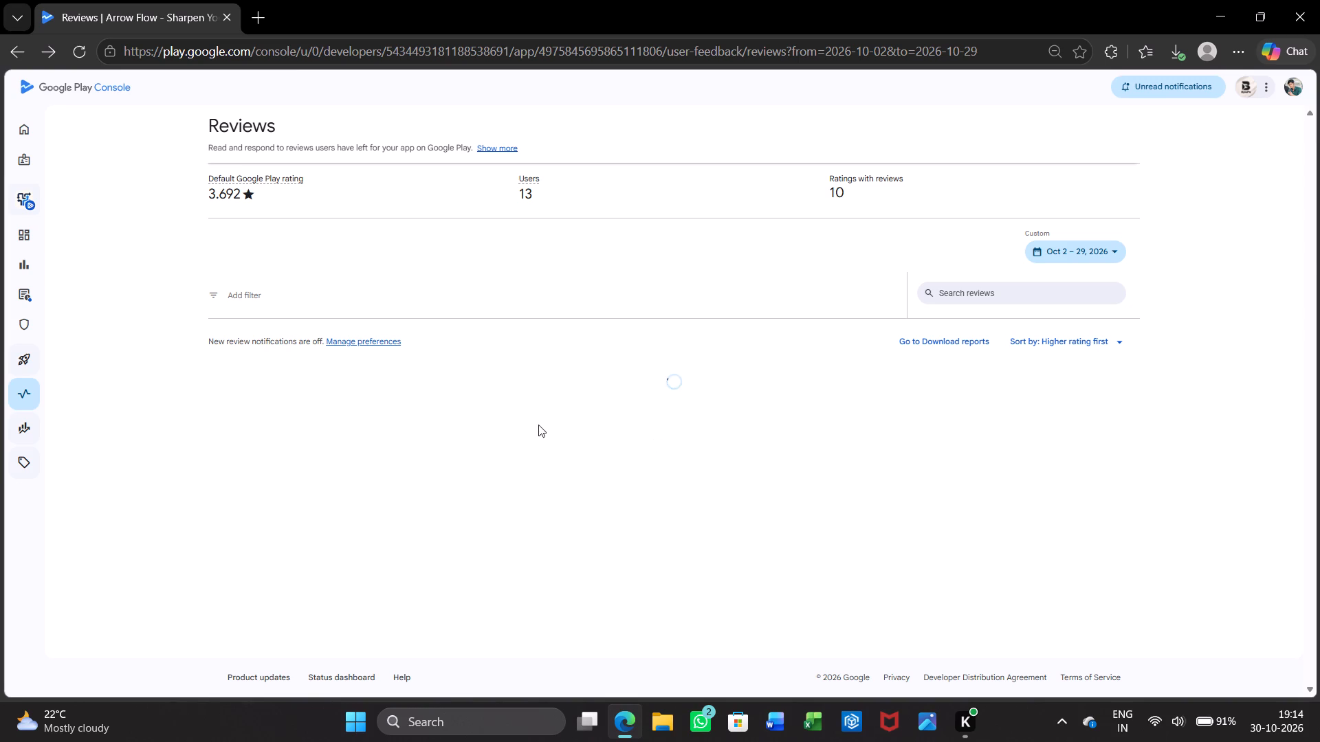
pyautogui.scroll(-2, 464, 445)
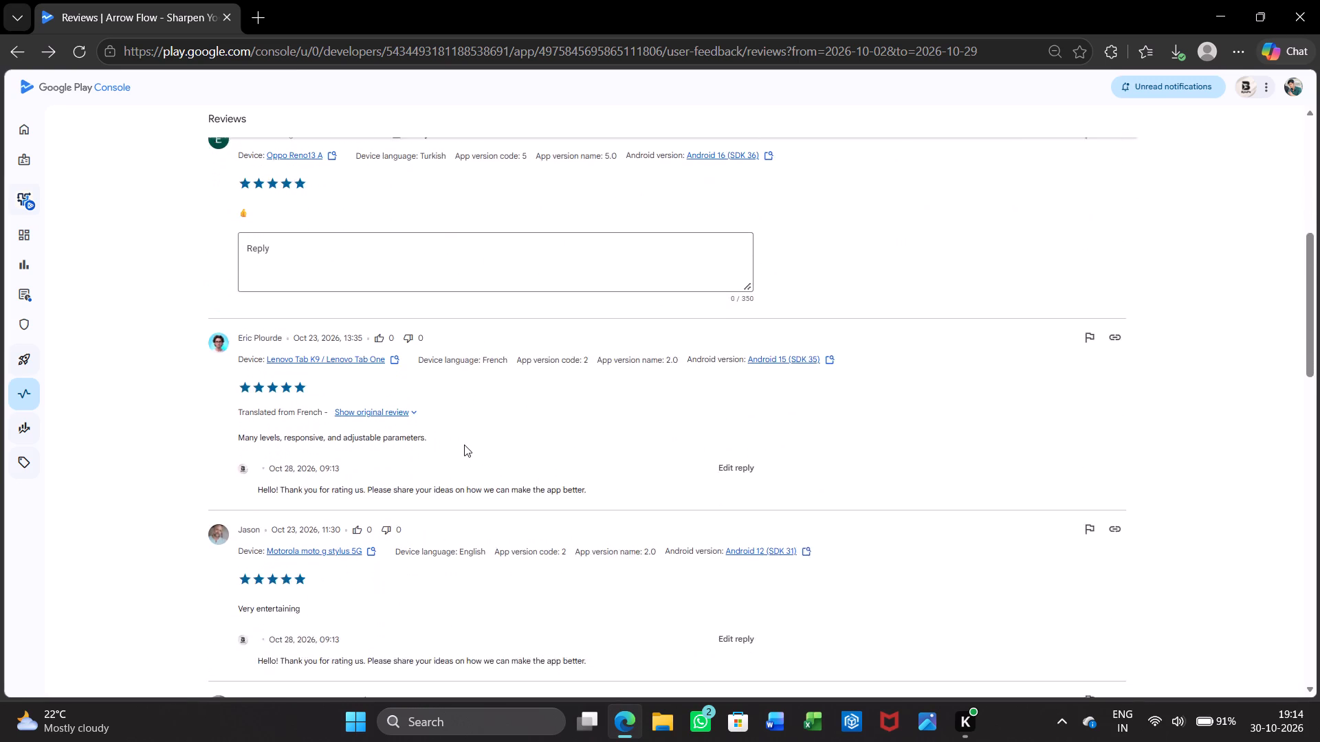
pyautogui.scroll(-2, 464, 445)
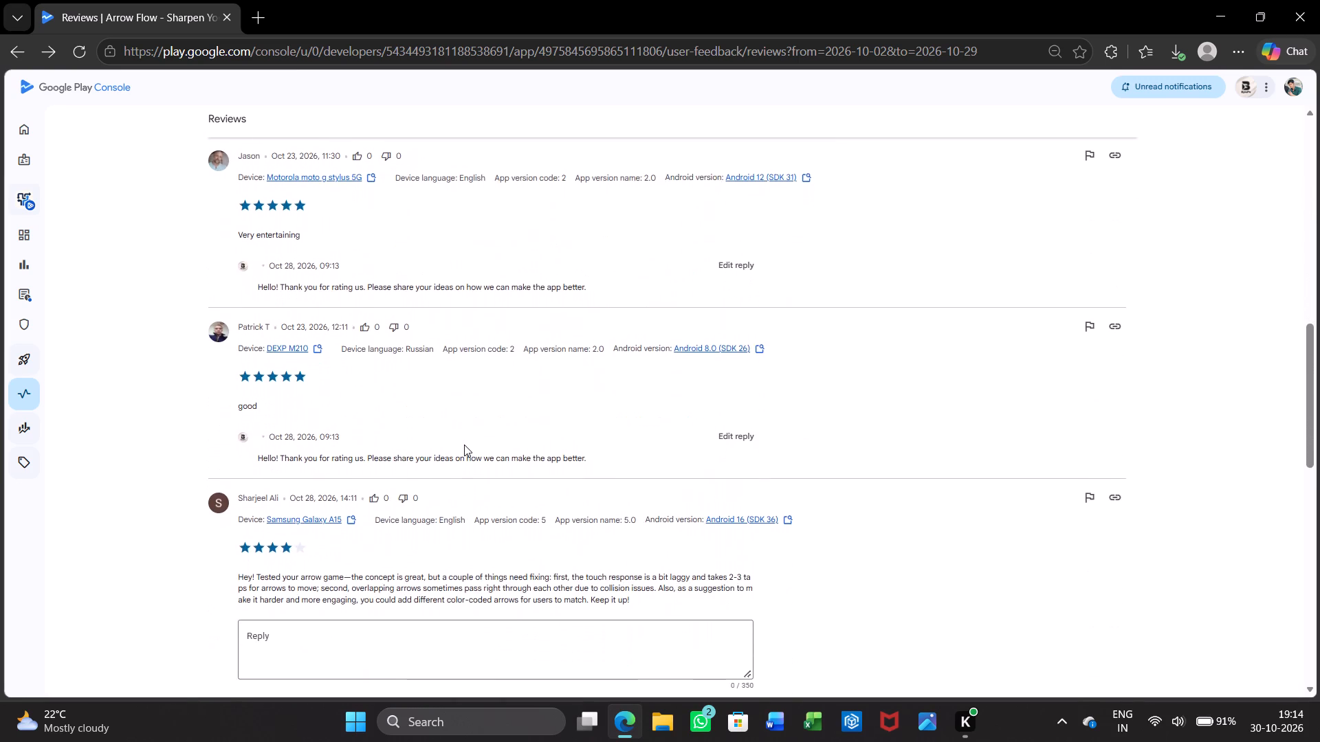
pyautogui.scroll(-1, 464, 445)
pyautogui.scroll(3, 464, 445)
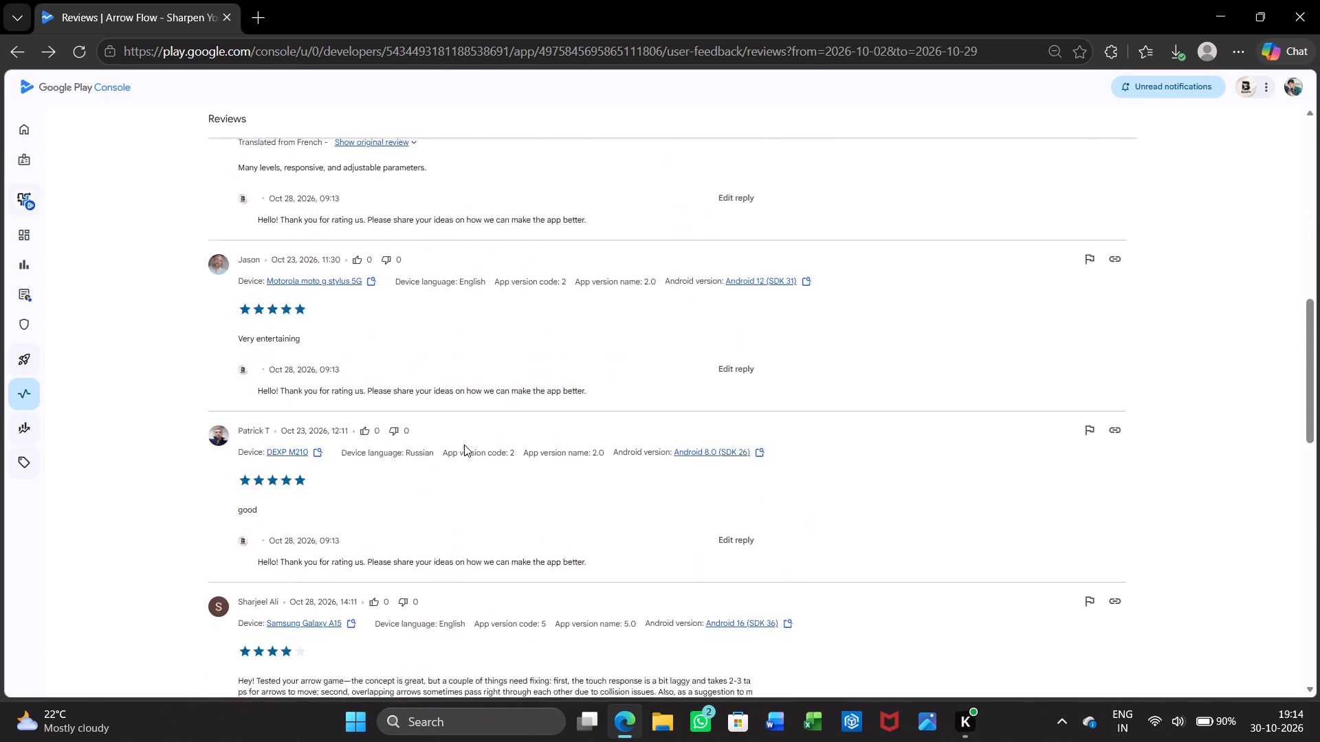
pyautogui.scroll(1, 464, 445)
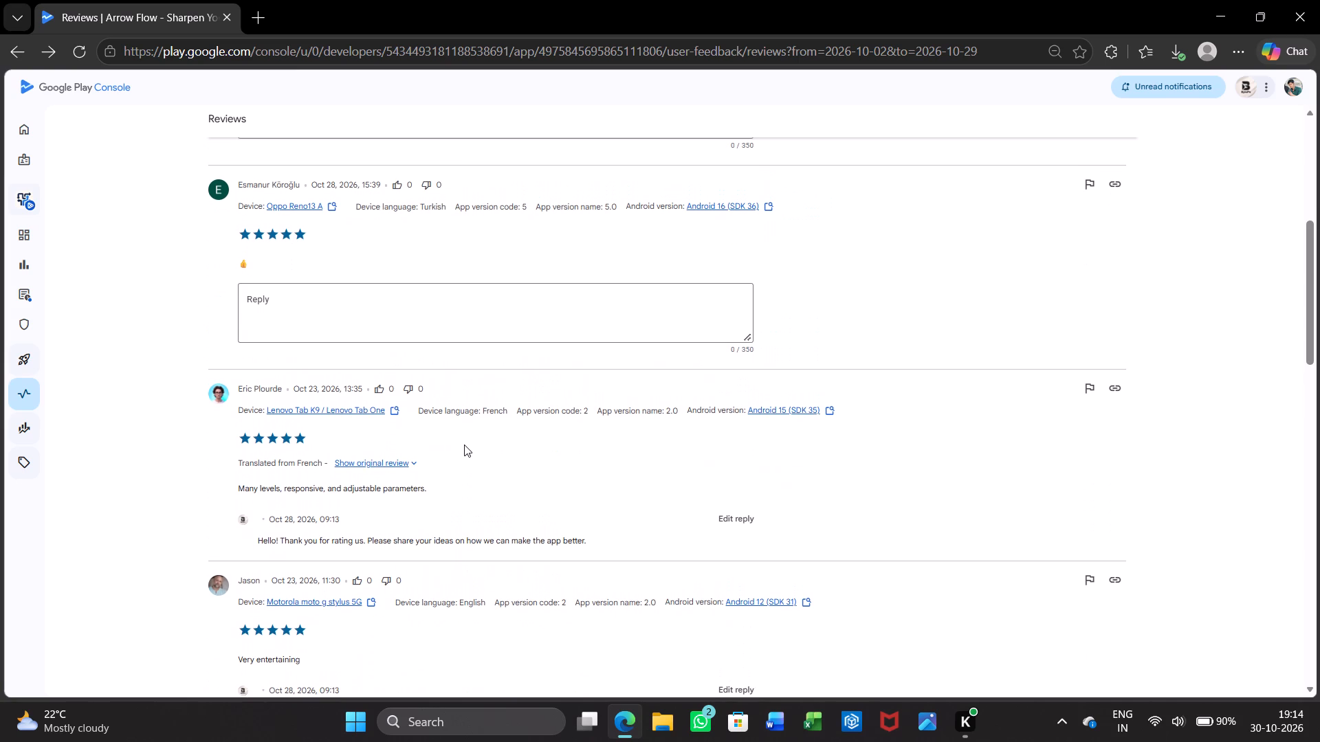
pyautogui.scroll(1, 464, 445)
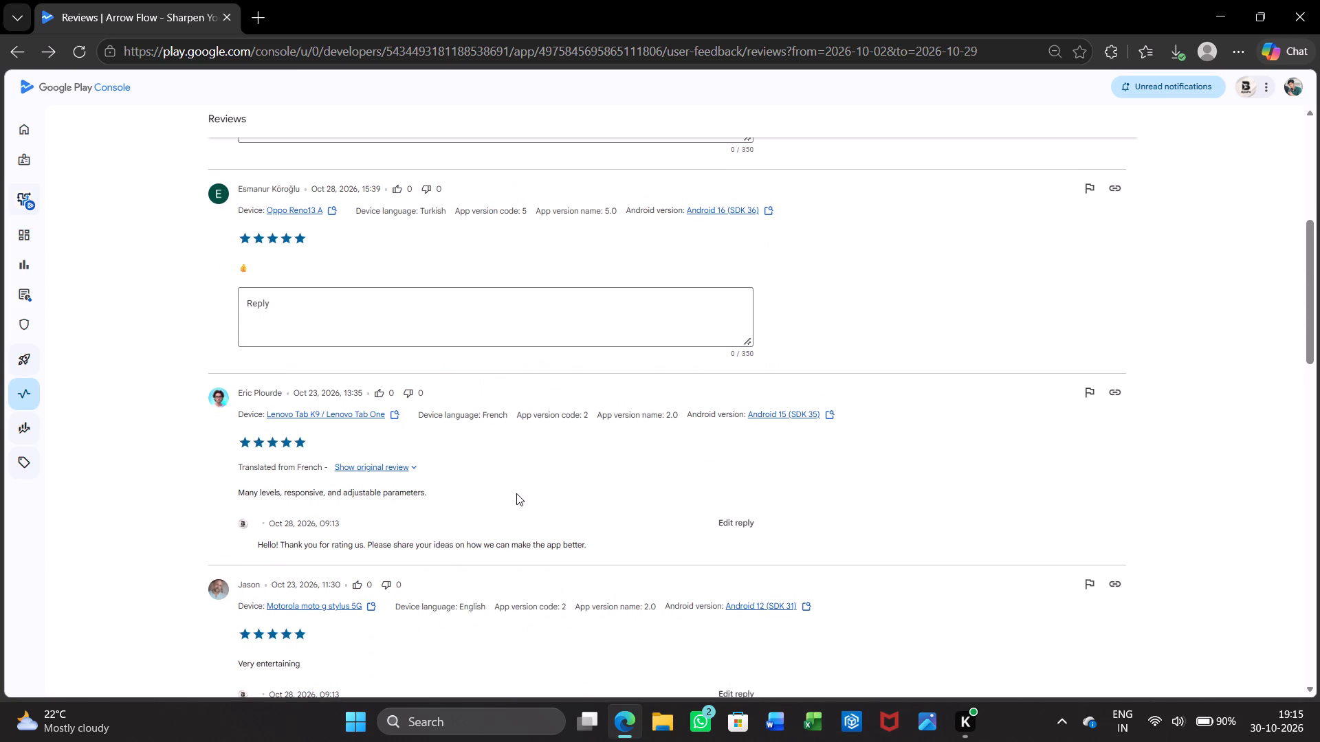
pyautogui.scroll(2, 516, 493)
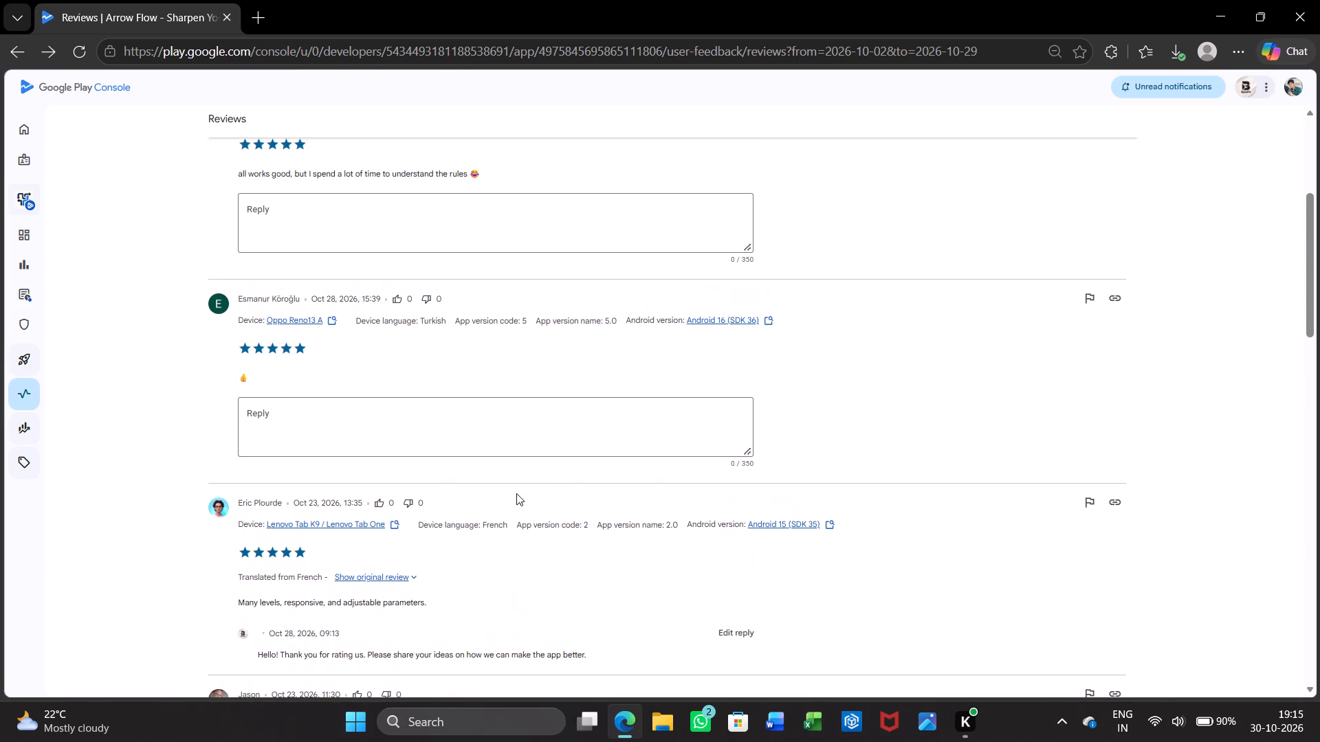
pyautogui.scroll(2, 516, 493)
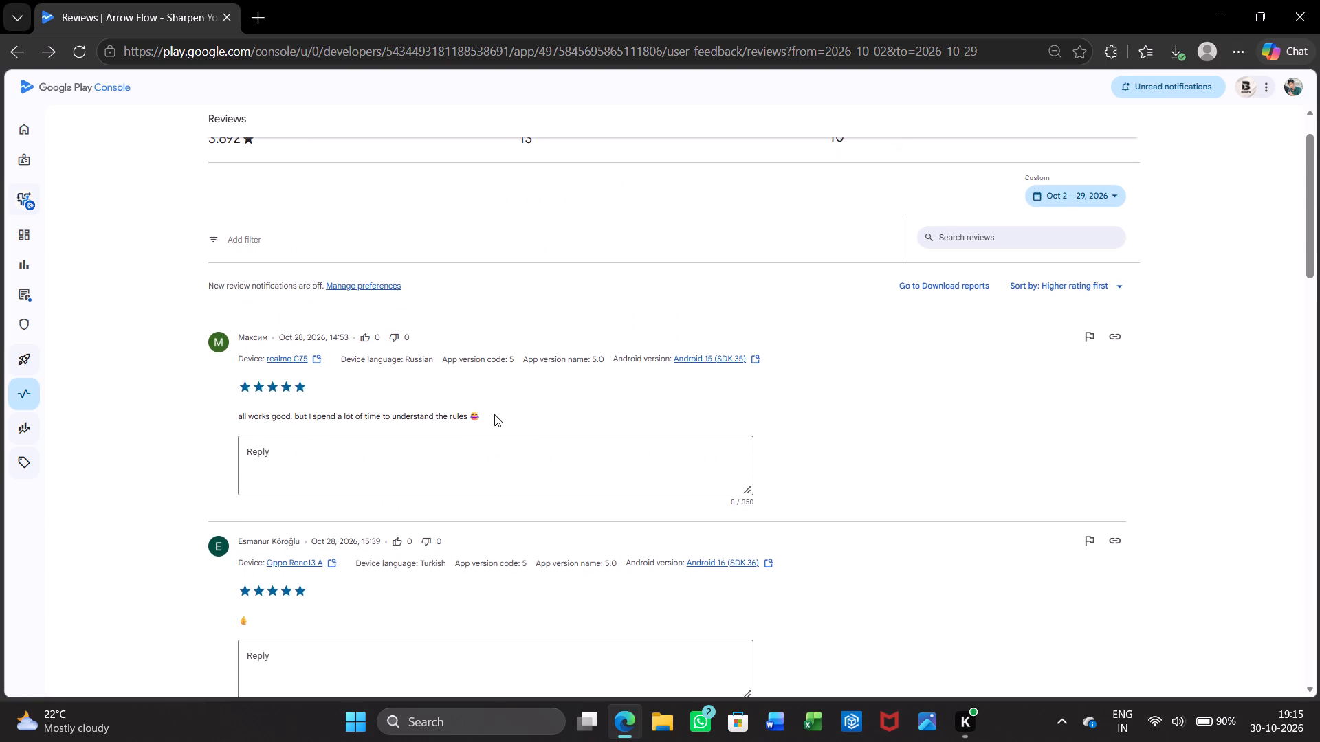
pyautogui.scroll(1, 494, 414)
# Go back to the Country / region ratings breakdown and open the reviews from Canada.
pyautogui.hscroll(5, 494, 414)
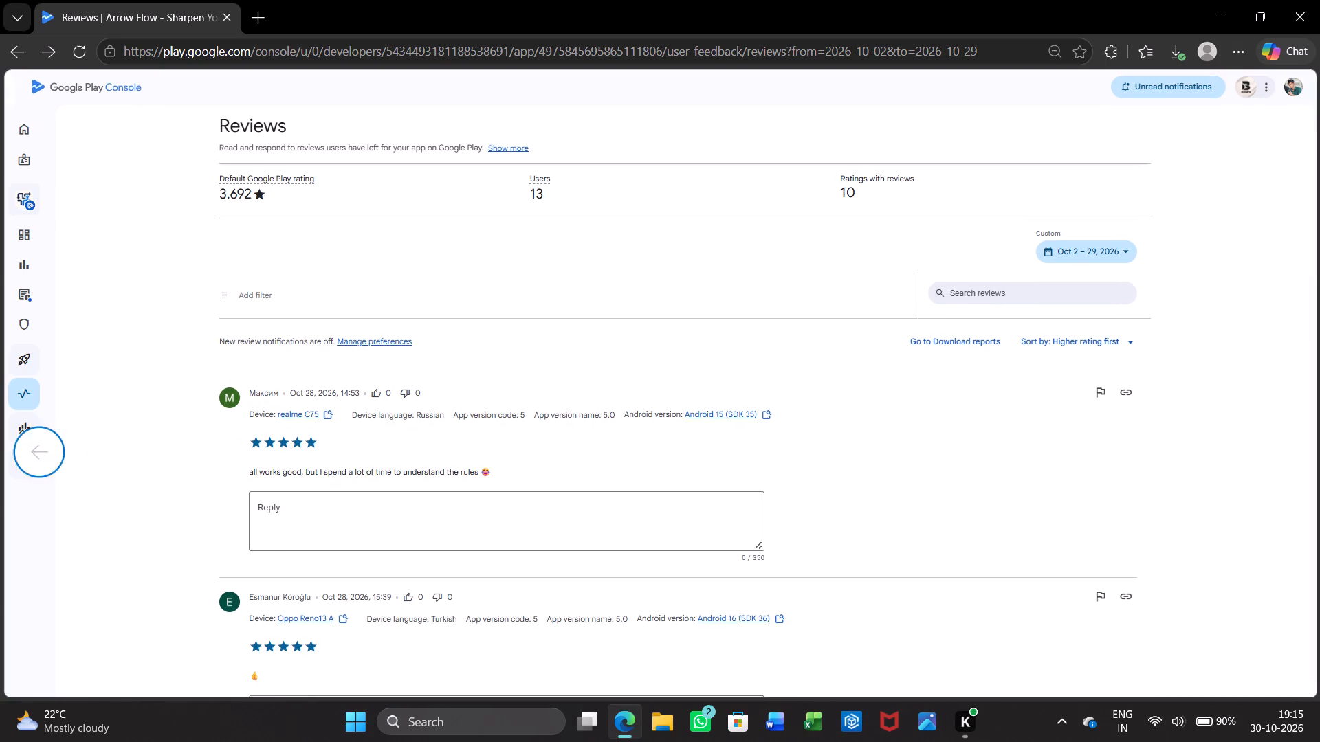
pyautogui.hscroll(7, 494, 414)
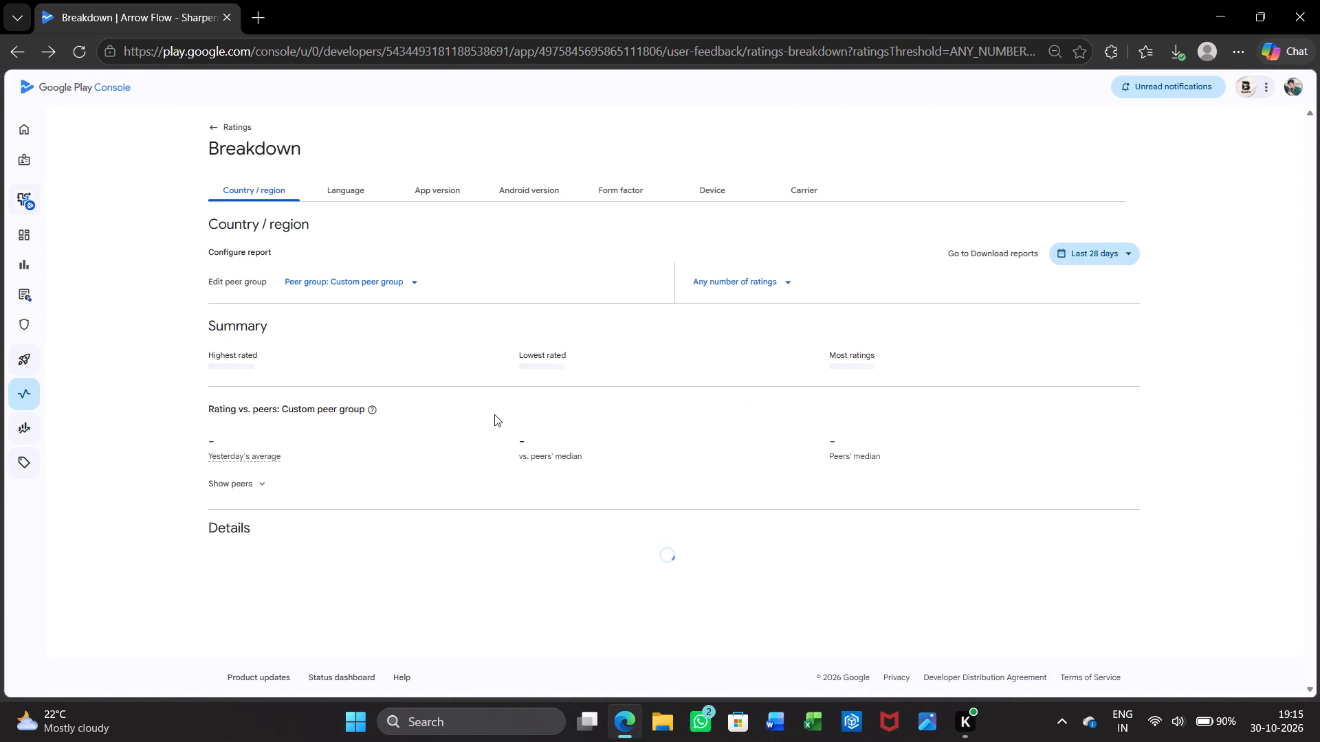
pyautogui.scroll(-1, 433, 445)
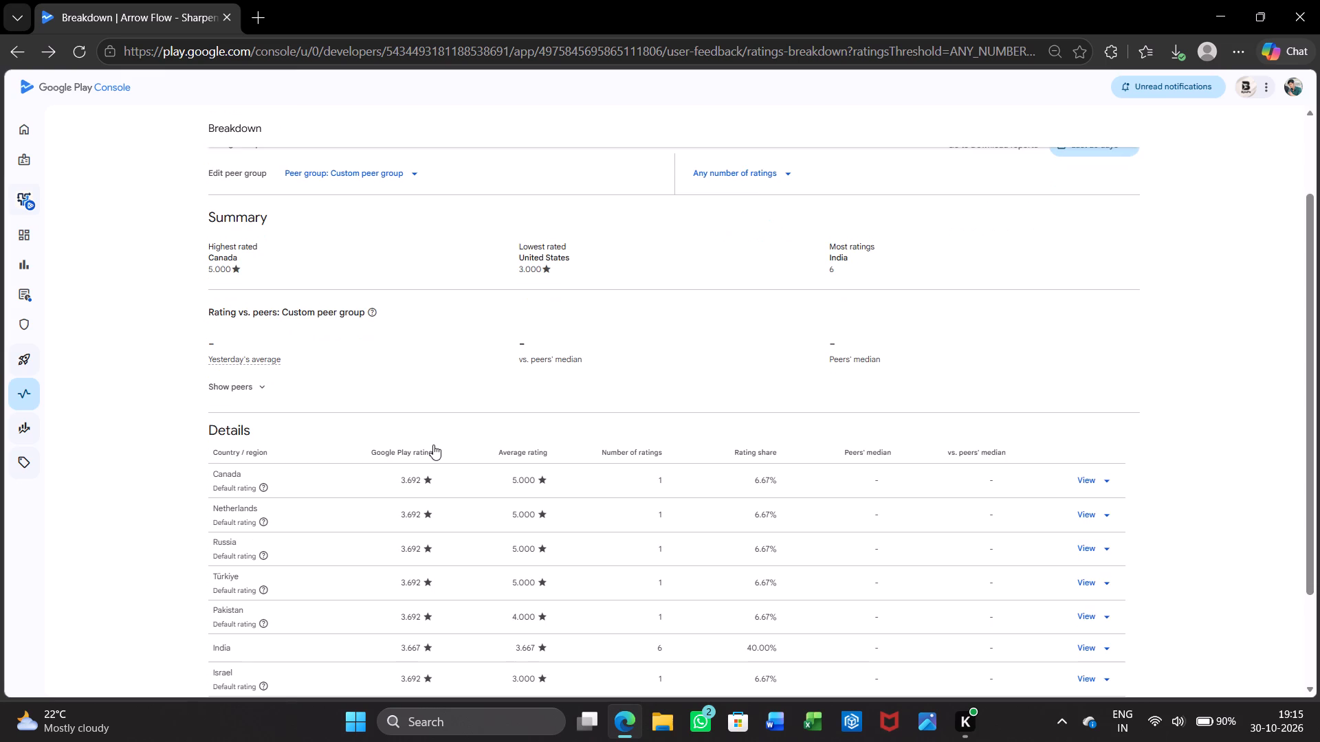
pyautogui.scroll(-1, 433, 445)
pyautogui.scroll(2, 433, 445)
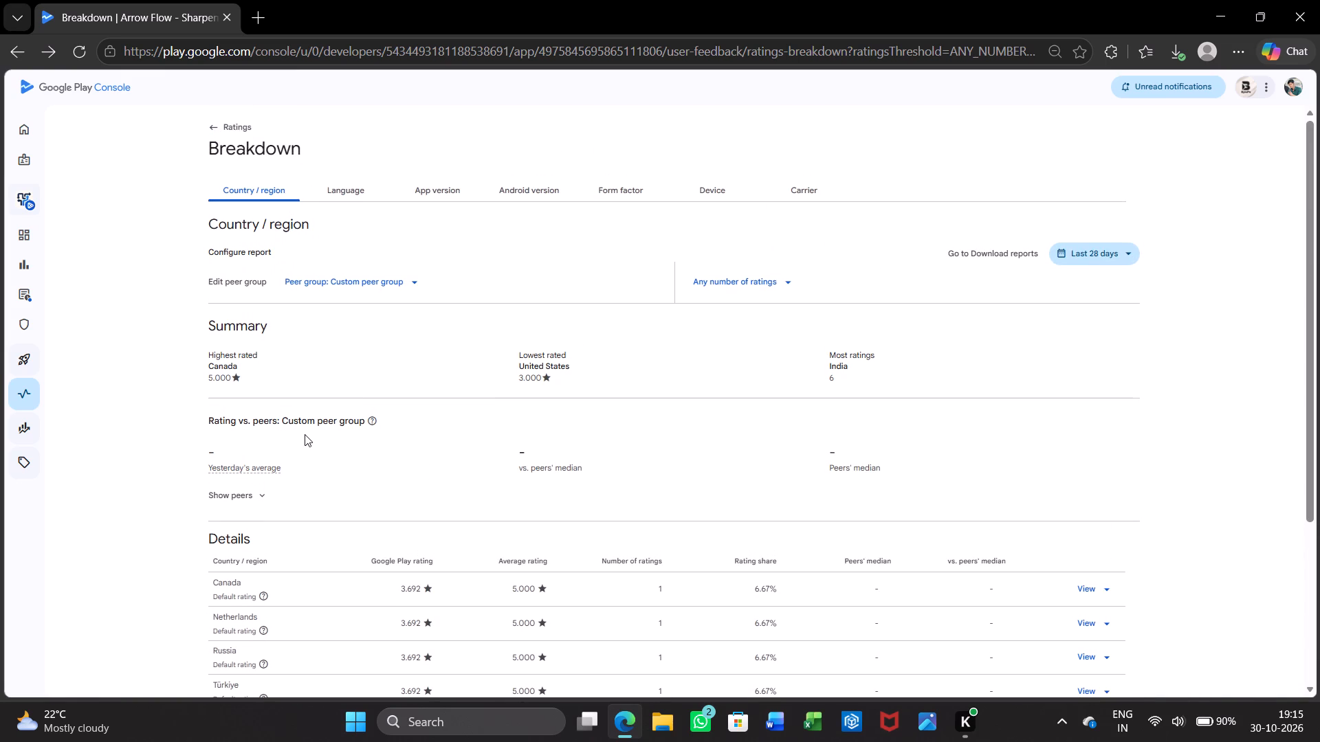
pyautogui.scroll(-1, 305, 434)
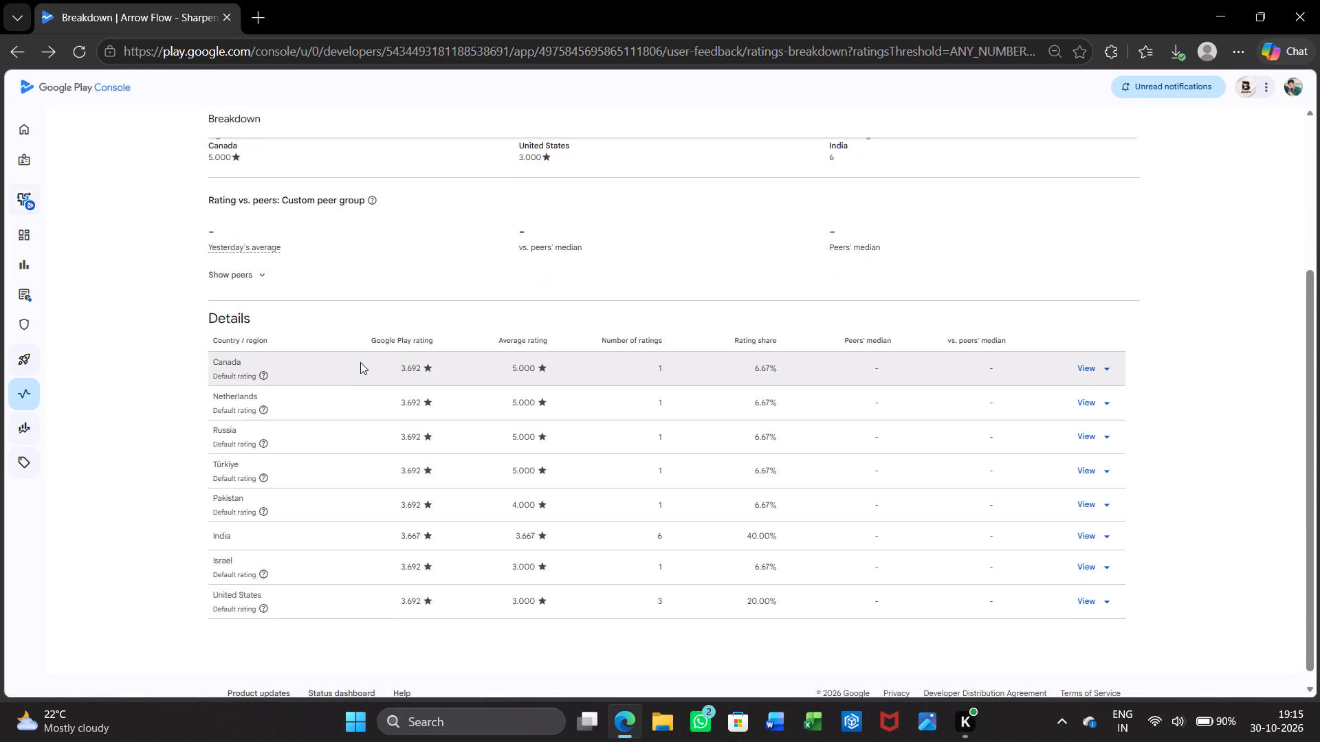
pyautogui.click(360, 362)
pyautogui.click(1099, 370)
pyautogui.click(1113, 405)
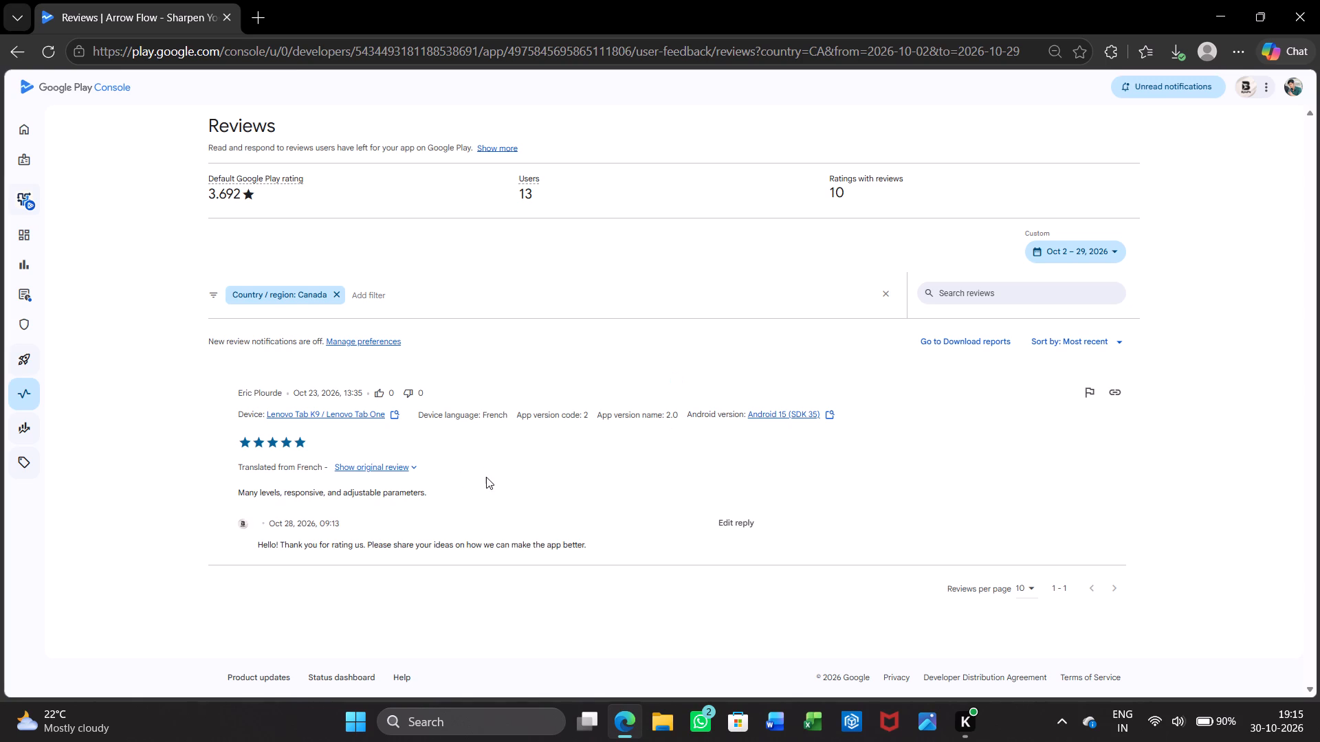
# Go back to the reviews list without the country filter and look over the most recent reviews.
pyautogui.hscroll(4, 486, 477)
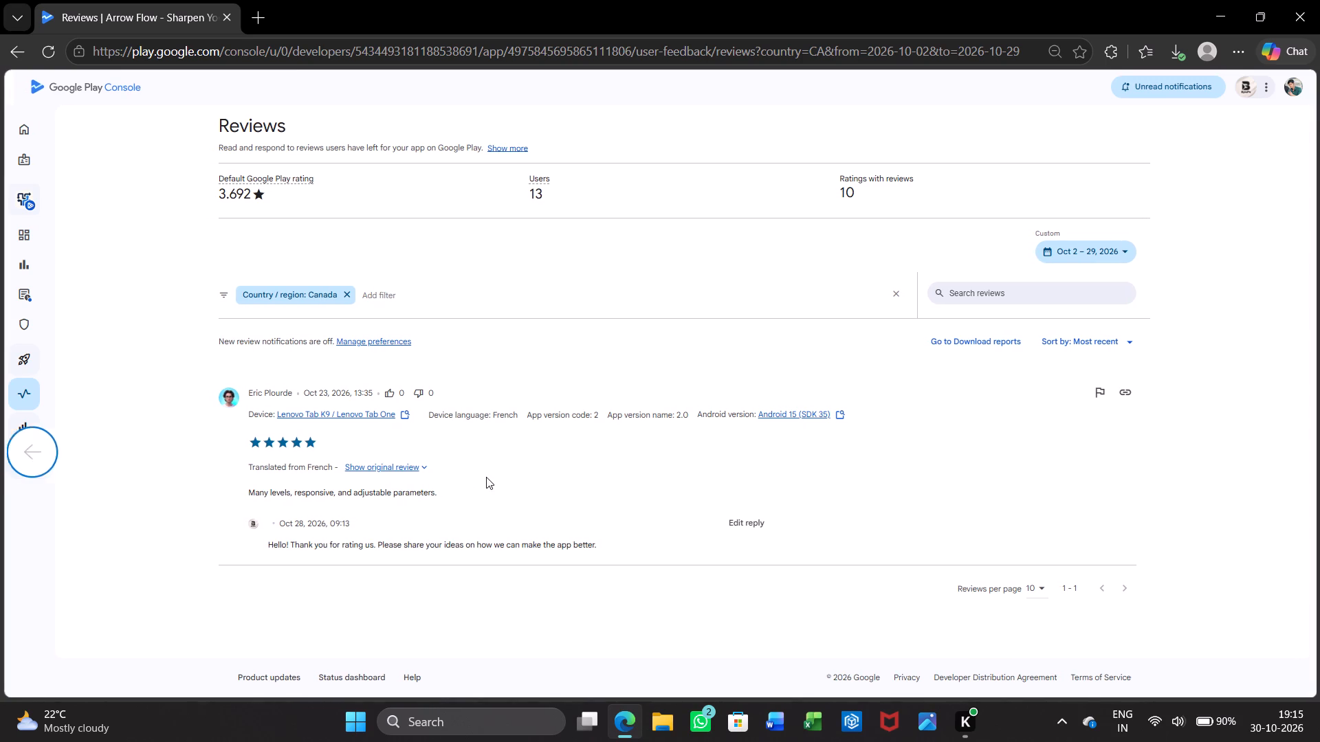
pyautogui.hscroll(1, 486, 477)
pyautogui.scroll(2, 241, 254)
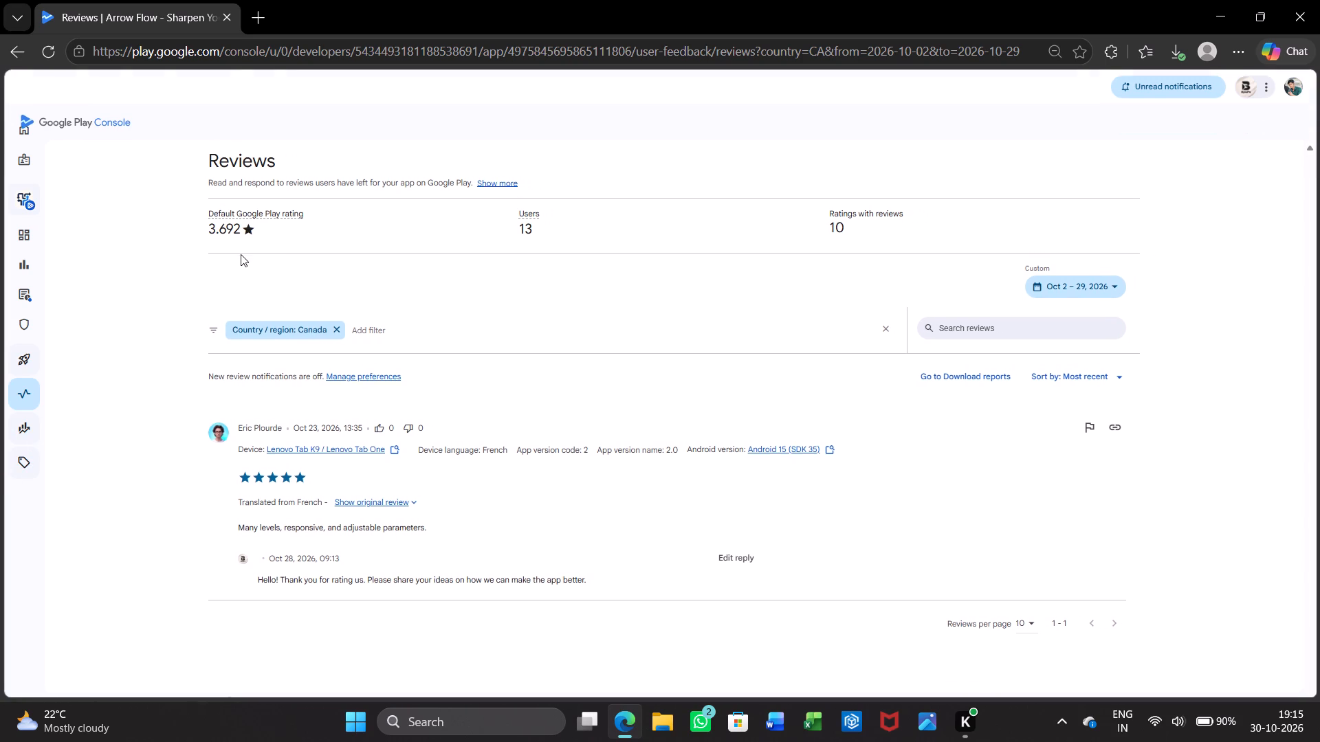
pyautogui.hscroll(6, 241, 254)
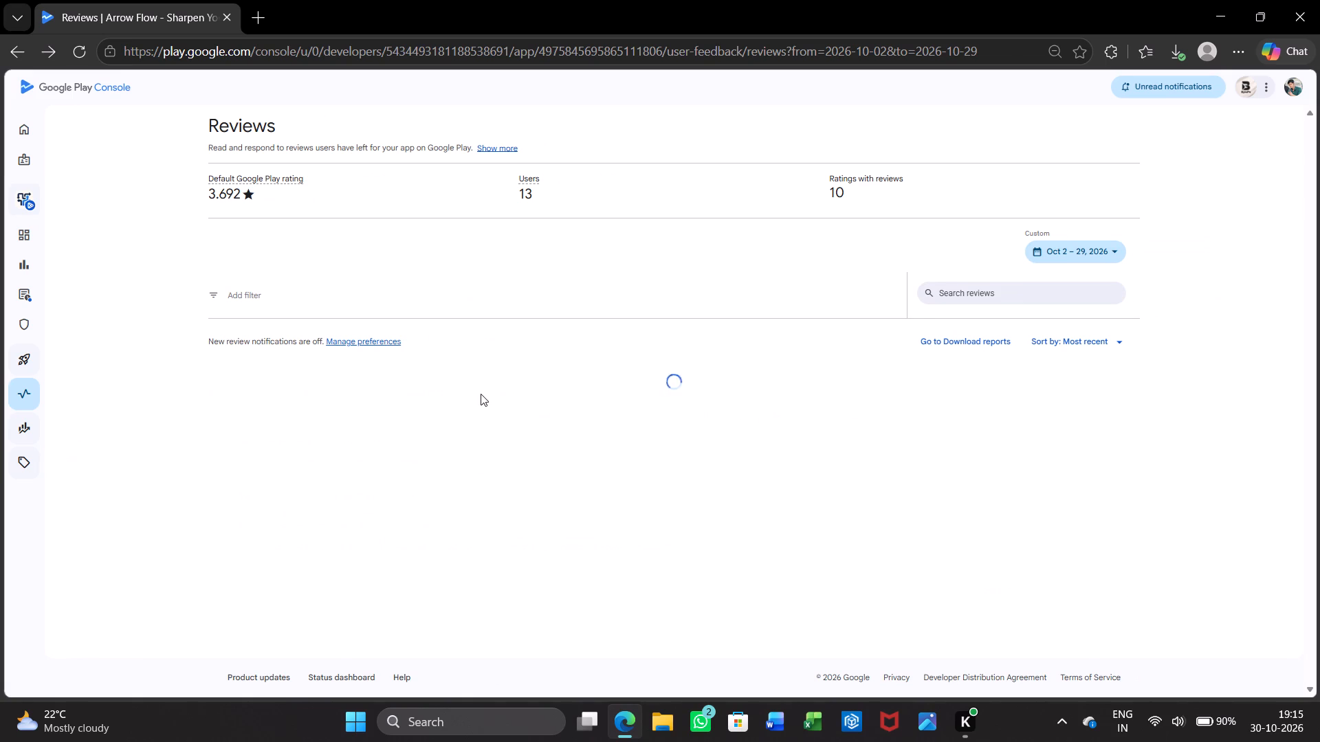
pyautogui.scroll(-3, 481, 394)
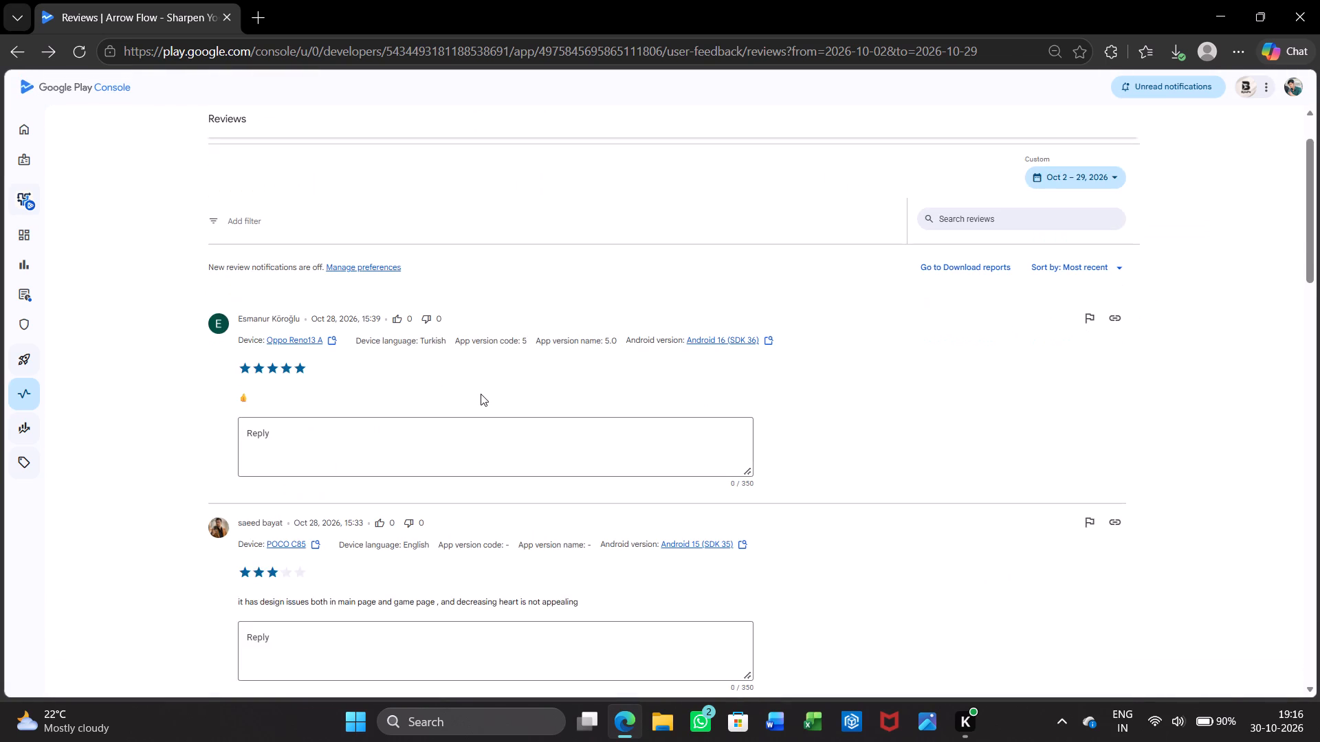
pyautogui.scroll(-4, 481, 394)
pyautogui.scroll(4, 481, 394)
# Go back to the Country / region ratings breakdown and open the reviews from the United States.
pyautogui.hscroll(7, 481, 394)
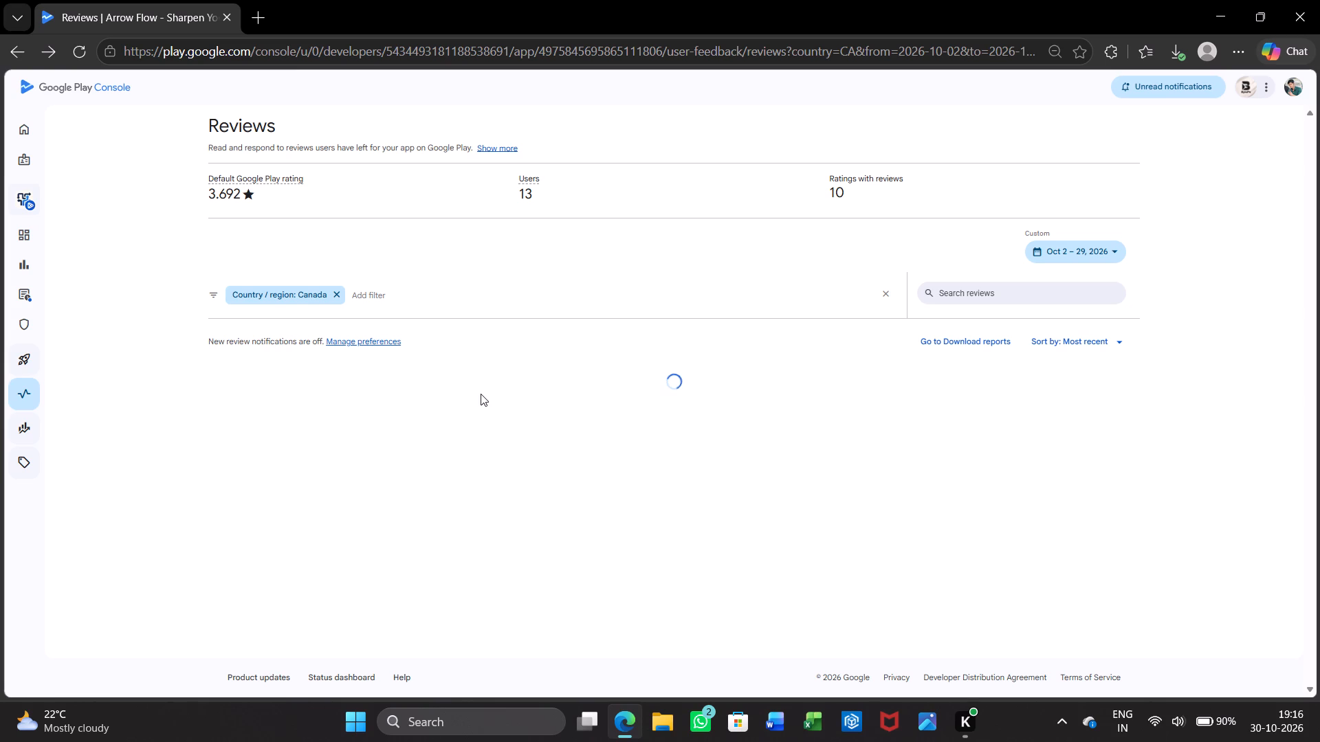
pyautogui.hscroll(8, 481, 394)
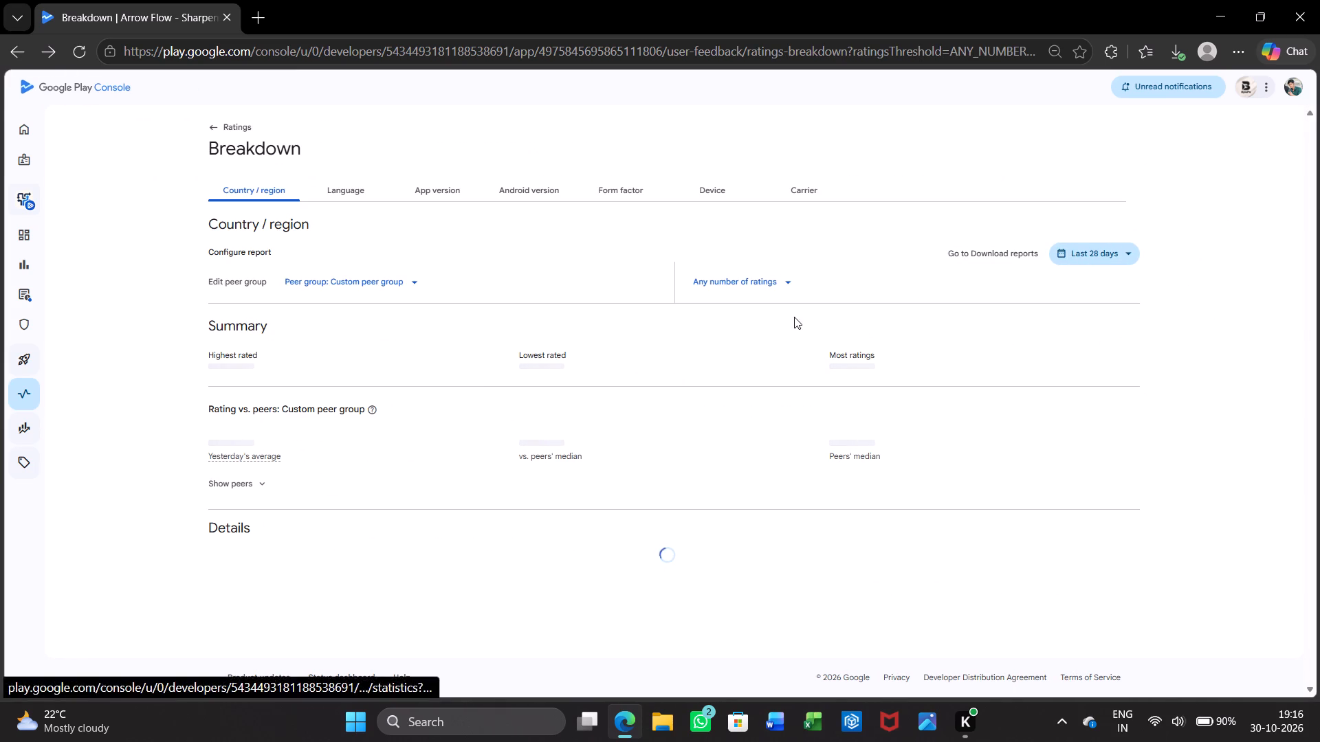
pyautogui.scroll(-1, 566, 411)
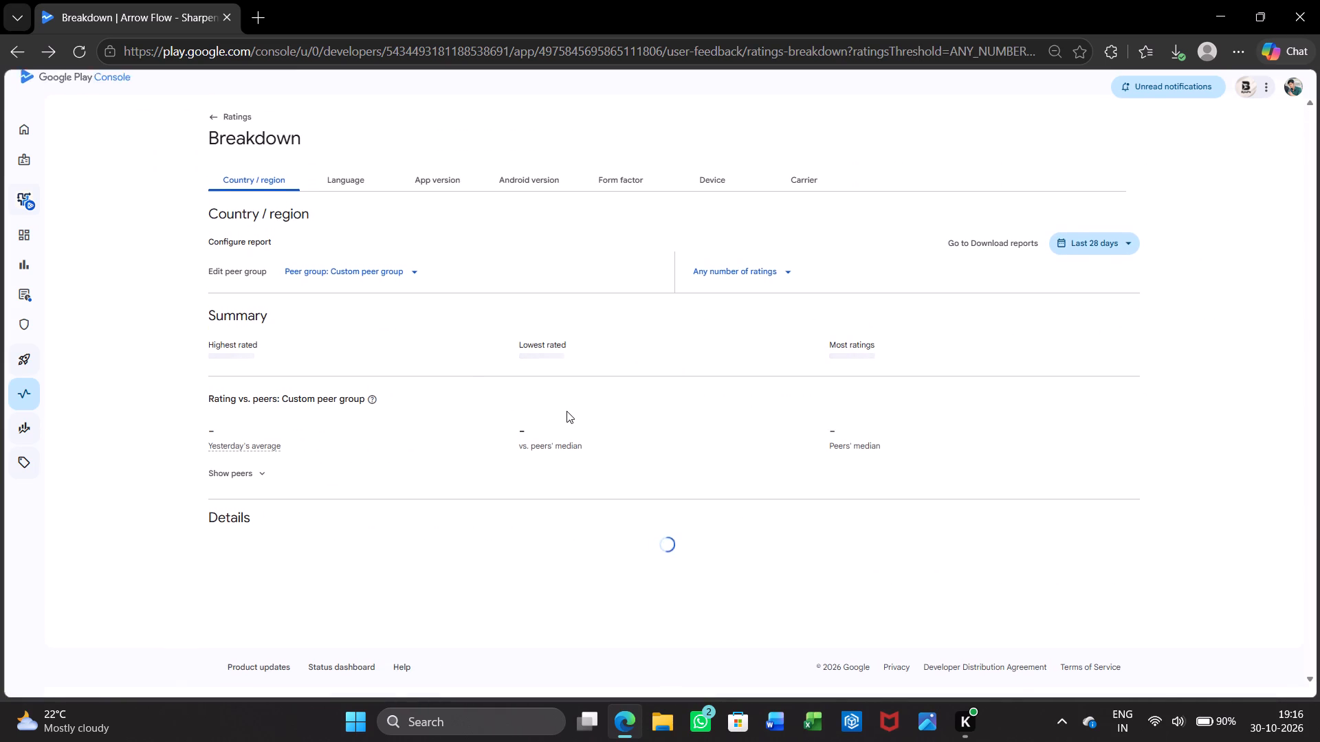
pyautogui.scroll(-2, 566, 411)
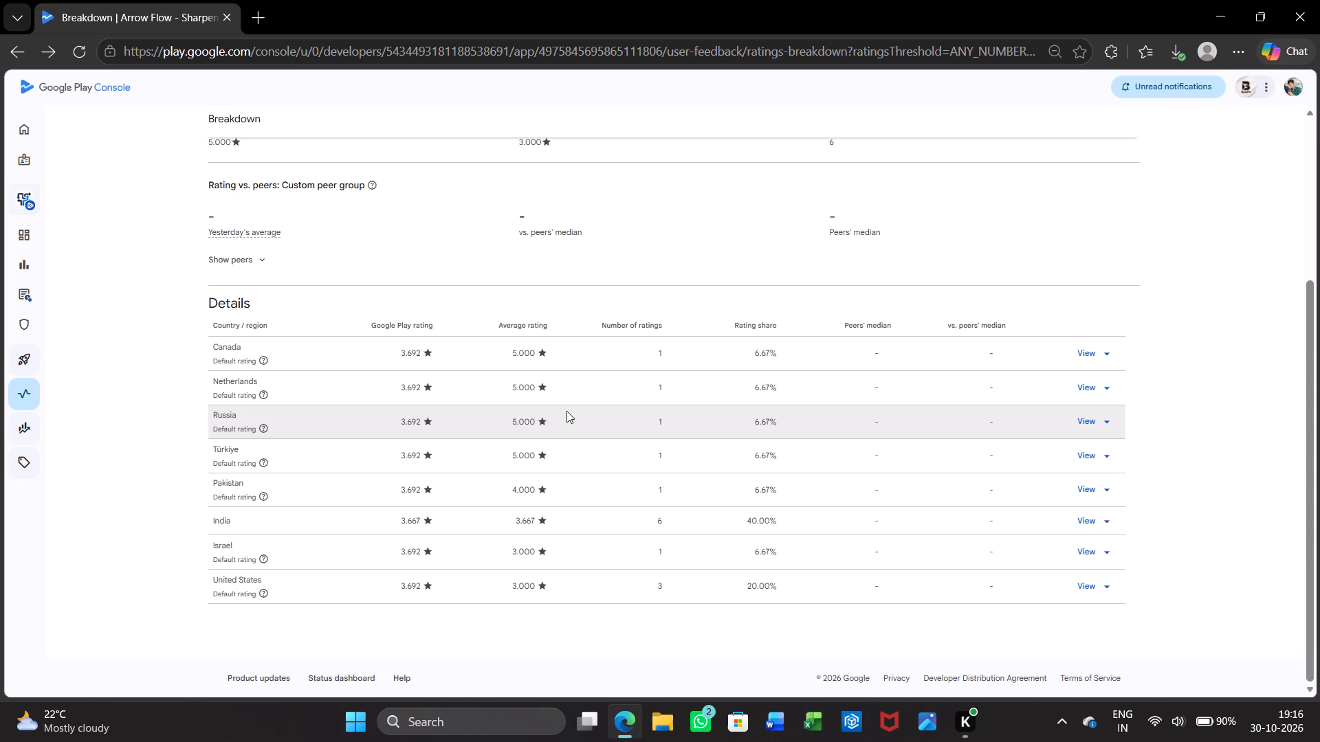
pyautogui.click(1101, 579)
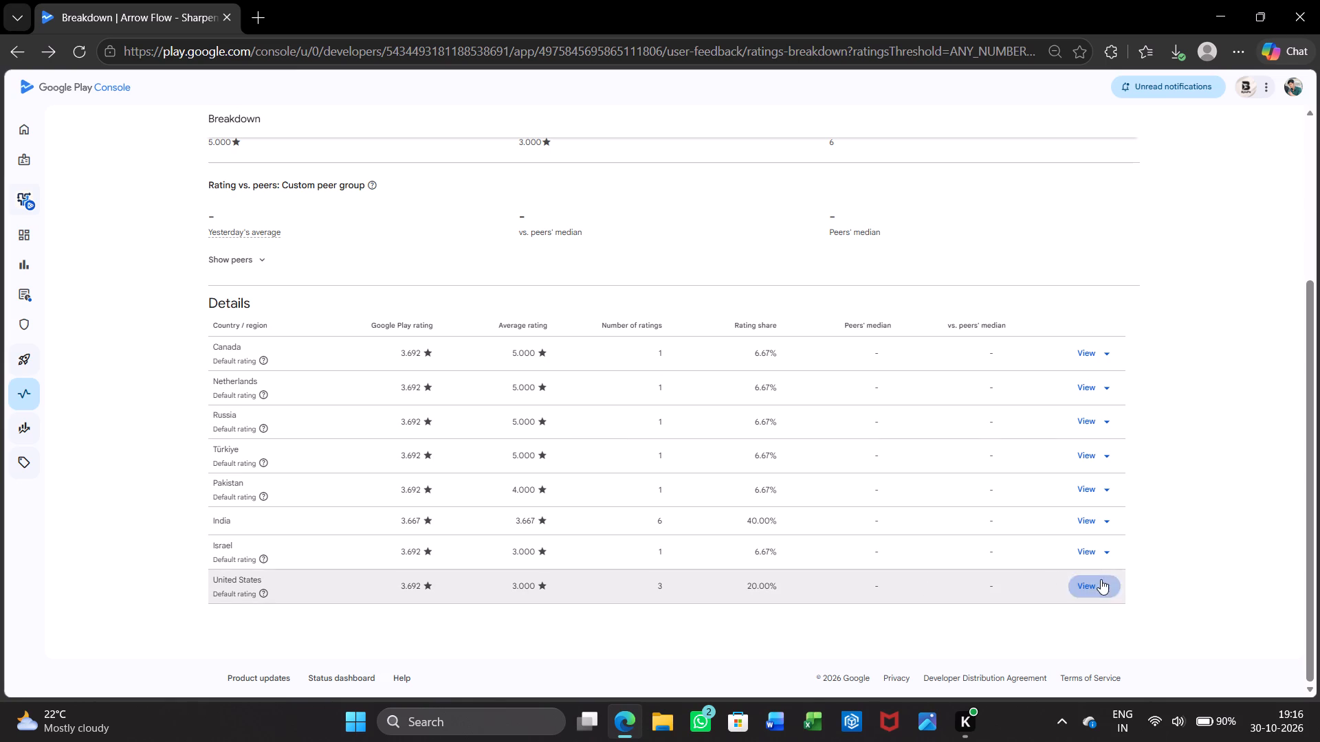
pyautogui.click(1103, 620)
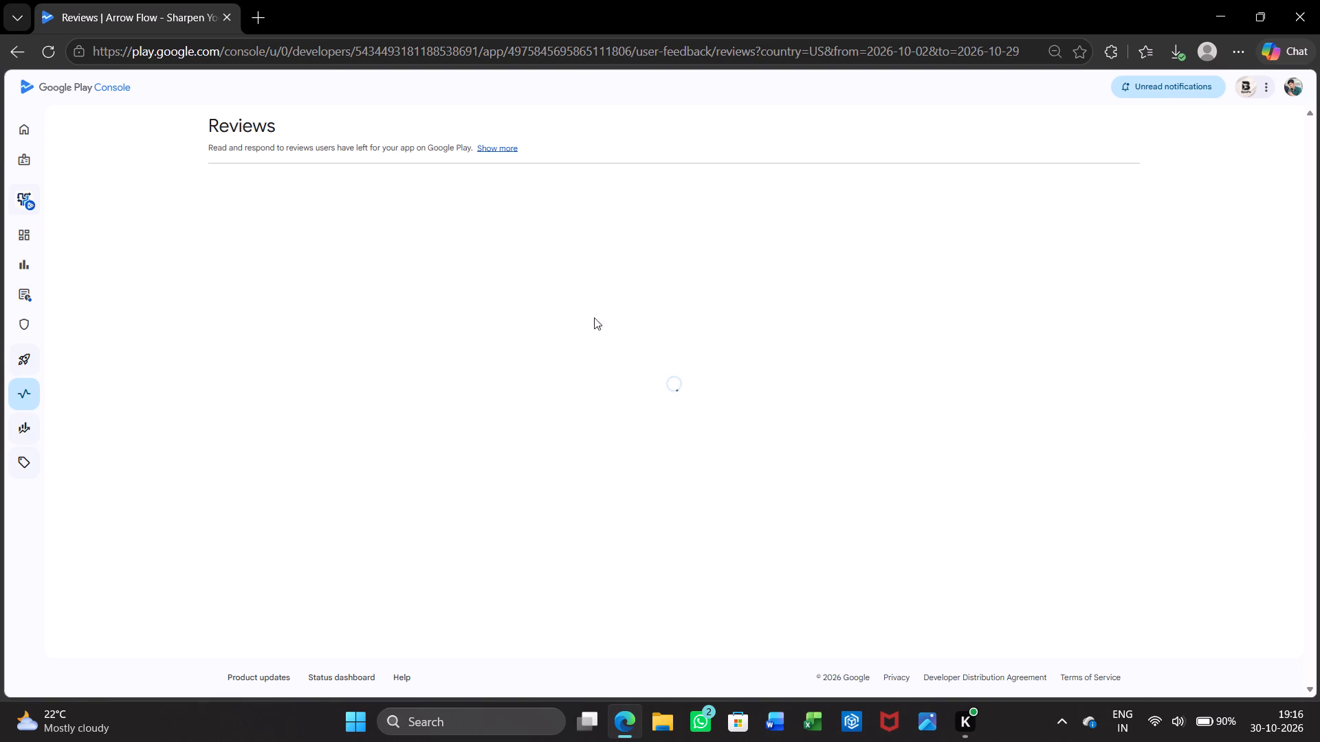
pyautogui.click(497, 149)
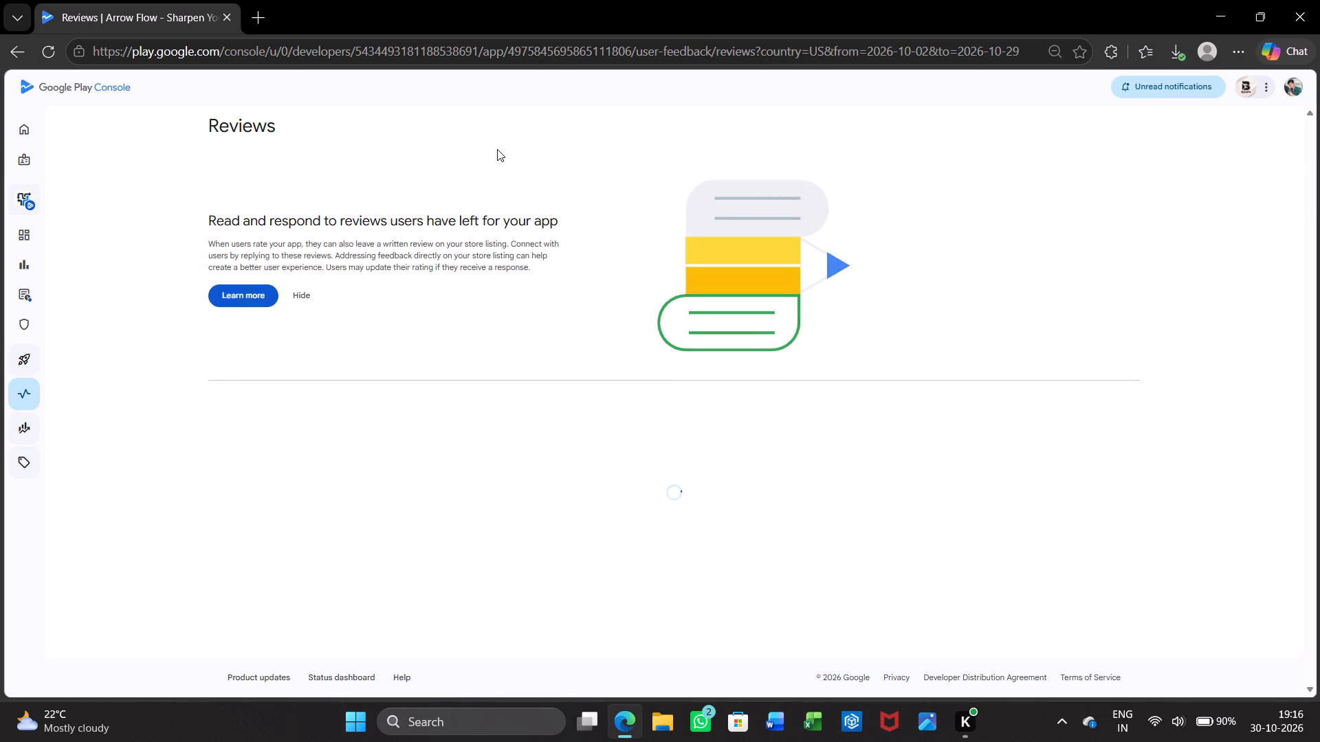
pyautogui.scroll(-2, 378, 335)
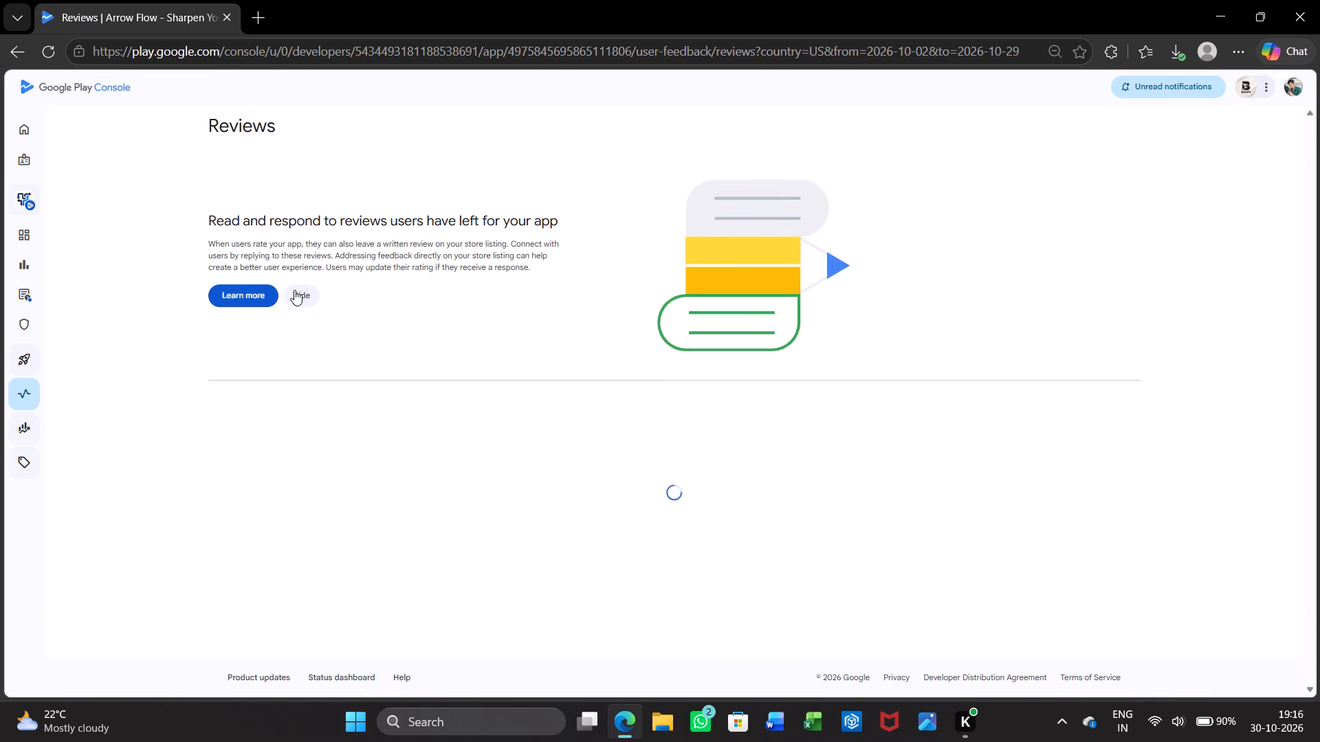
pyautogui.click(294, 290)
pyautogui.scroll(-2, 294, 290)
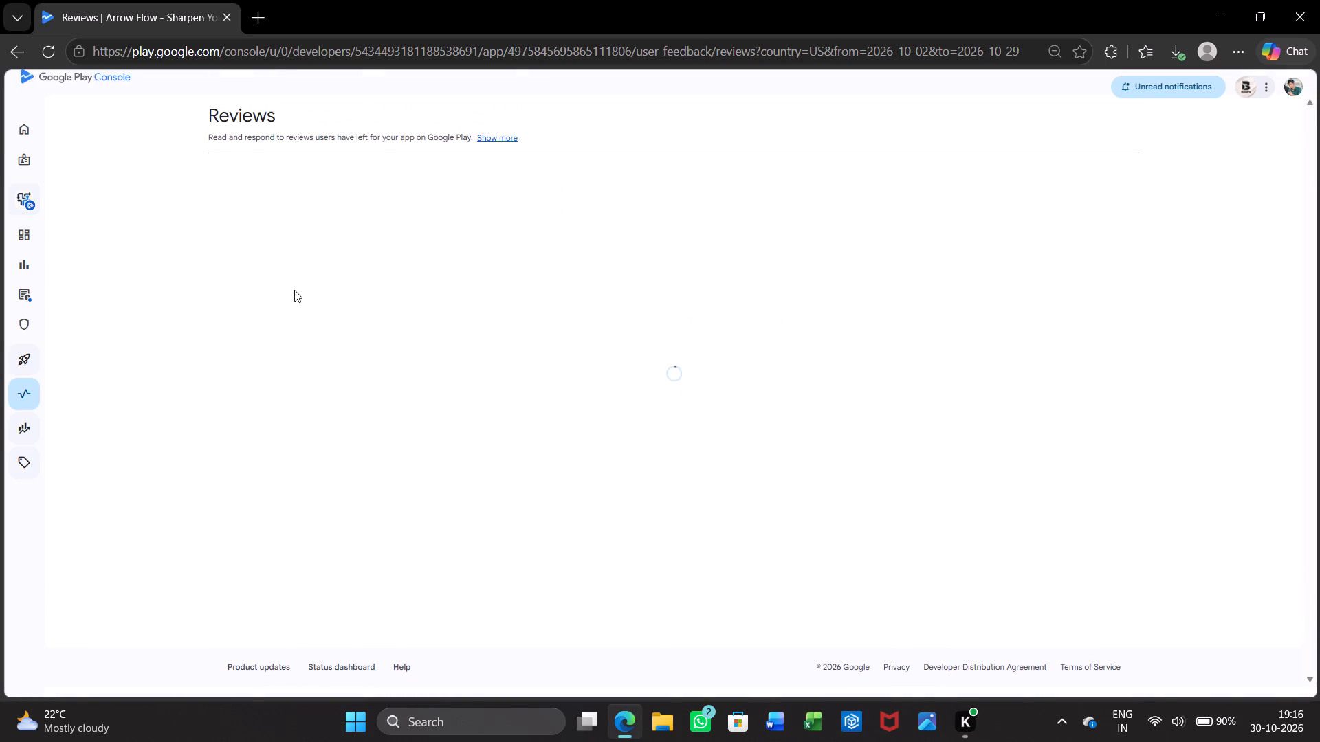
# Go back from the United States reviews to the Country / region ratings breakdown.
pyautogui.hscroll(3, 294, 290)
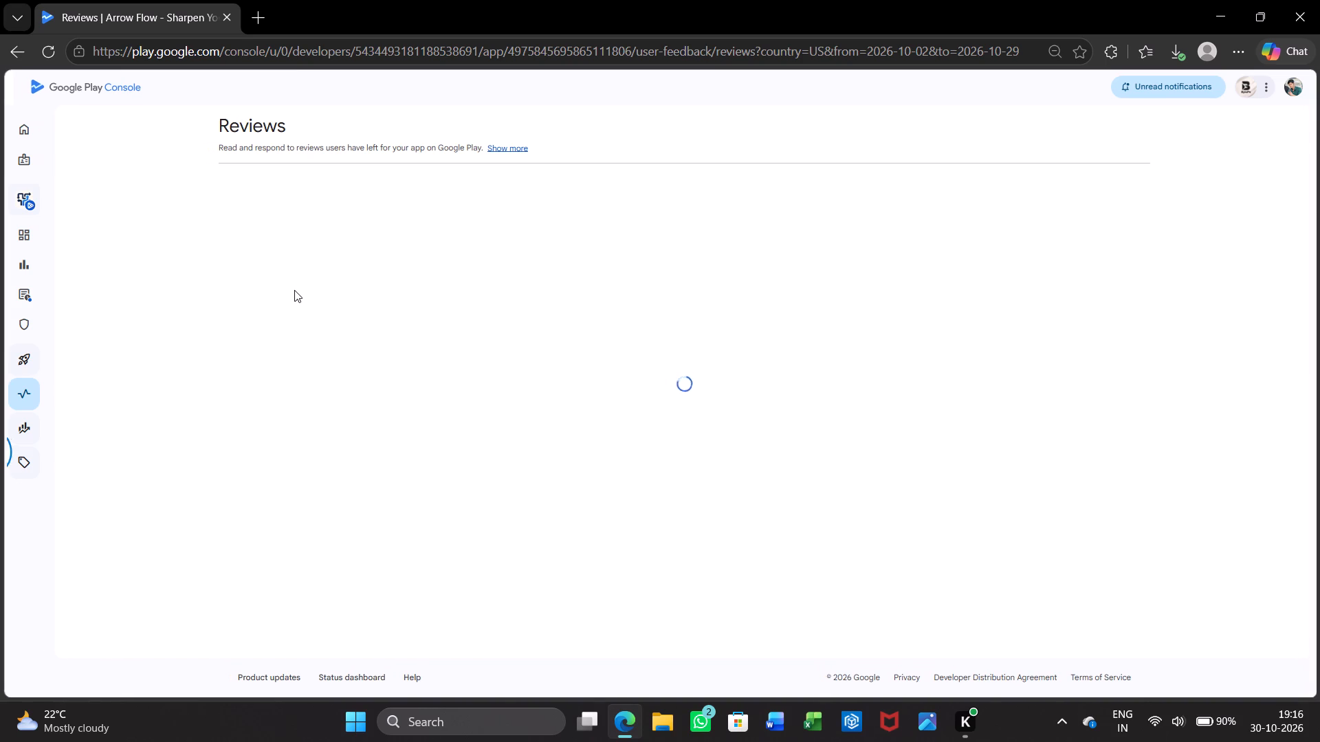
pyautogui.hscroll(9, 294, 290)
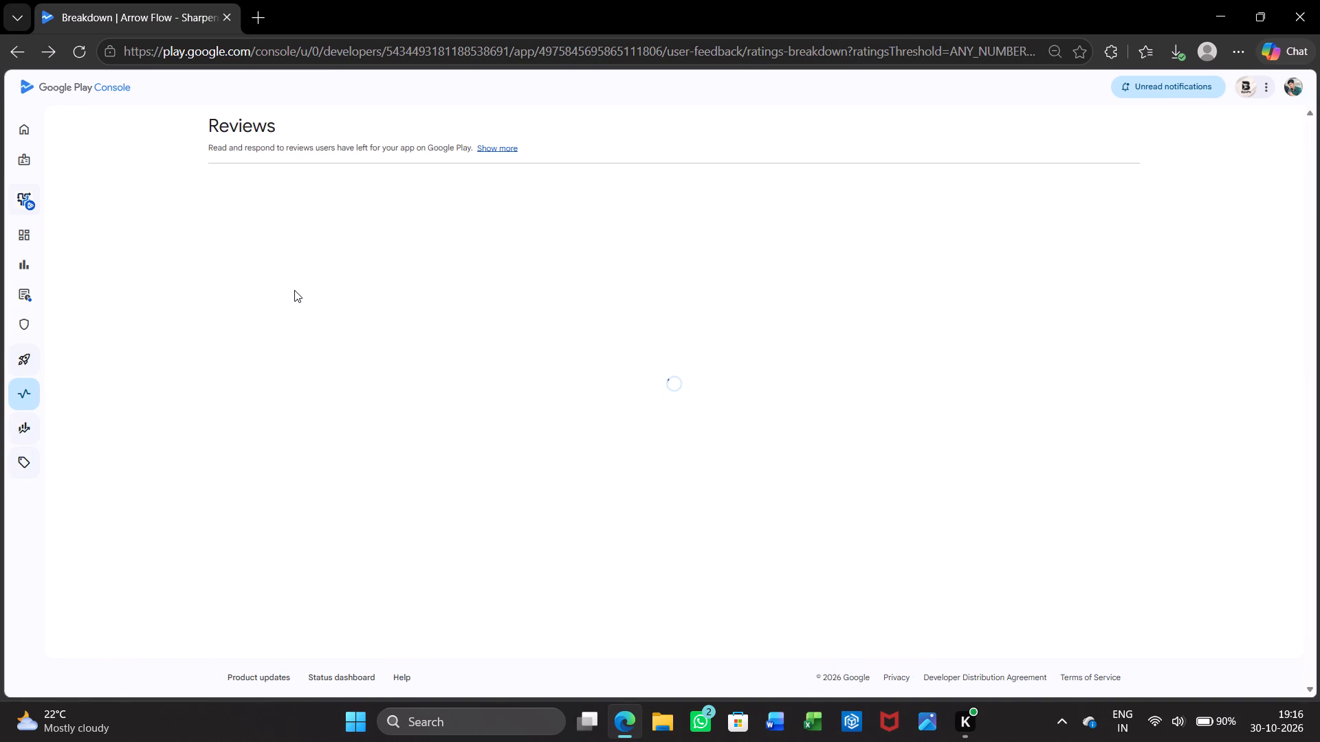
pyautogui.scroll(-1, 294, 290)
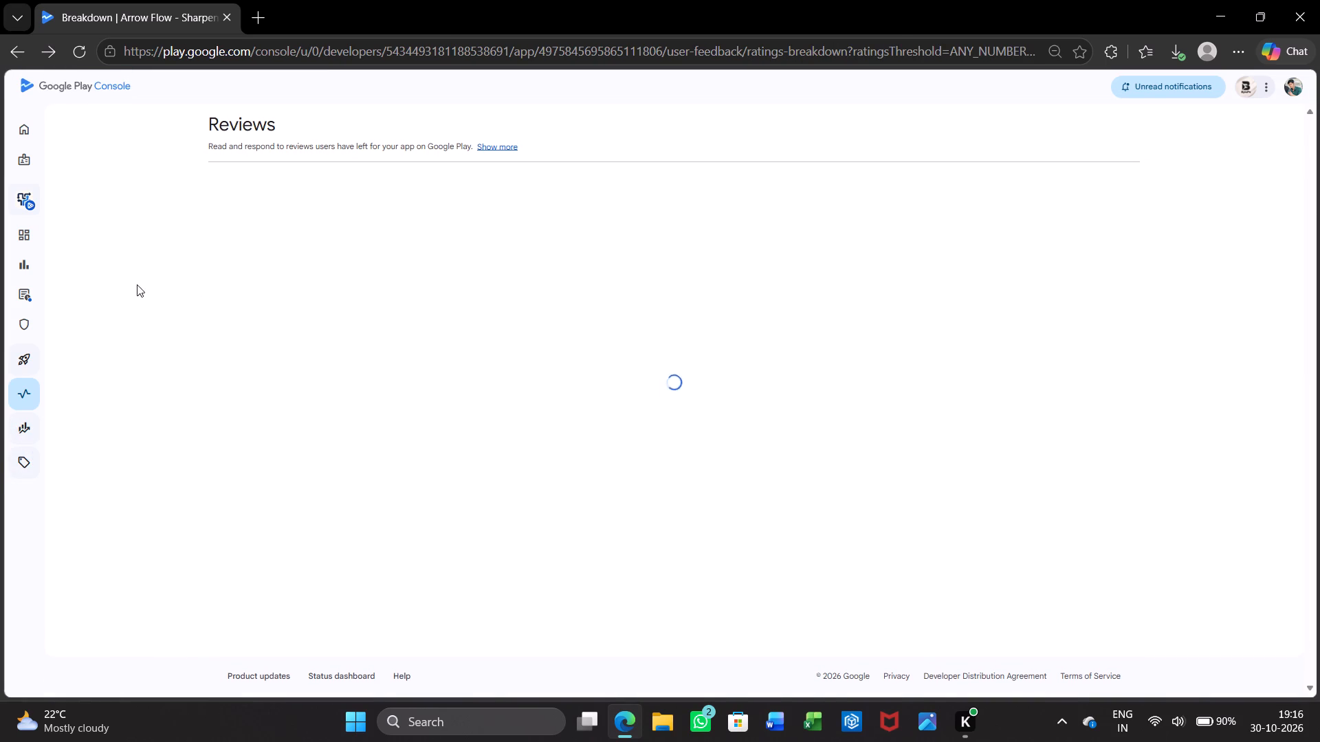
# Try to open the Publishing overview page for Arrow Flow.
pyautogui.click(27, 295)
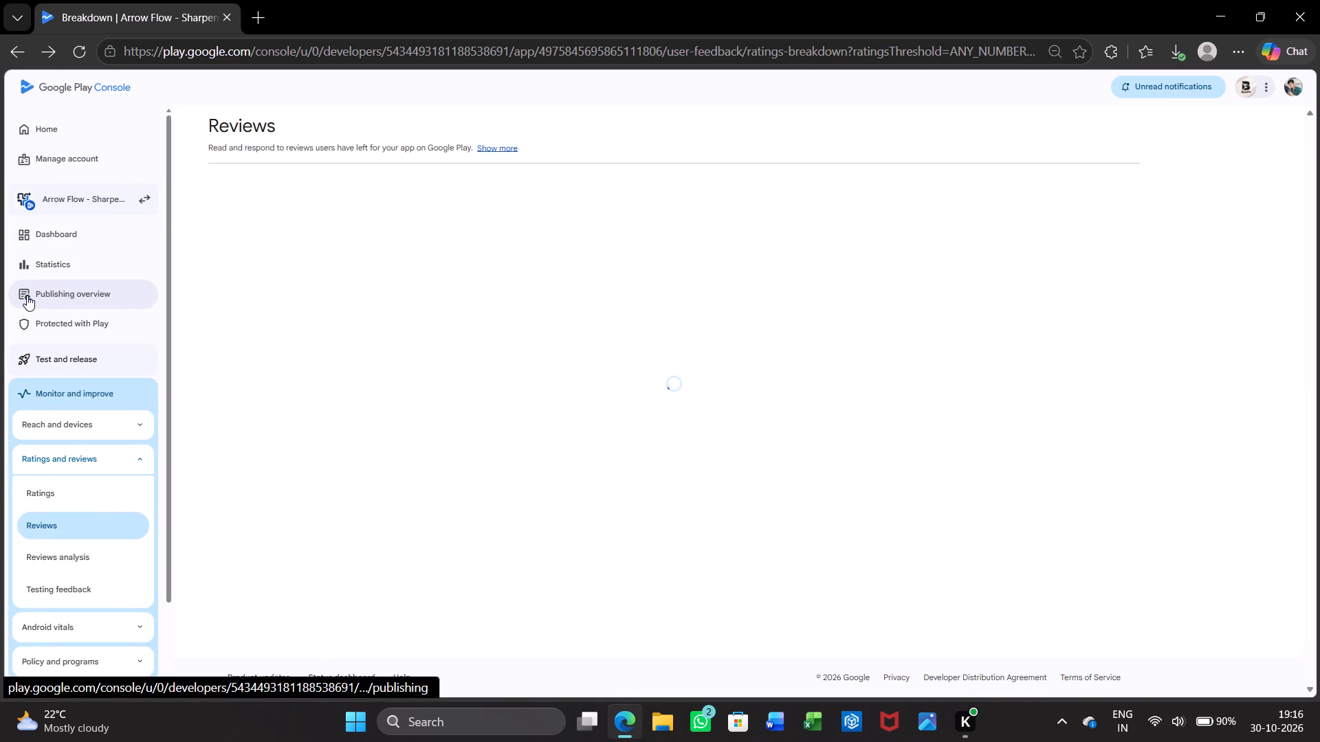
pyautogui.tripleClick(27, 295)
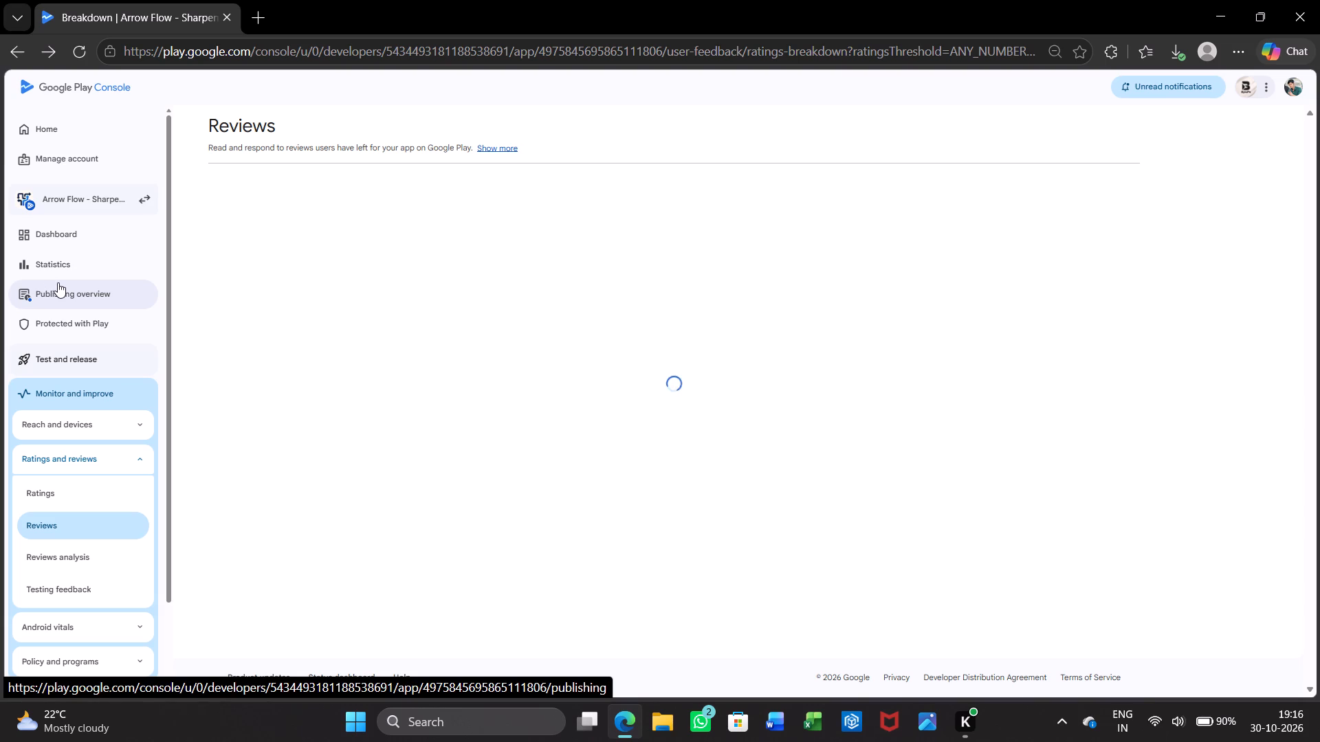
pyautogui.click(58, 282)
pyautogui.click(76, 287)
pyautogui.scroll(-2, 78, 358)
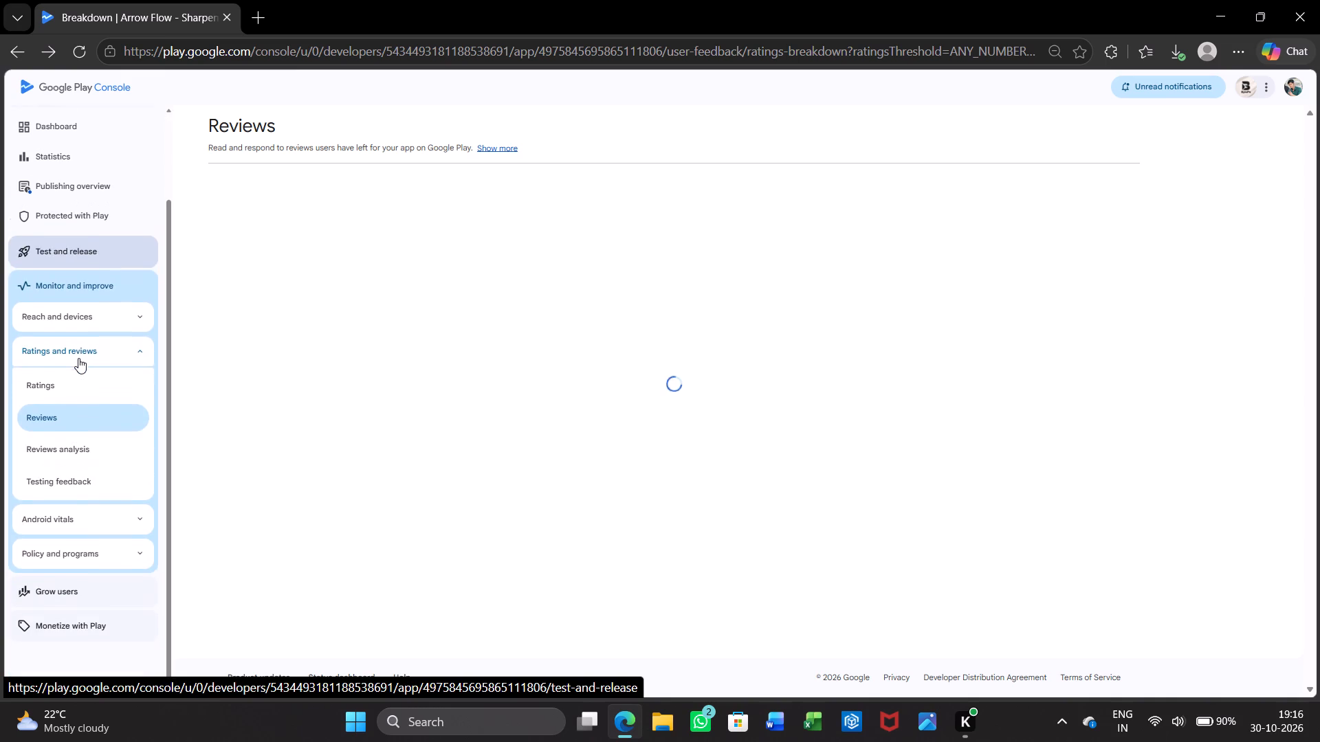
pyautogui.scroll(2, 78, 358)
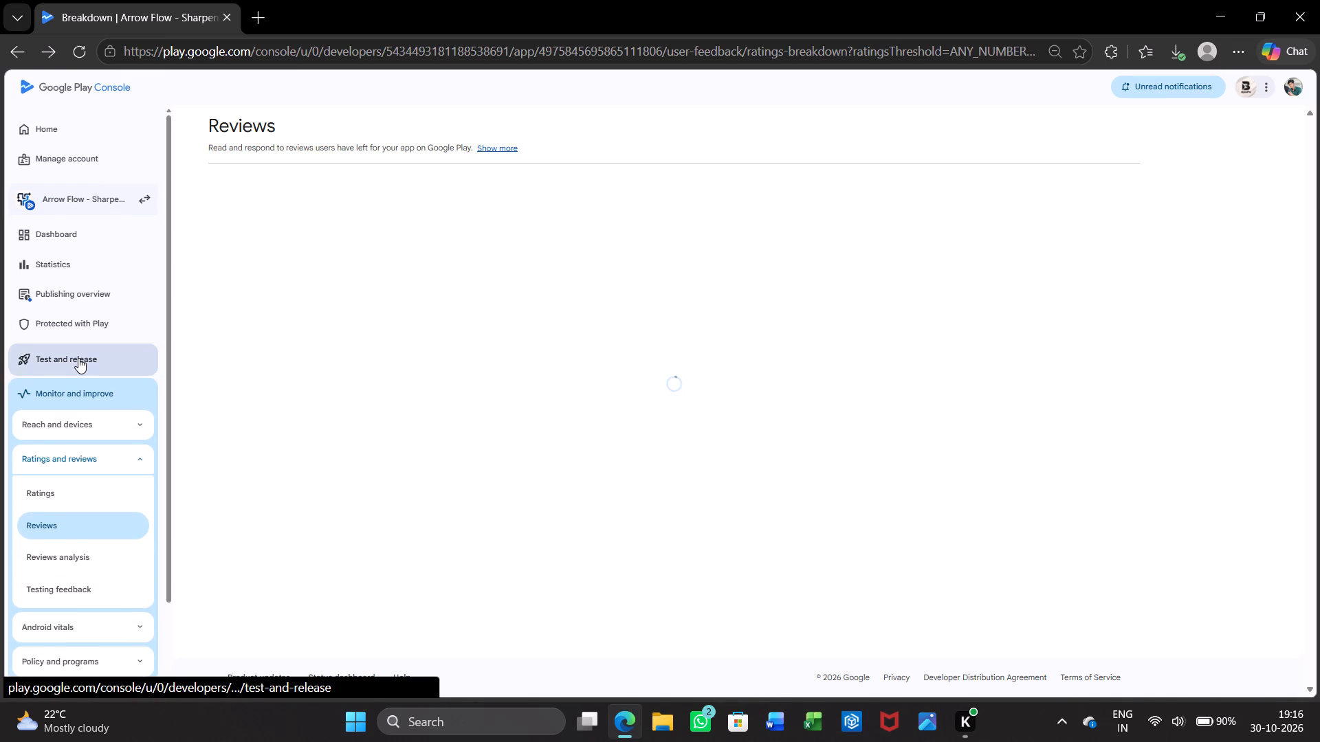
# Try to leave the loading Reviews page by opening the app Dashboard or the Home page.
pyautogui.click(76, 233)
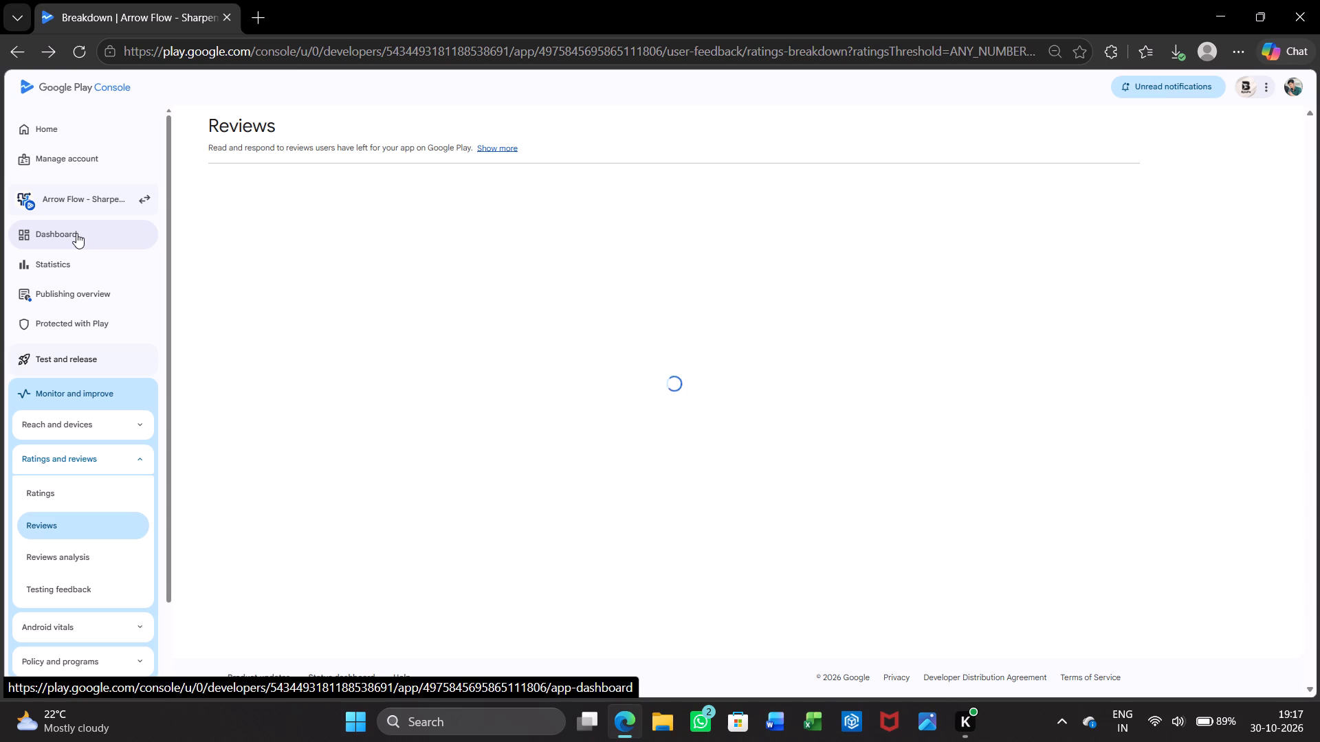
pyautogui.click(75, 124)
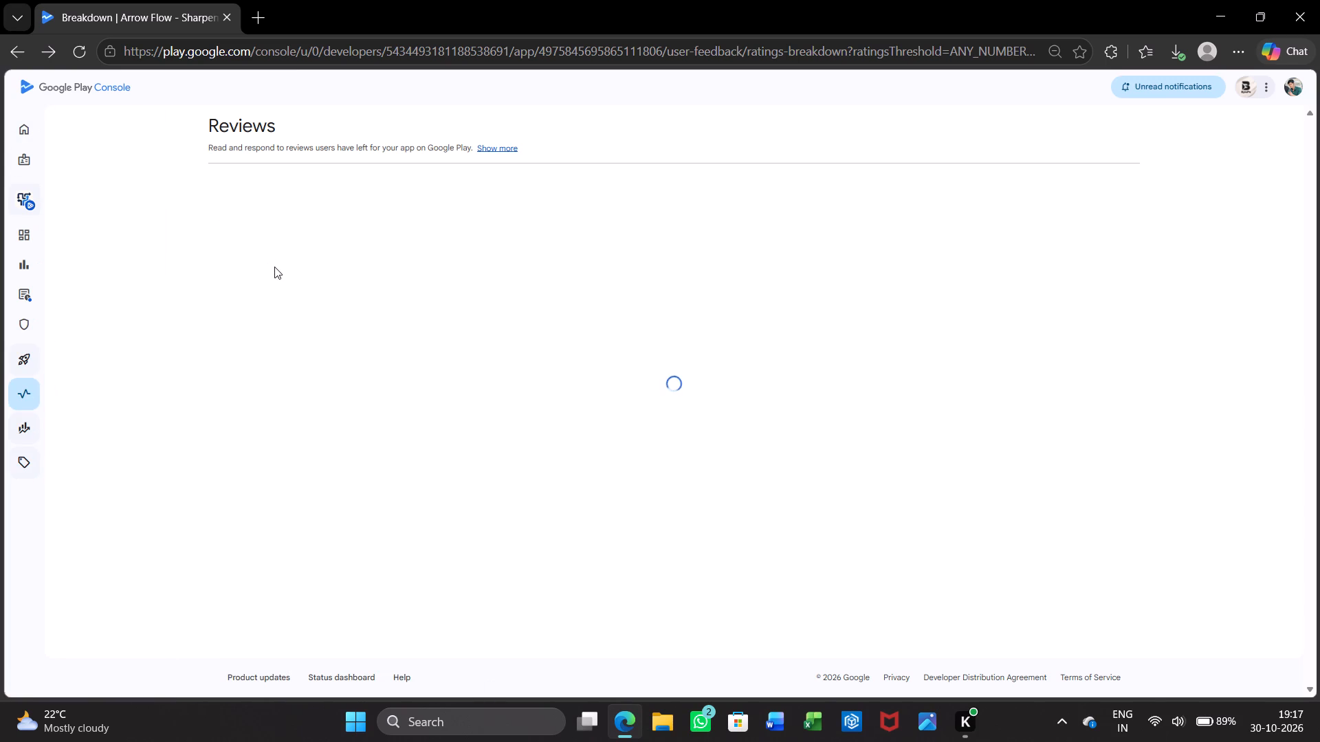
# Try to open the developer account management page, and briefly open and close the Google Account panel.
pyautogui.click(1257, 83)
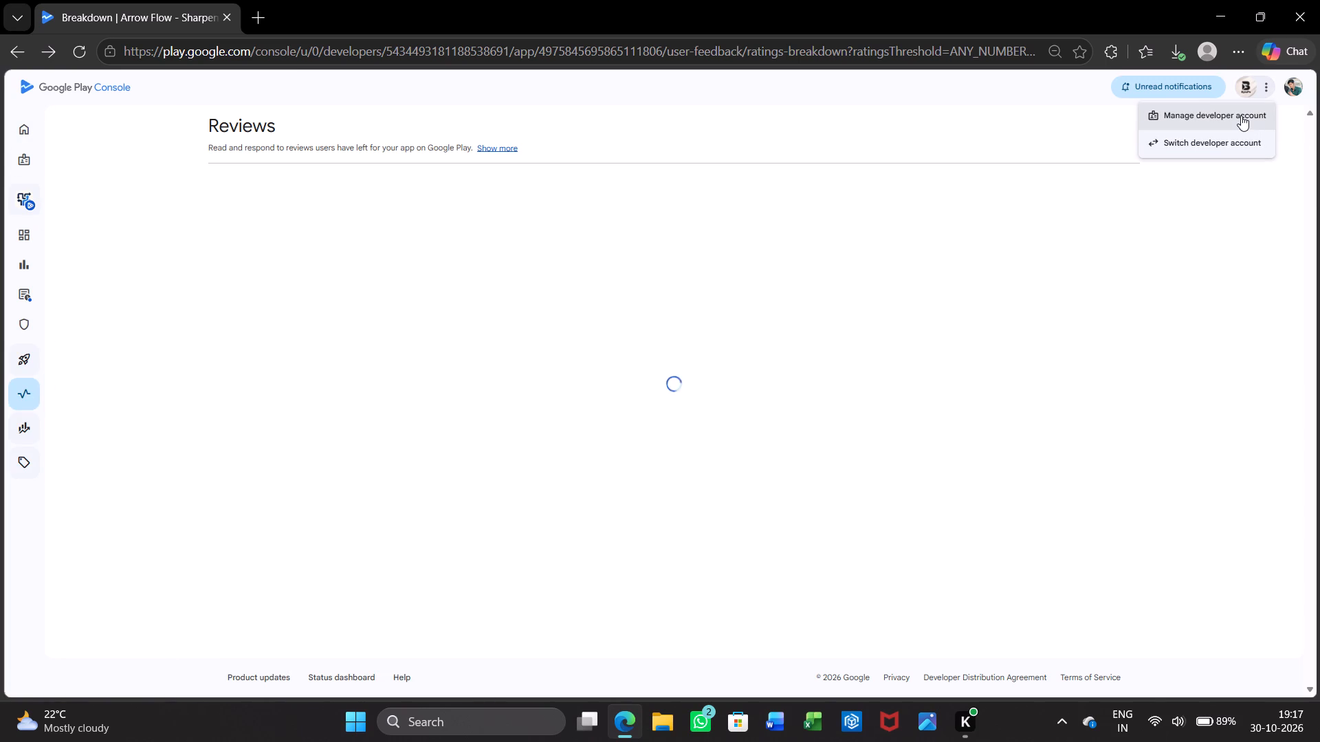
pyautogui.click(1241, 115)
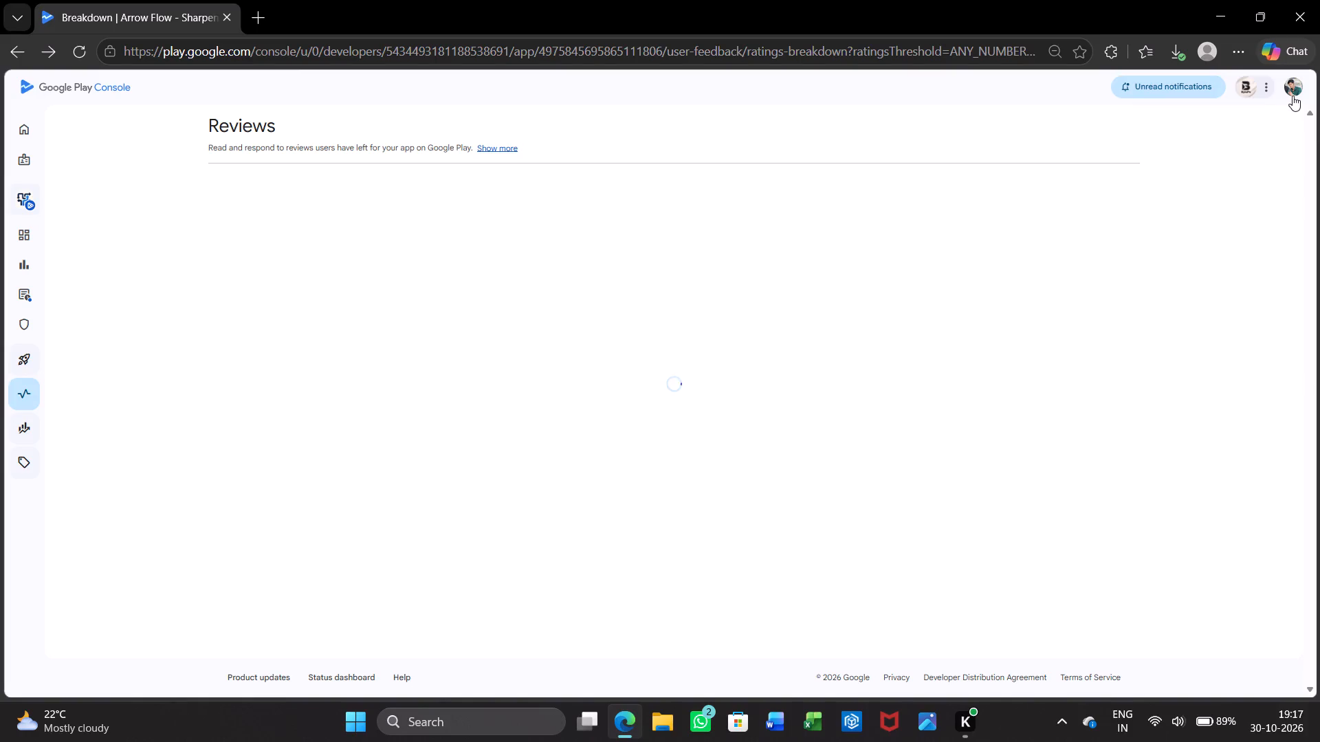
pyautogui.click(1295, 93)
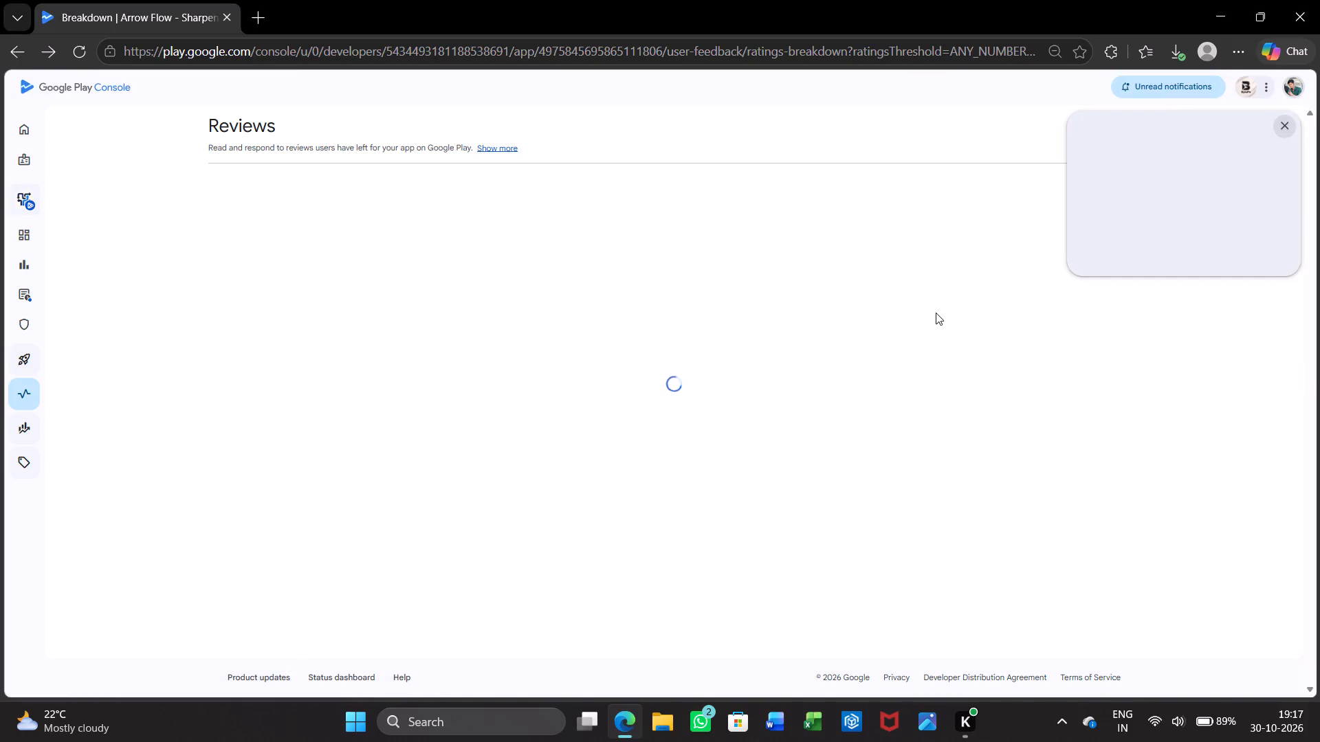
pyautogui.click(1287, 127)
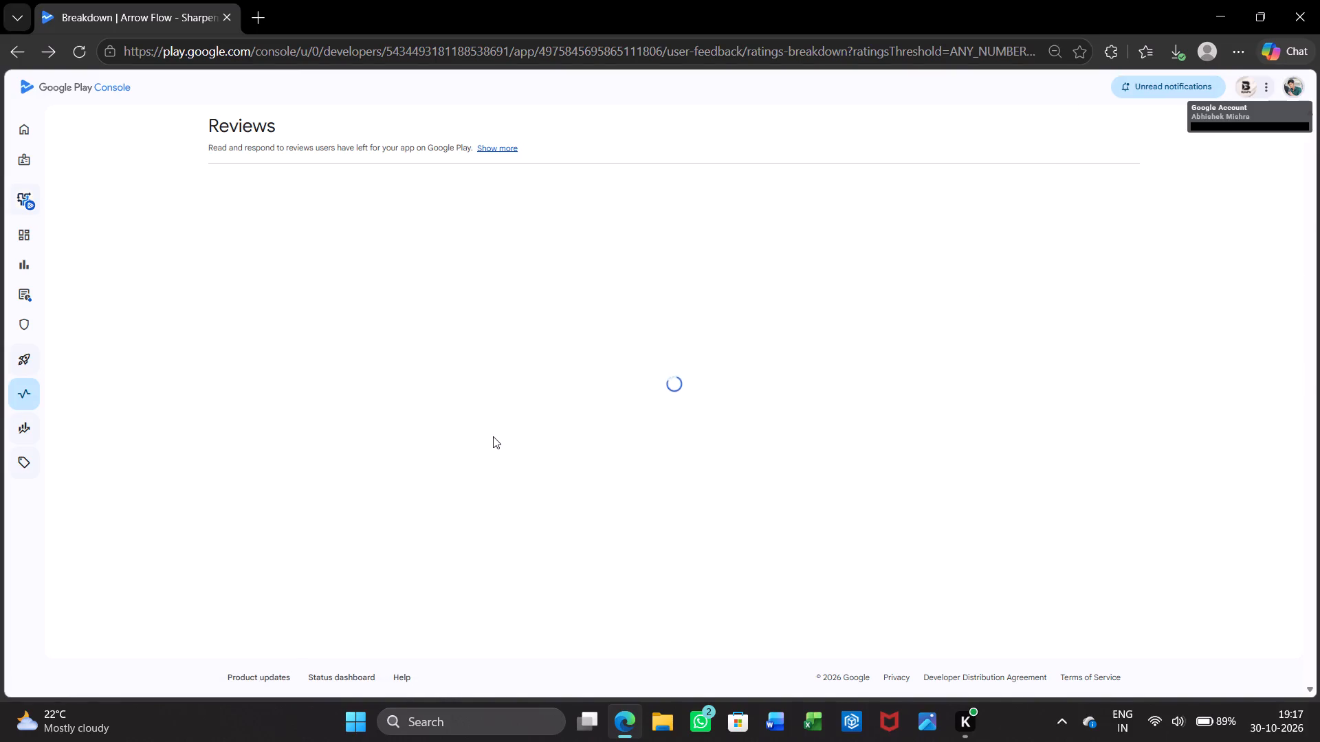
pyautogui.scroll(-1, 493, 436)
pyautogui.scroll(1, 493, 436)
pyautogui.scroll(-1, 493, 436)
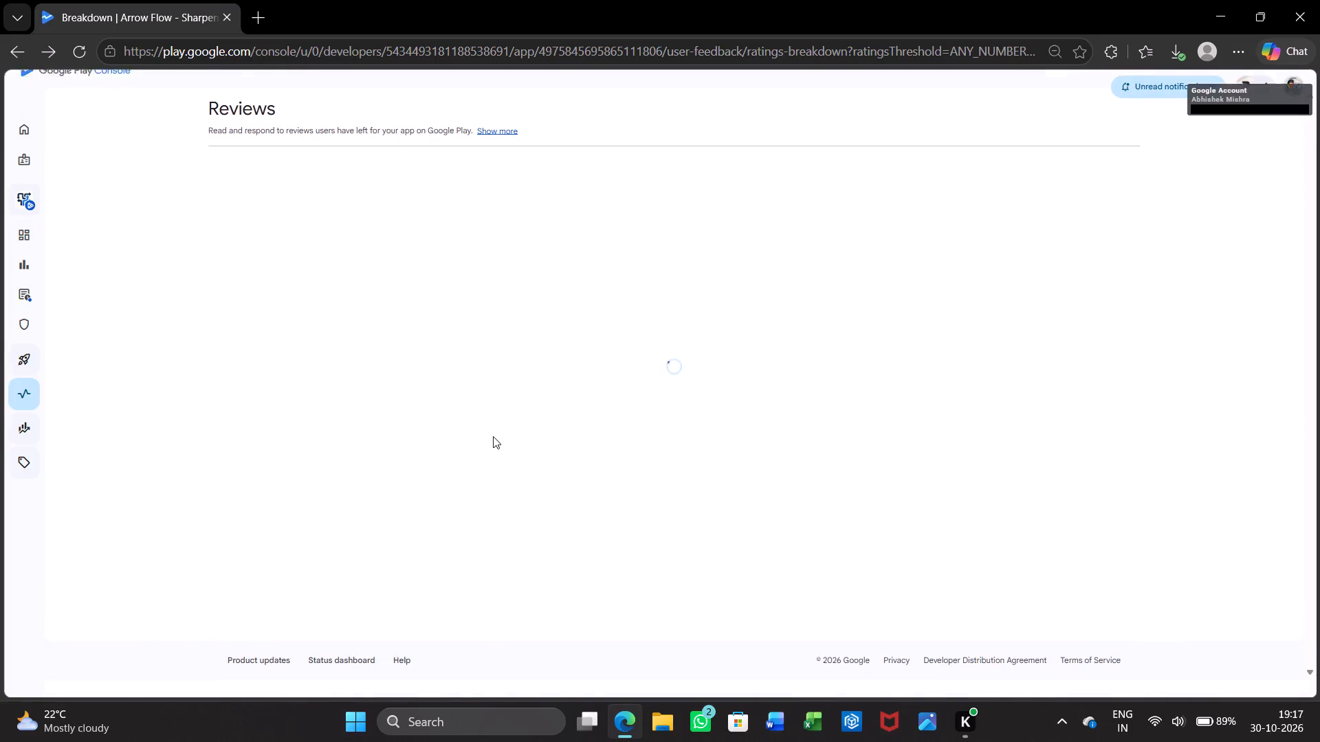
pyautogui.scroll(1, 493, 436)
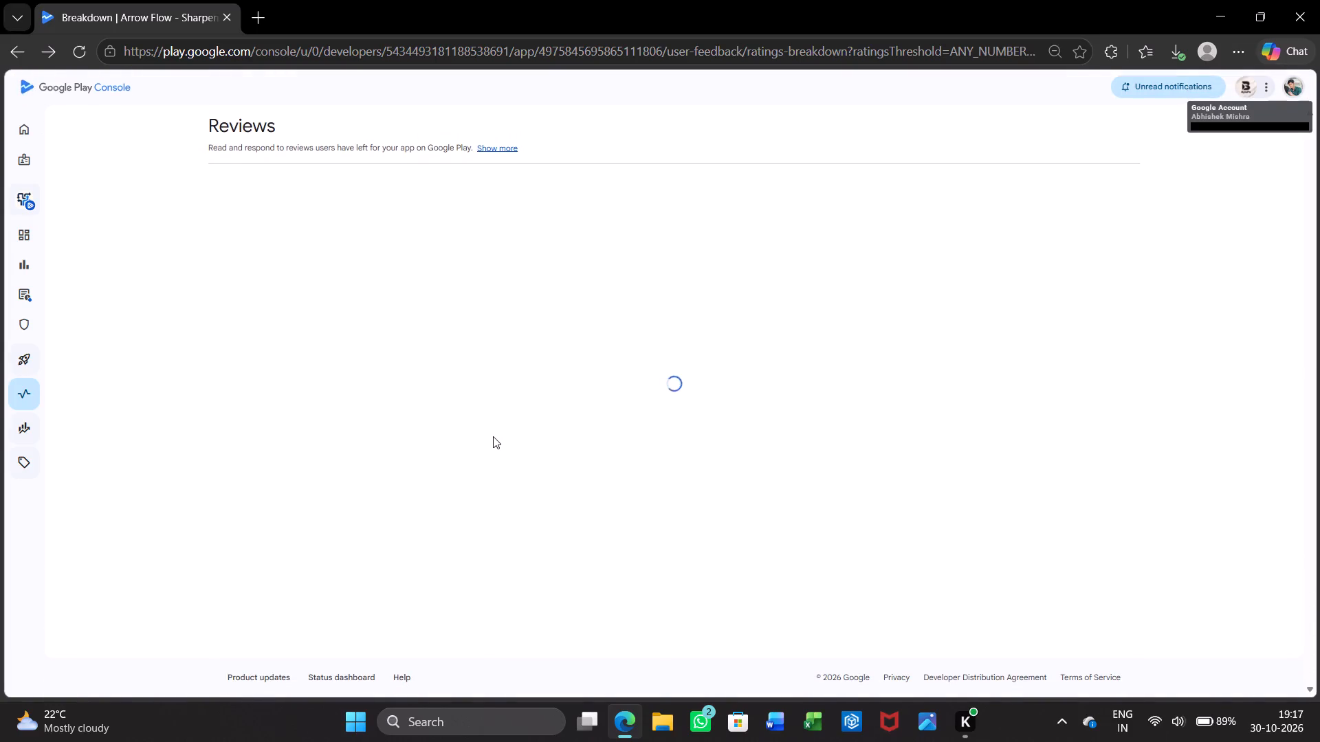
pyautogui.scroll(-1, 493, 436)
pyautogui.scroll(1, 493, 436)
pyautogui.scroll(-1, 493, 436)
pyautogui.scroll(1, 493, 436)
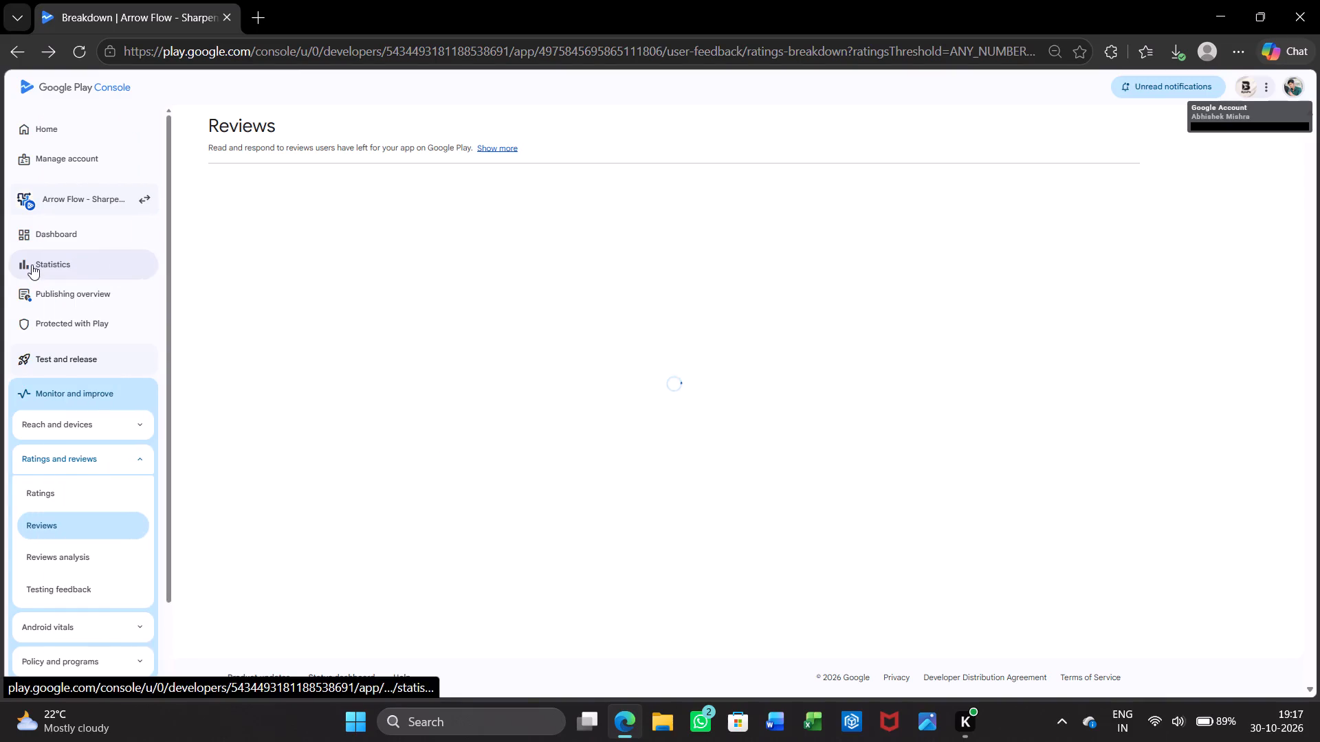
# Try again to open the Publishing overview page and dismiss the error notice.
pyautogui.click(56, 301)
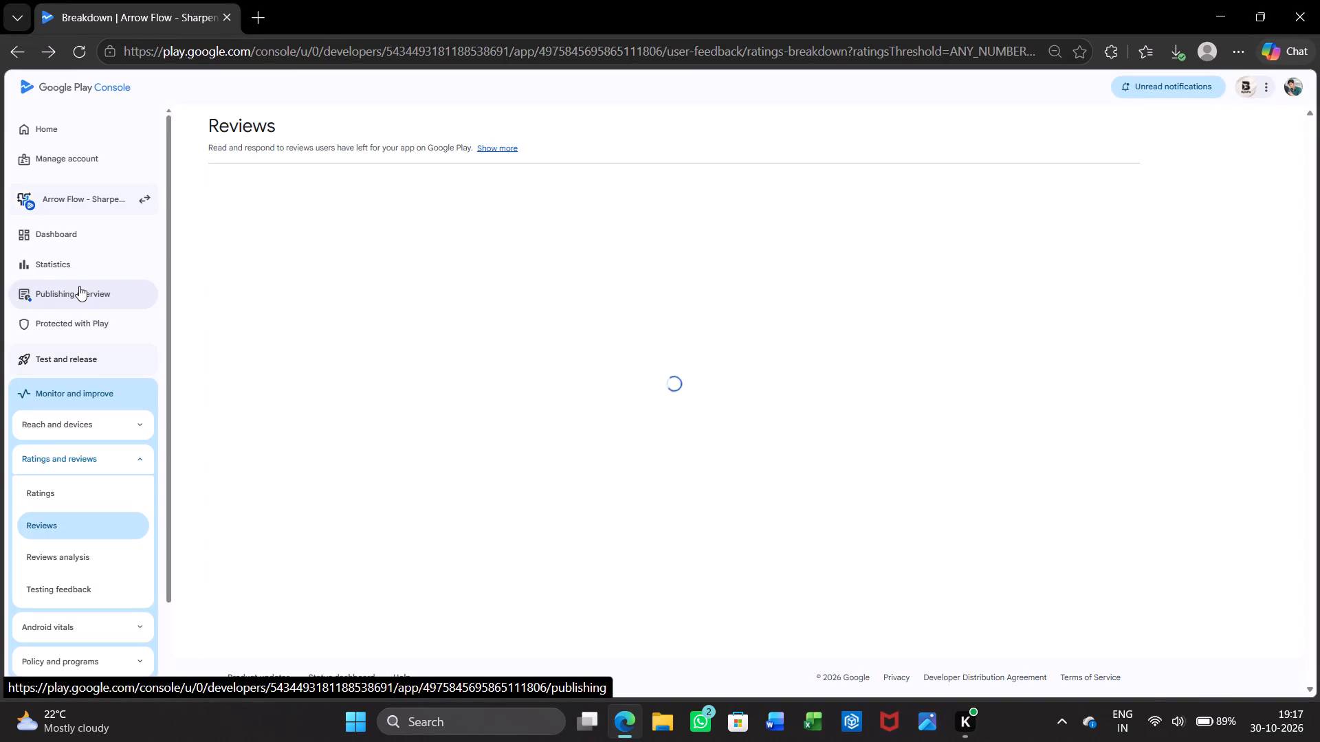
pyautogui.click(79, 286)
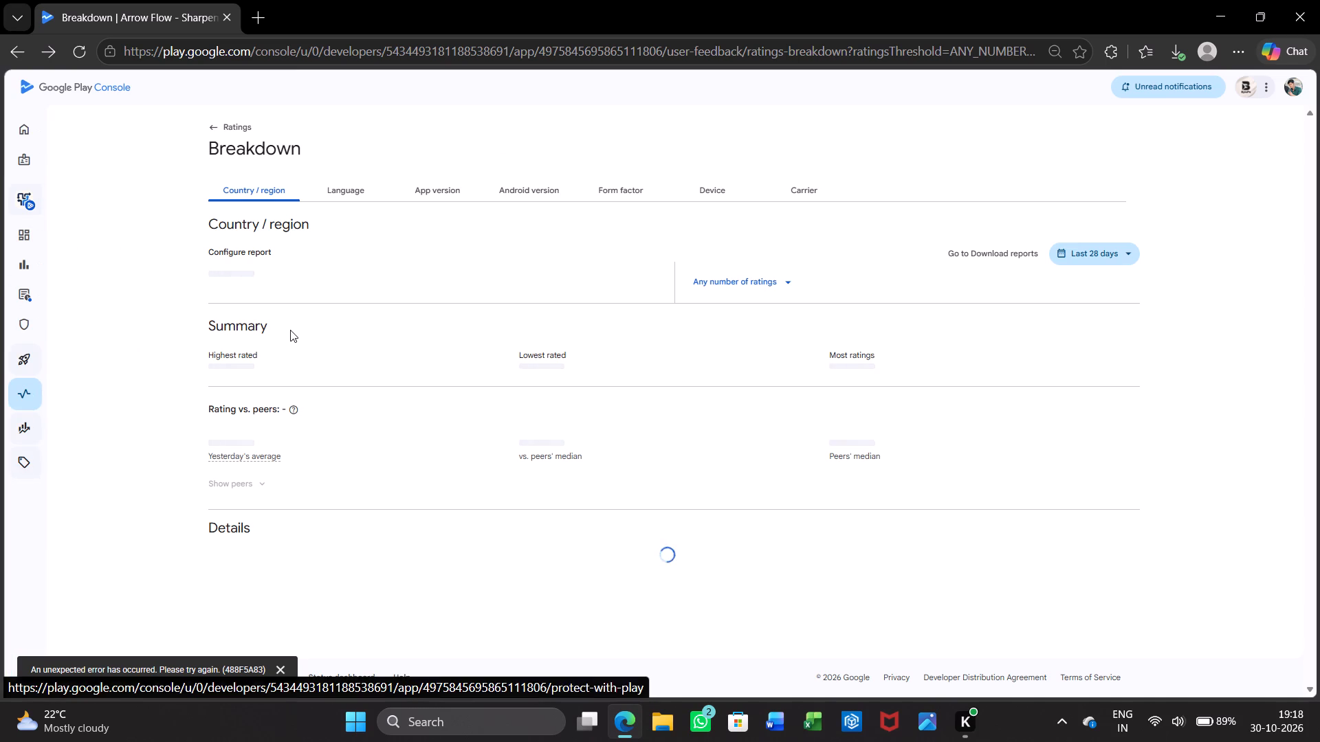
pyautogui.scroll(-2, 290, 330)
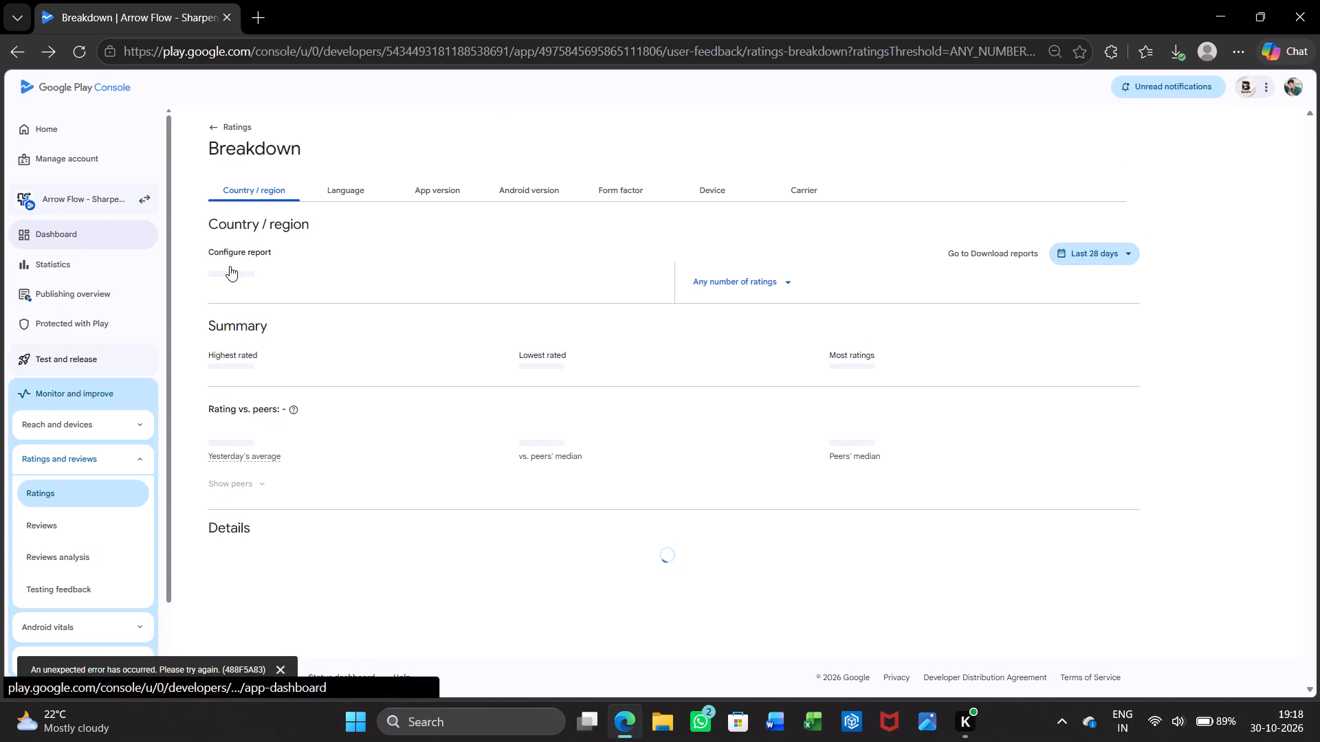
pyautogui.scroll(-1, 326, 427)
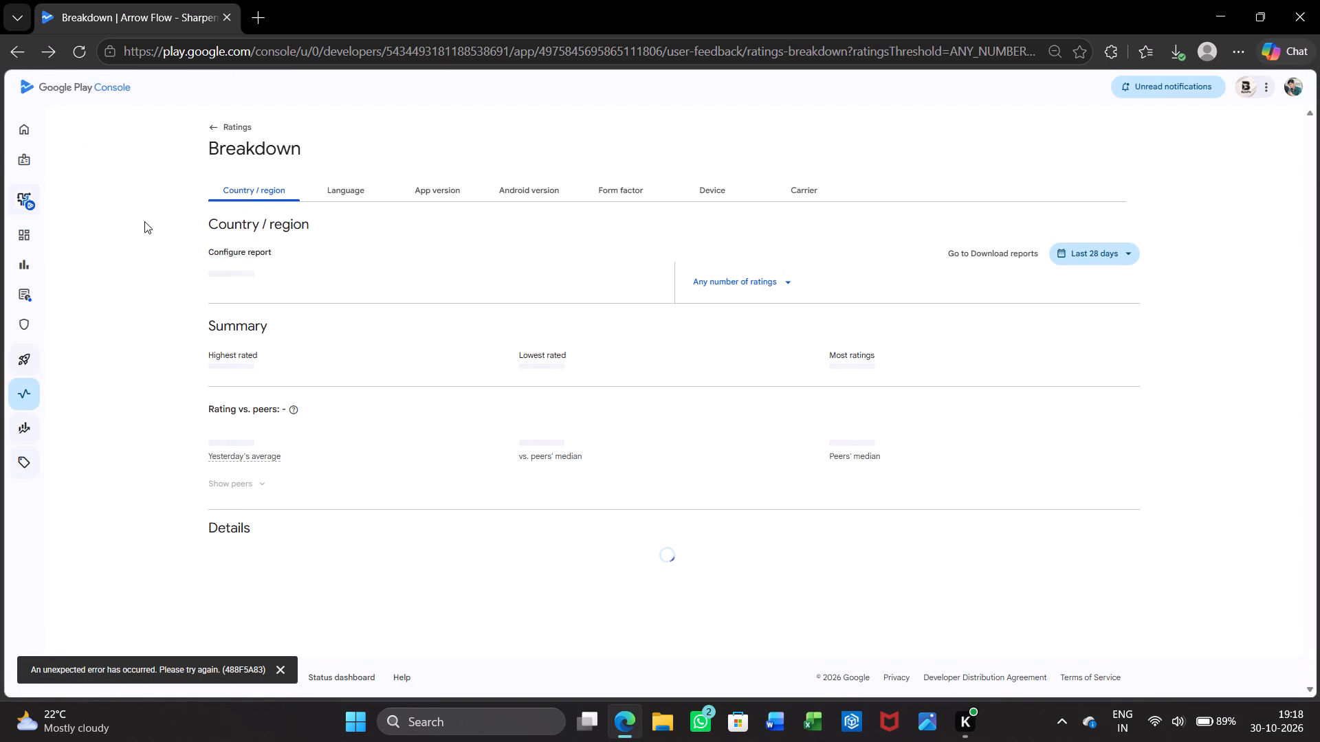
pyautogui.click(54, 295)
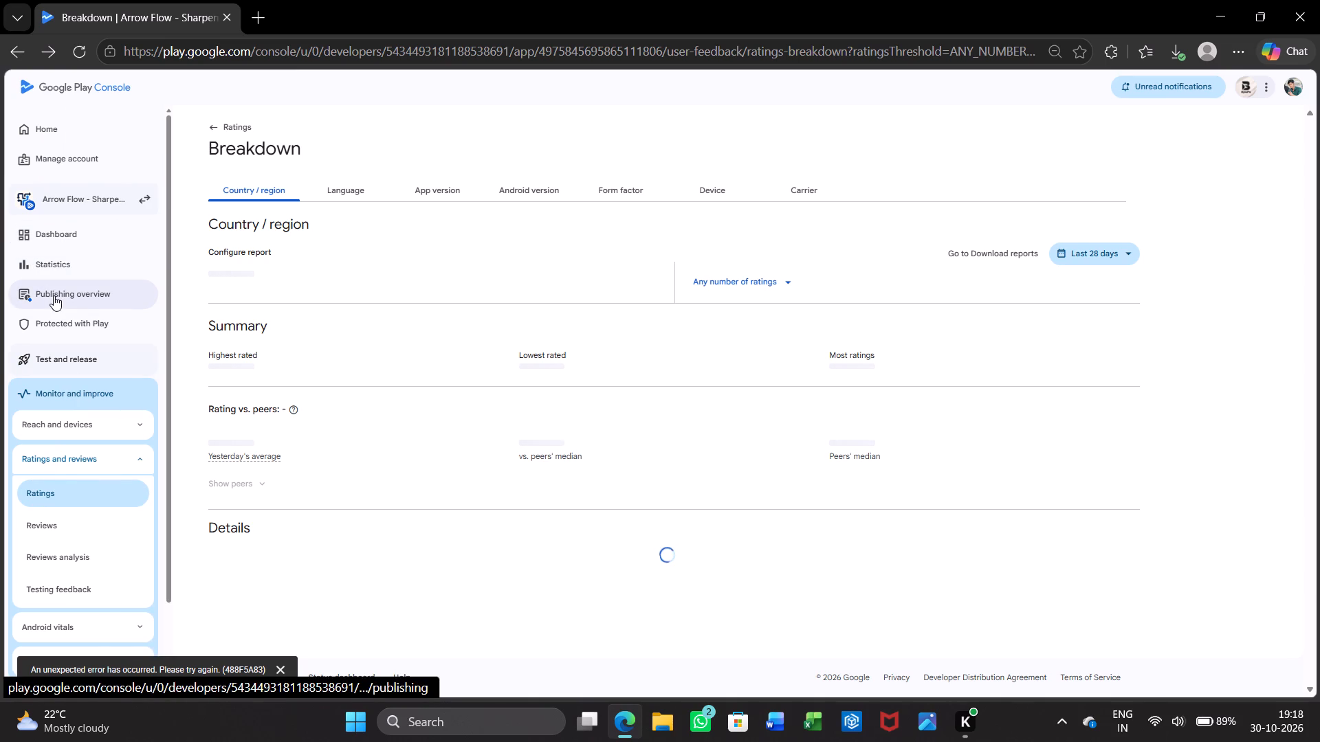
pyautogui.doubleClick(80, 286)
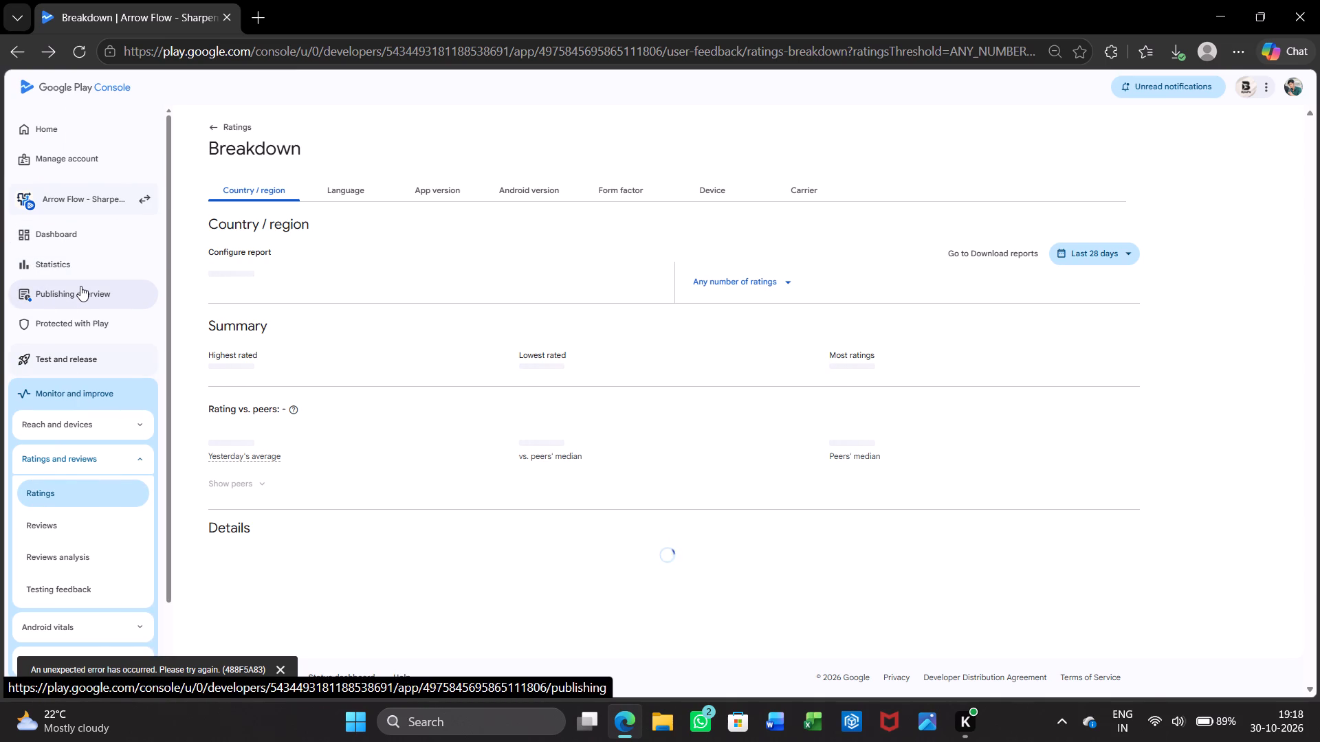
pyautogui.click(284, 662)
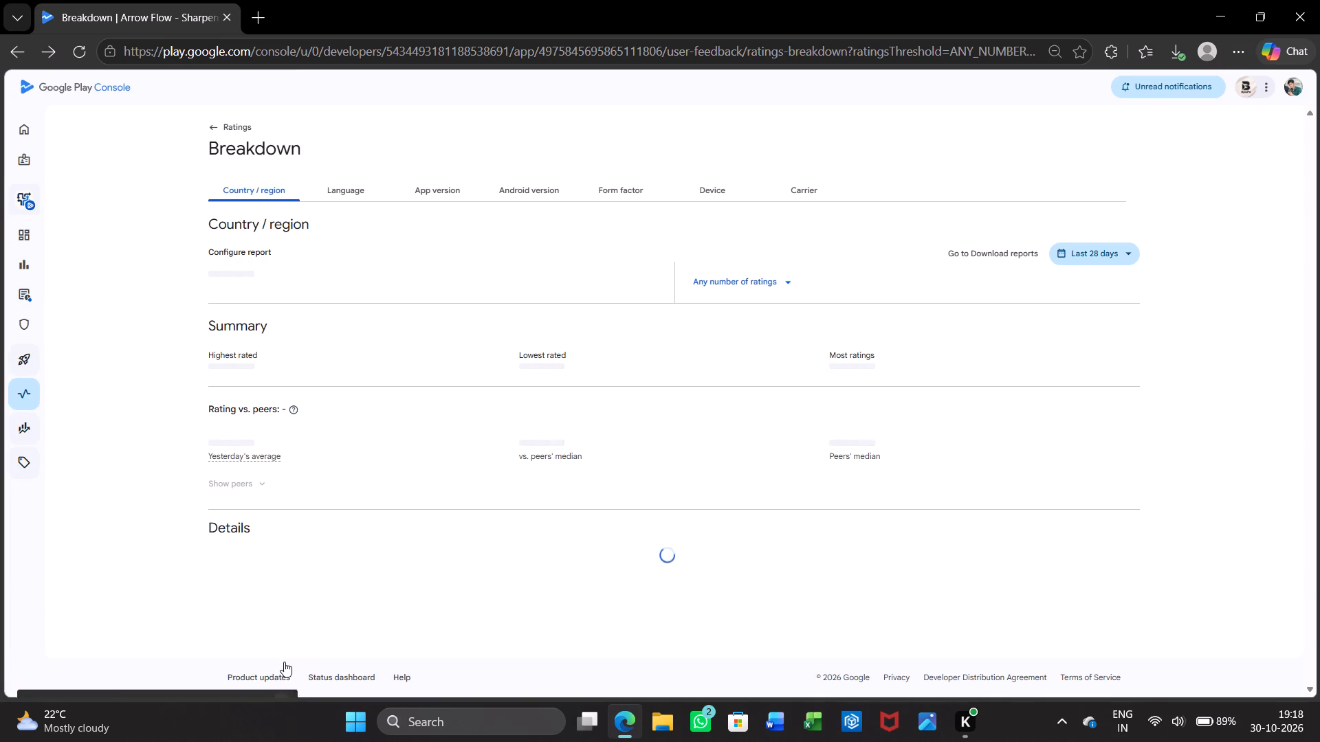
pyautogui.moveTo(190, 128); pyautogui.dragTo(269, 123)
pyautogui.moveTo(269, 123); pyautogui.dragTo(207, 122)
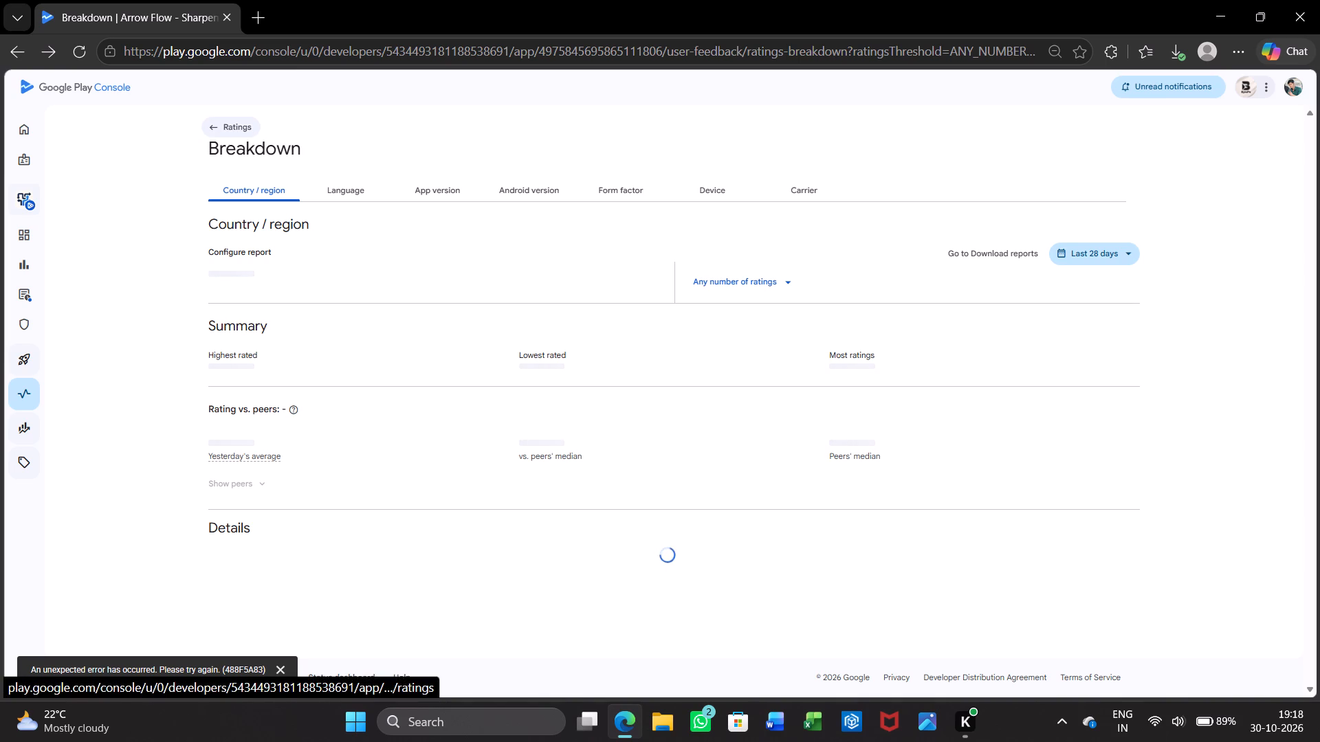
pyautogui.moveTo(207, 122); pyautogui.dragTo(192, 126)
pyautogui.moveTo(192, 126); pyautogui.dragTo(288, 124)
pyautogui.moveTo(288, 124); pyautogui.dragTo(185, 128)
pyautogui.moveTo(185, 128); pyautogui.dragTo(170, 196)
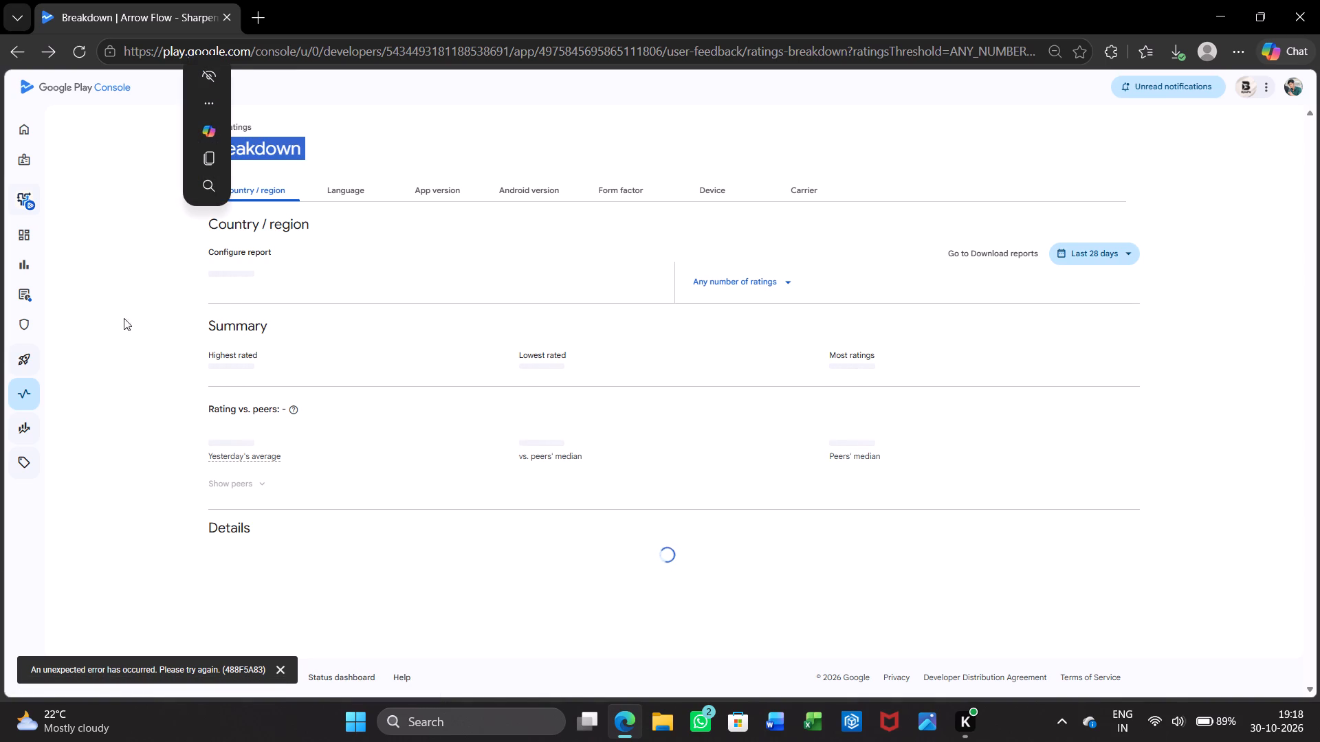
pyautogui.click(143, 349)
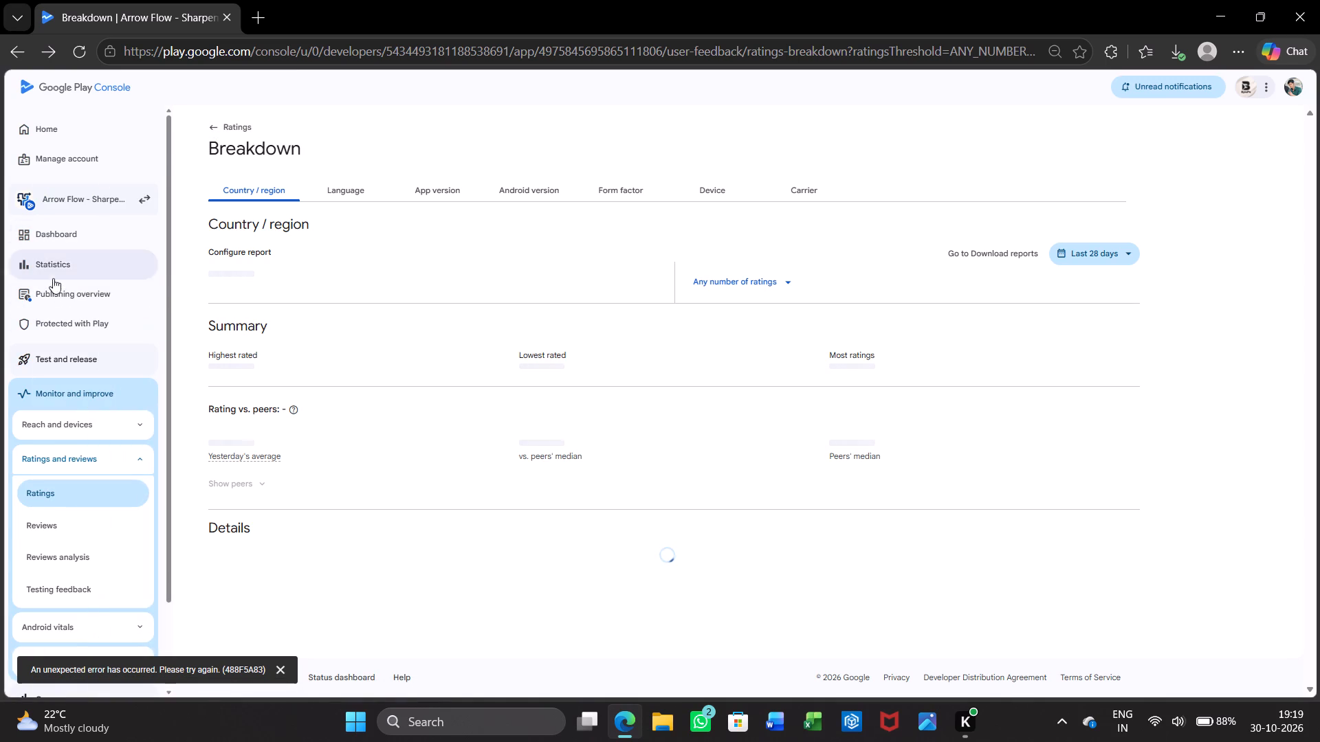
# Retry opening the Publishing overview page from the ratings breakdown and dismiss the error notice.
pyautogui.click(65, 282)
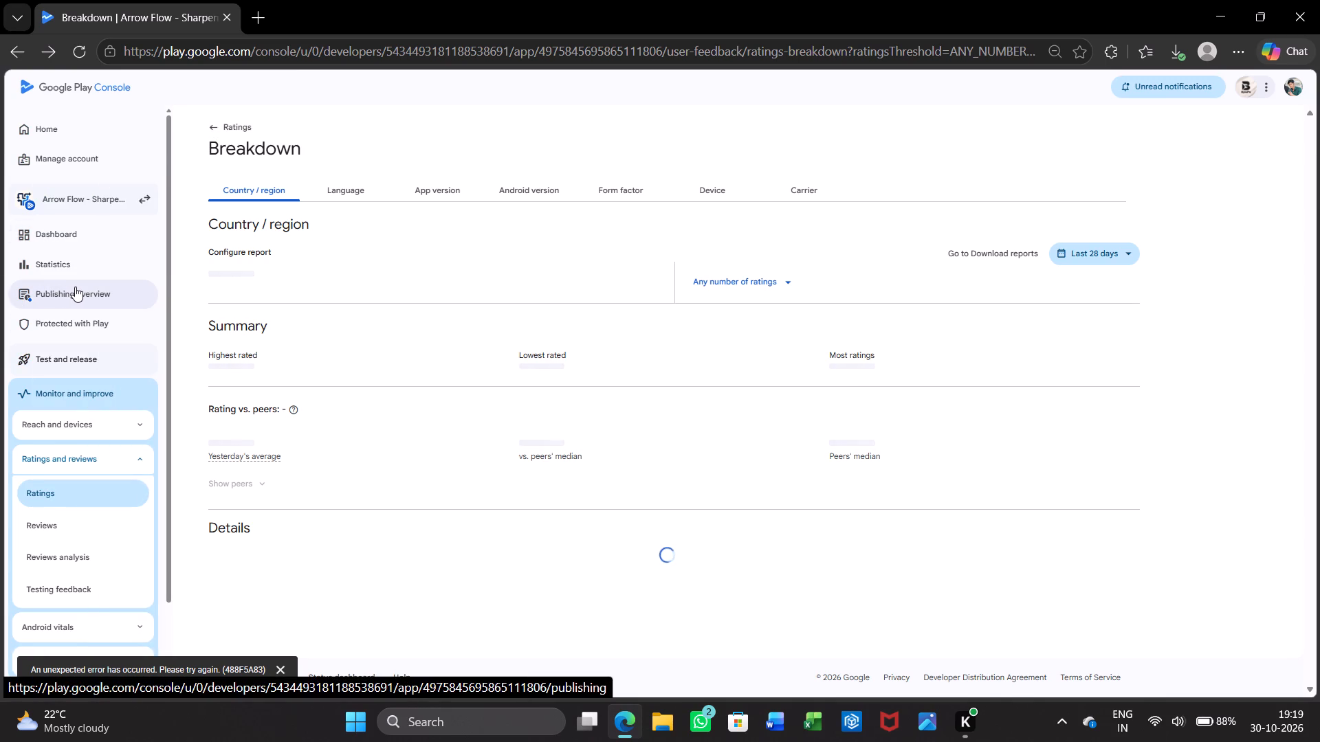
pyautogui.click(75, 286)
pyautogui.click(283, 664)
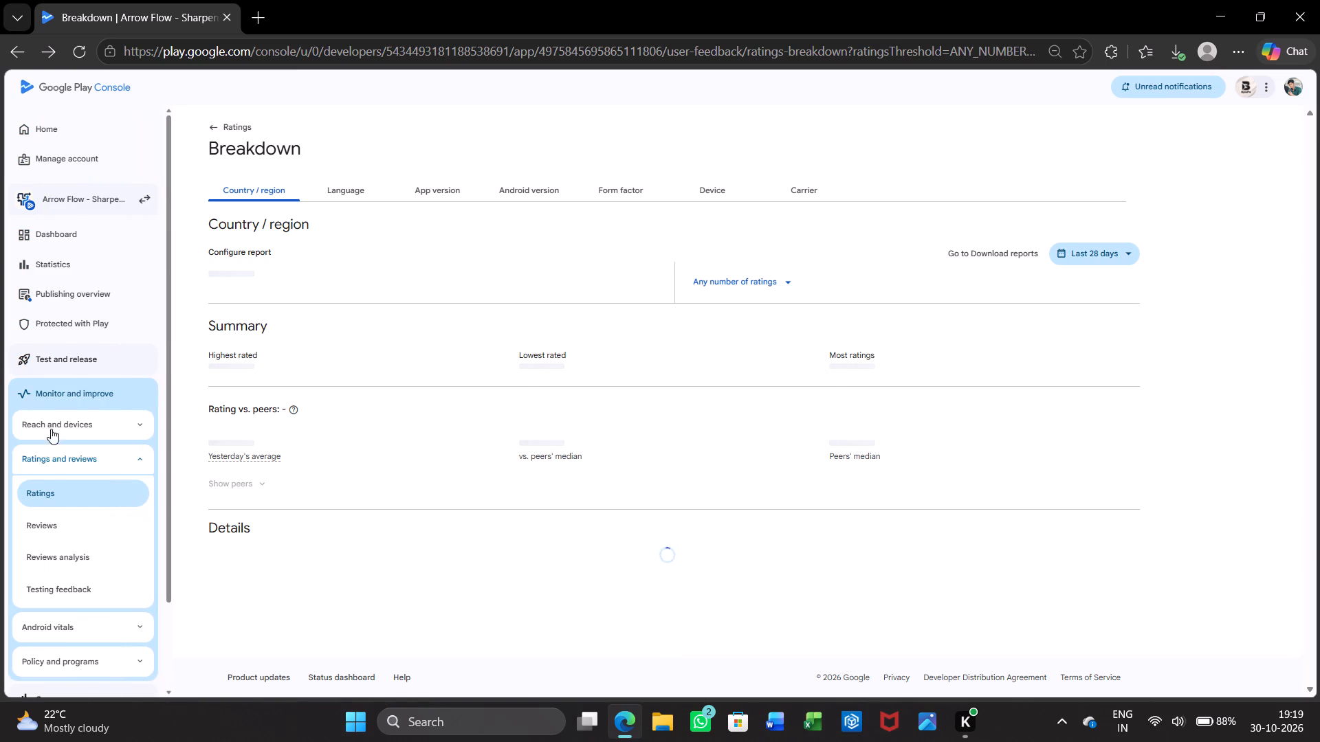
# Try to open the Reviews page from the ratings breakdown, and briefly expand and collapse the Reach and devices section.
pyautogui.click(74, 520)
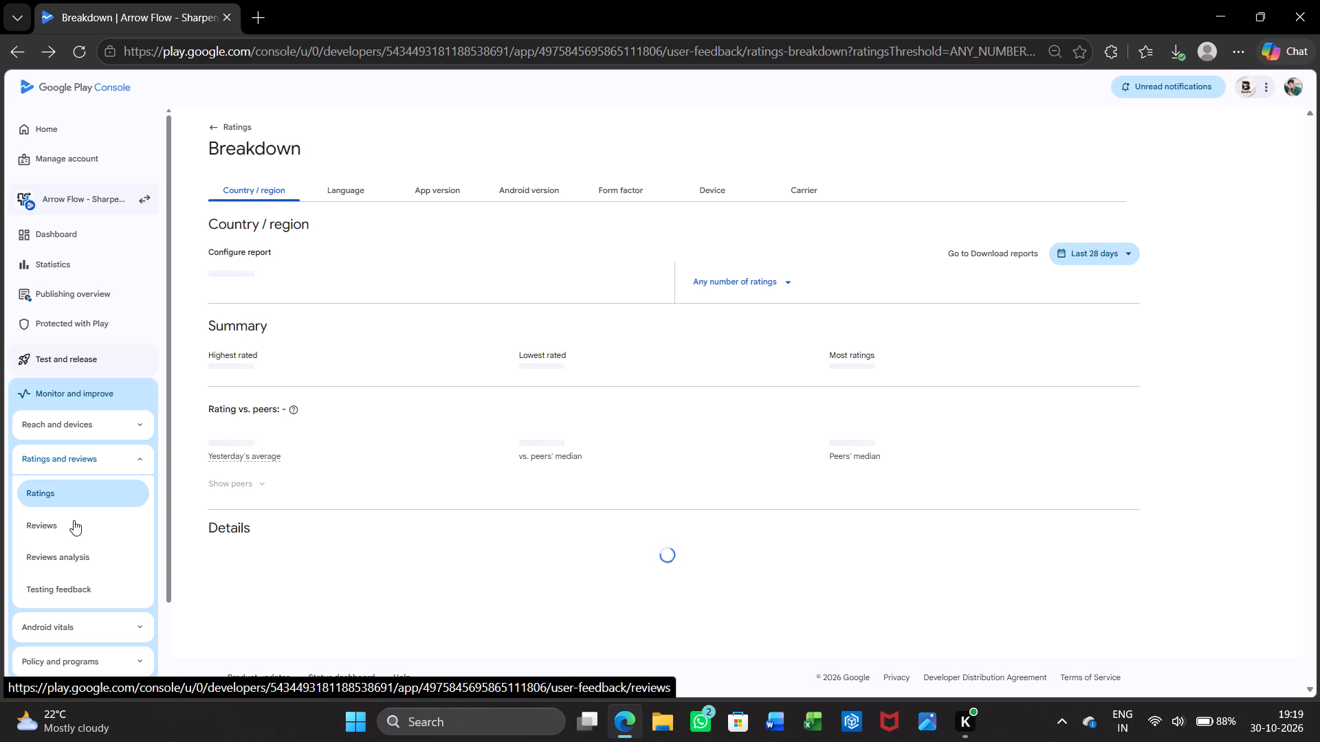
pyautogui.click(80, 424)
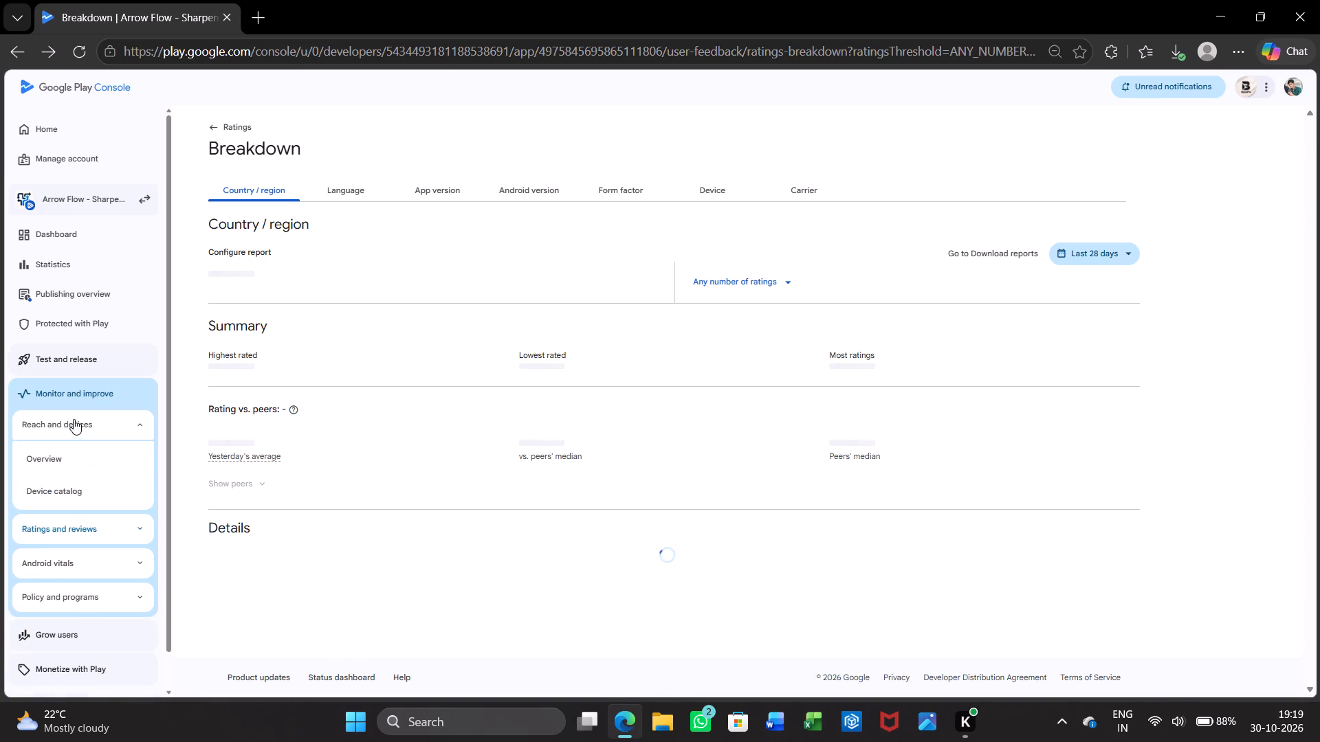
pyautogui.click(73, 417)
# Go through the ratings breakdown by language, app version, Android version, form factor, device and carrier.
pyautogui.click(348, 179)
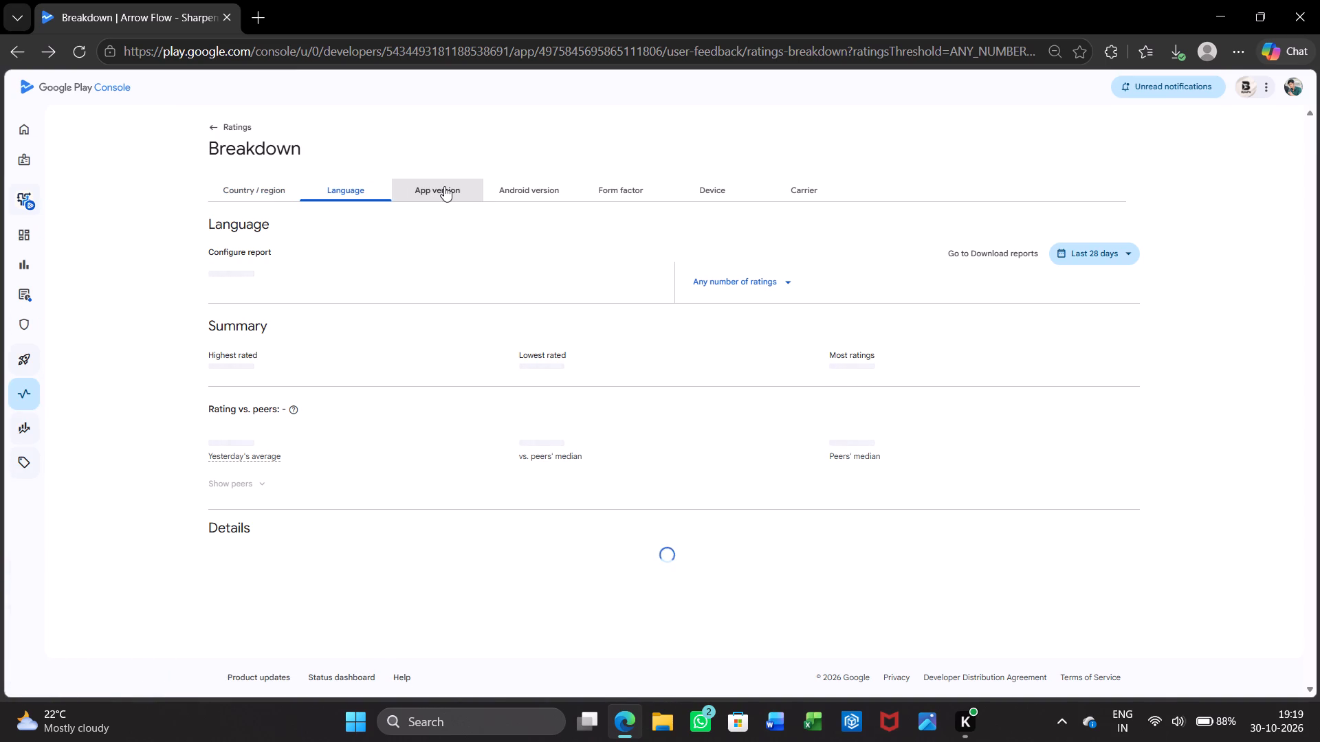
pyautogui.click(444, 186)
pyautogui.click(514, 191)
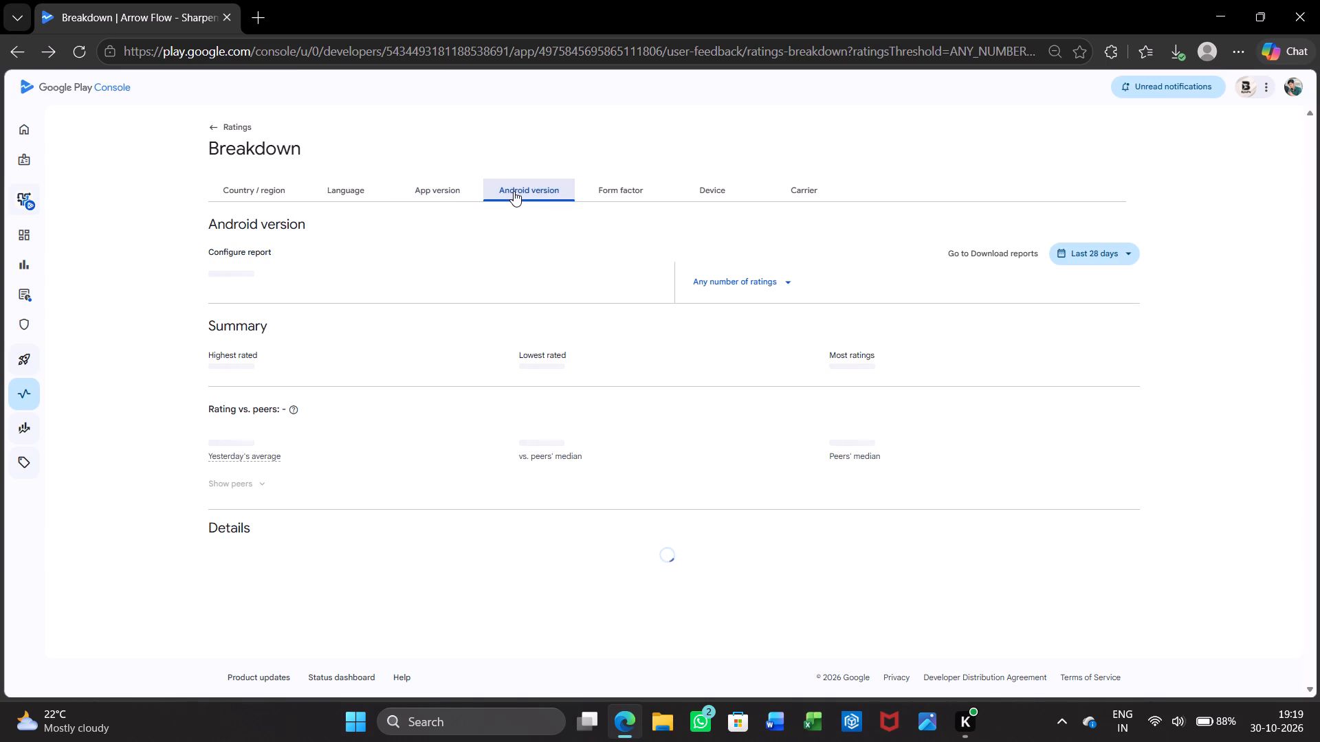
pyautogui.click(619, 179)
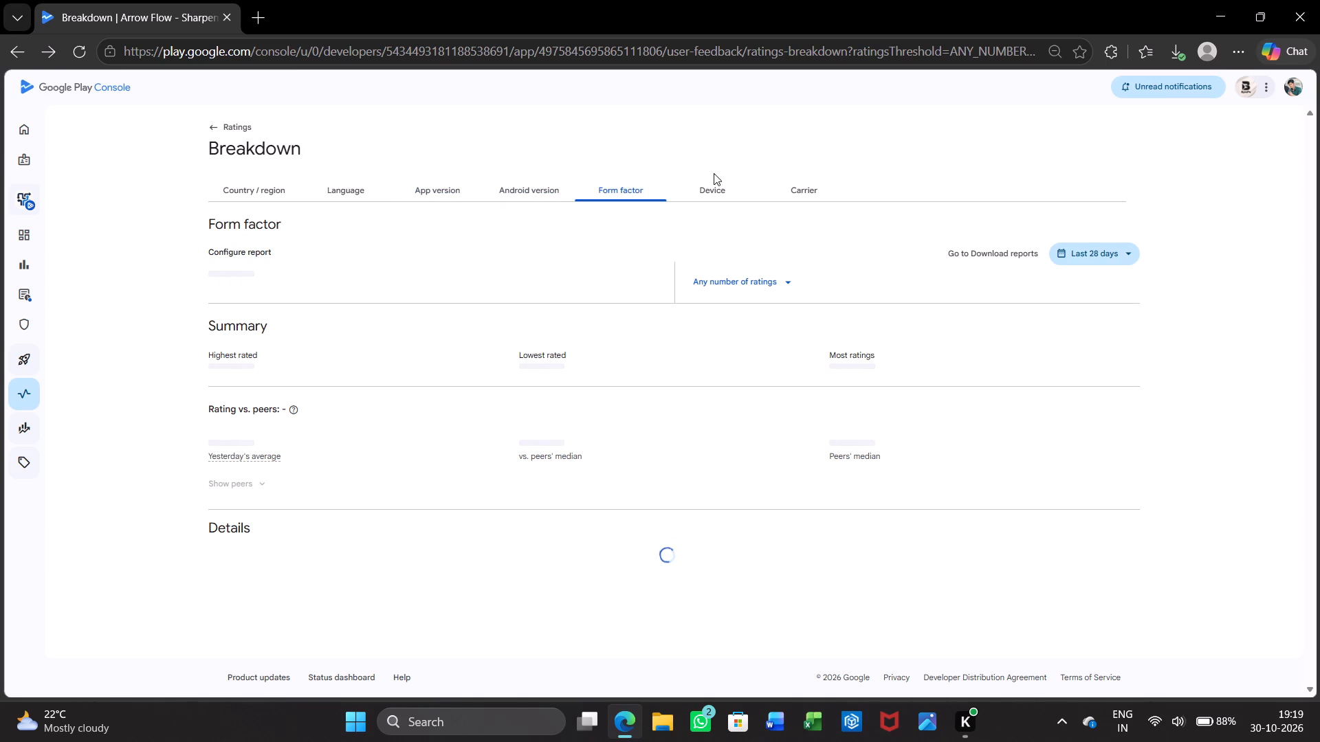
pyautogui.click(714, 180)
pyautogui.click(808, 179)
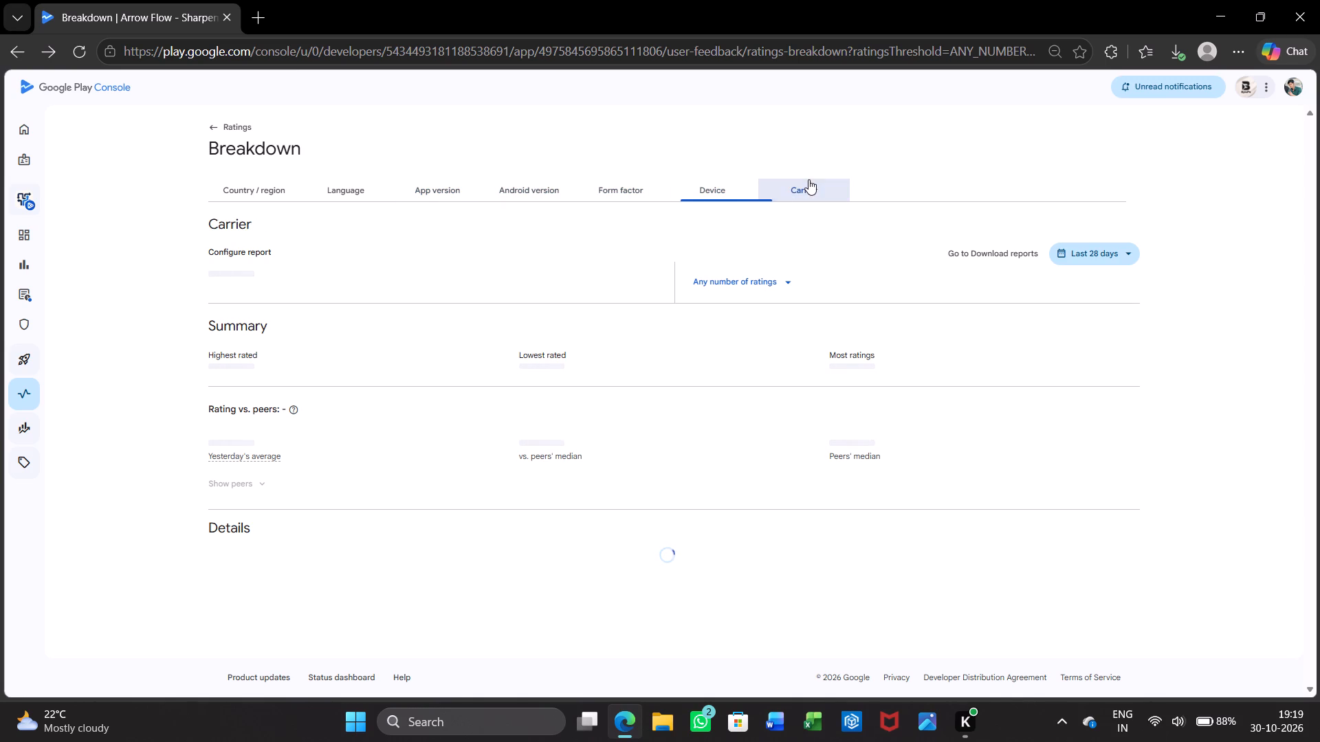
# Try to open the Home page from the carrier ratings breakdown and dismiss the error notice.
pyautogui.click(28, 142)
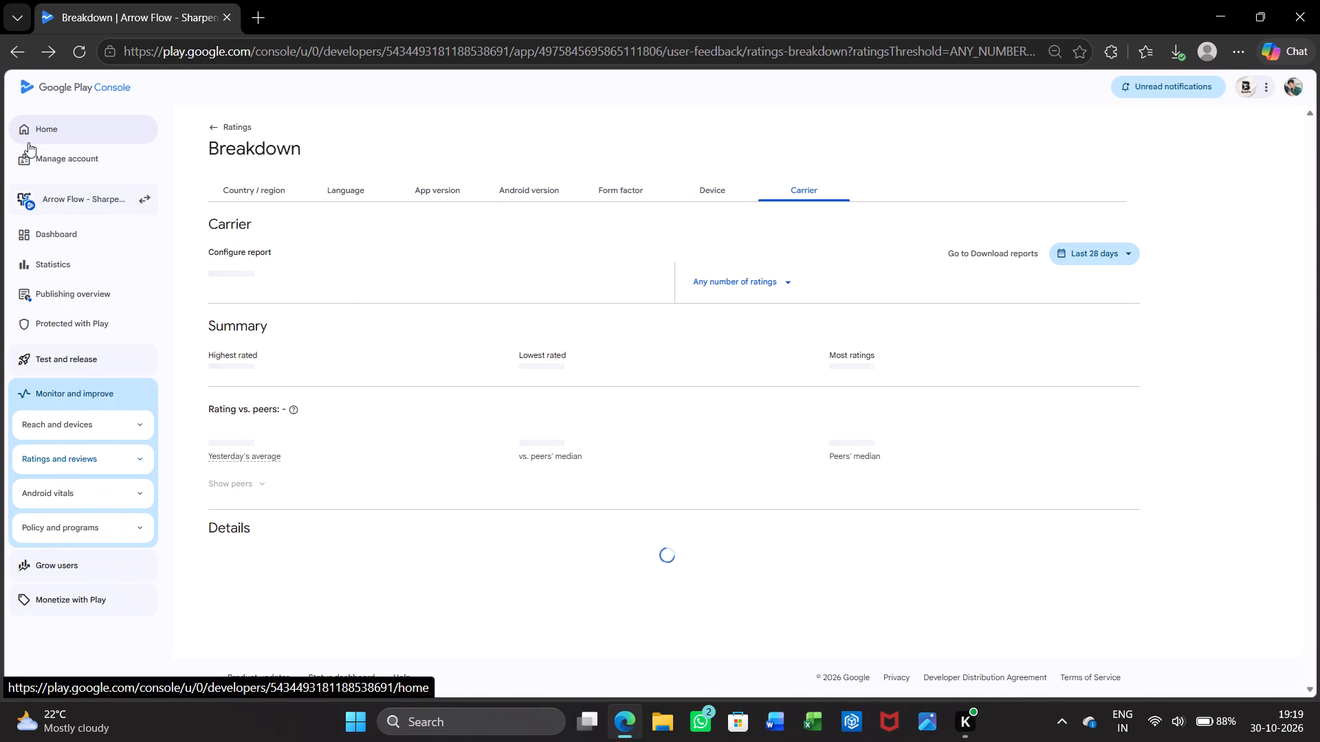
pyautogui.click(63, 124)
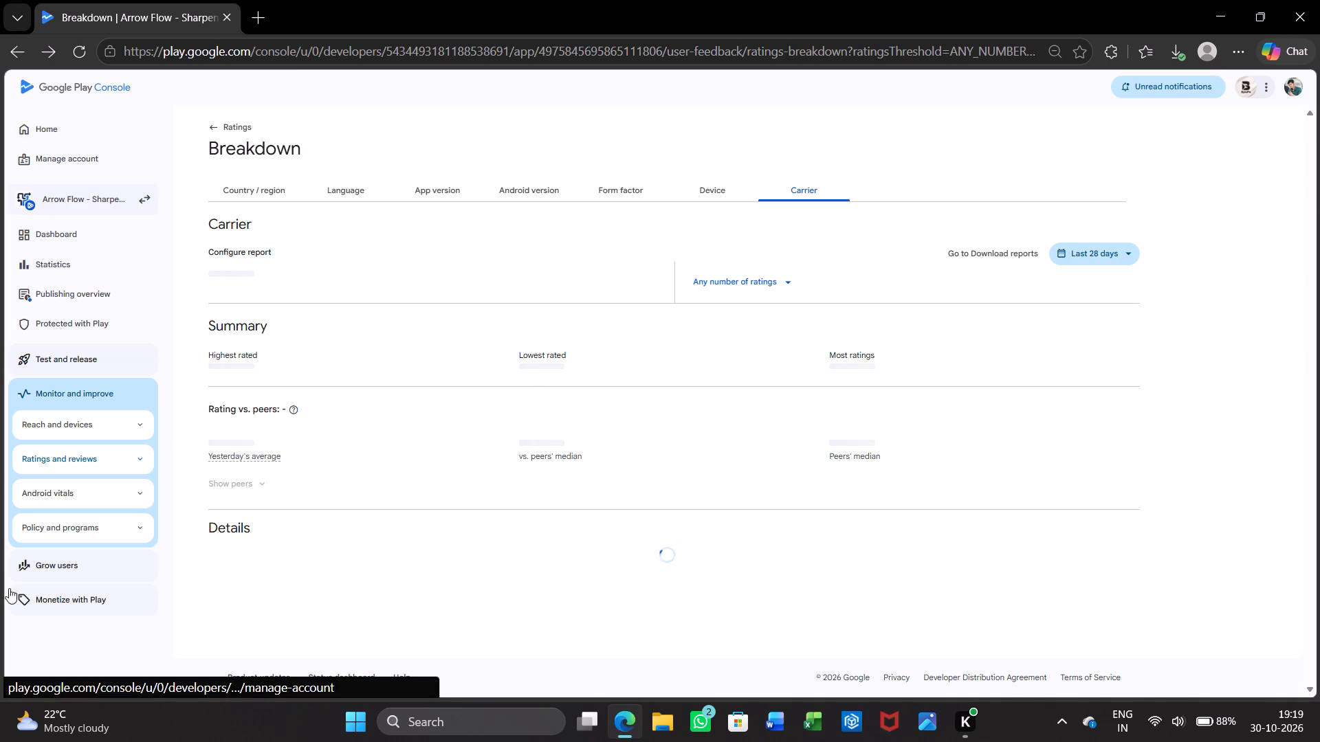
pyautogui.click(122, 456)
pyautogui.scroll(-1, 122, 456)
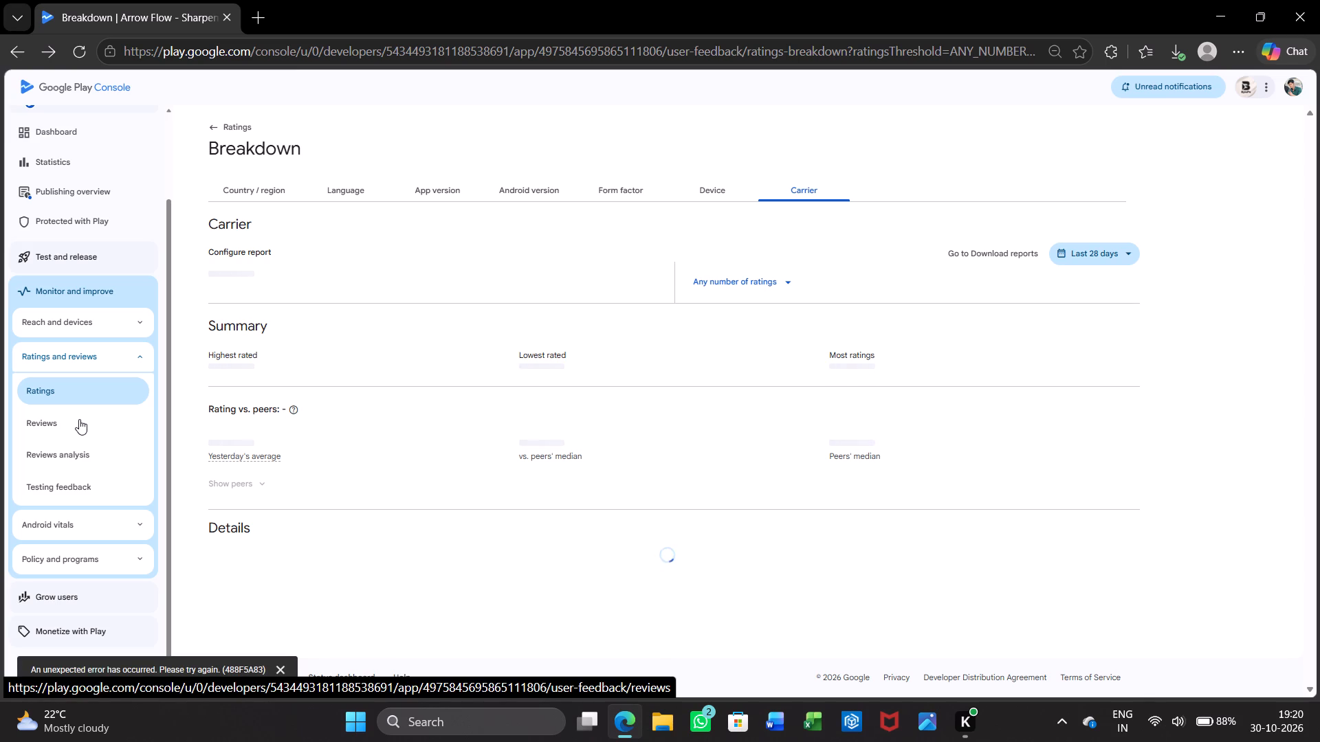
pyautogui.click(282, 662)
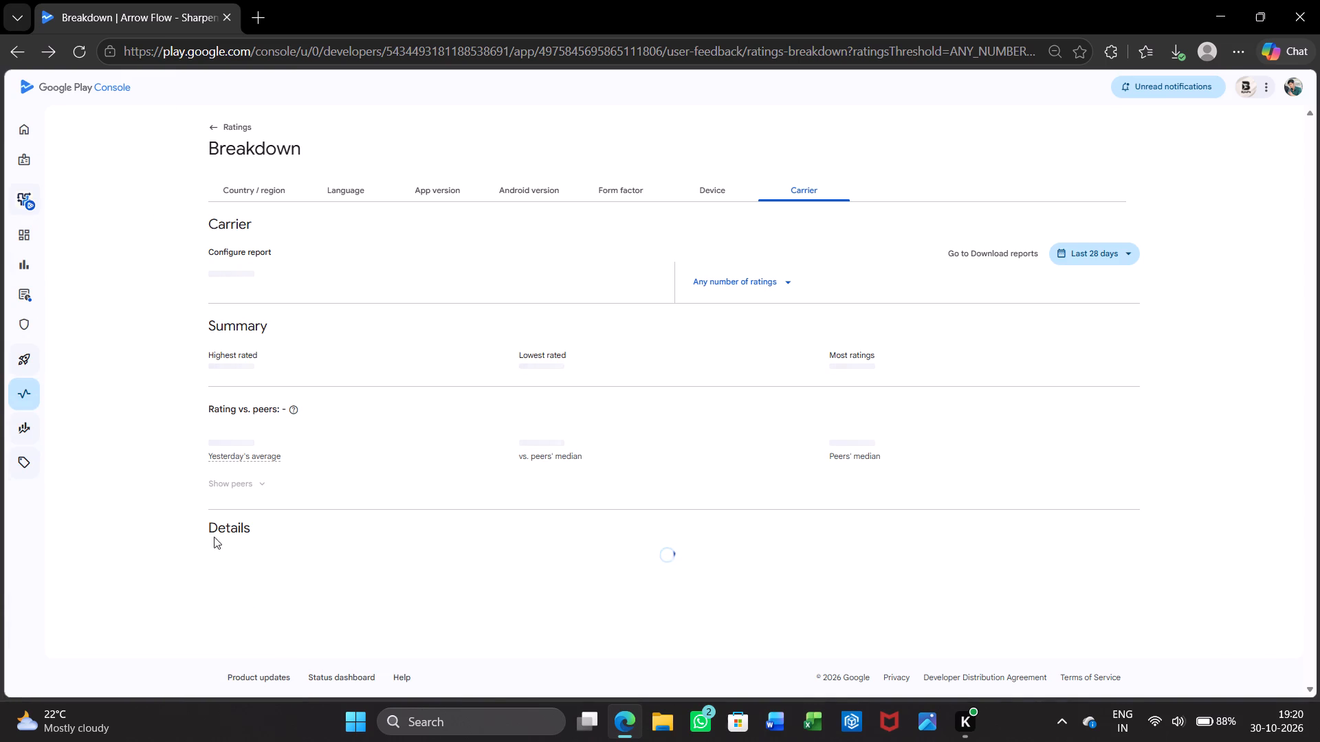
pyautogui.tripleClick(199, 524)
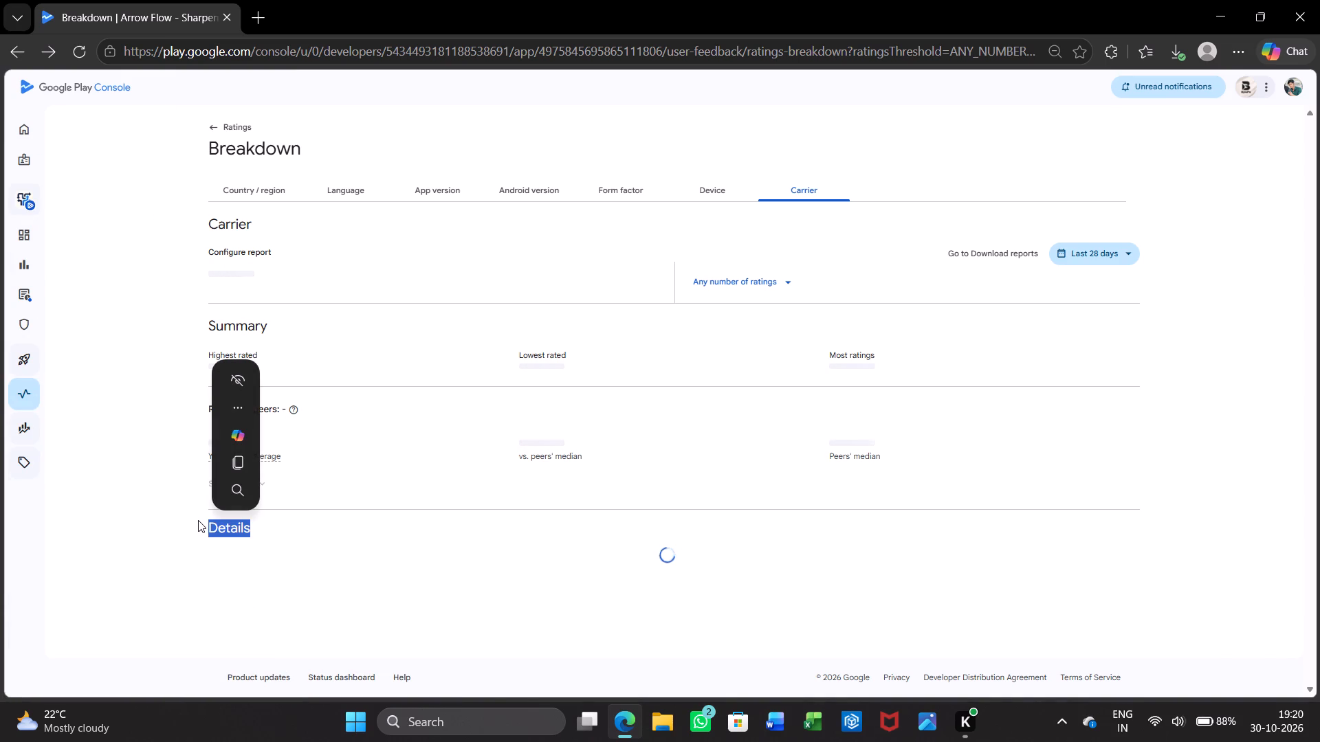
pyautogui.click(198, 520)
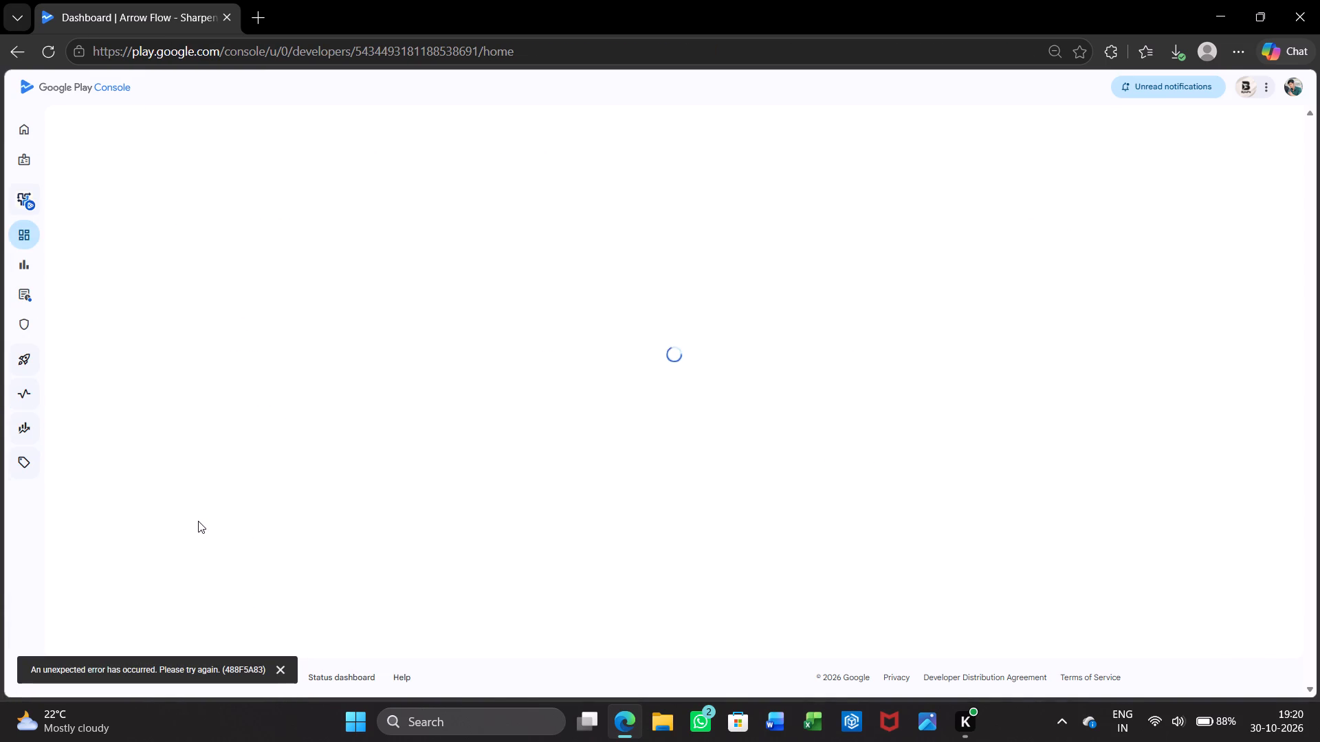
# Open the Publishing overview page to check the store listing changes in review.
pyautogui.click(28, 297)
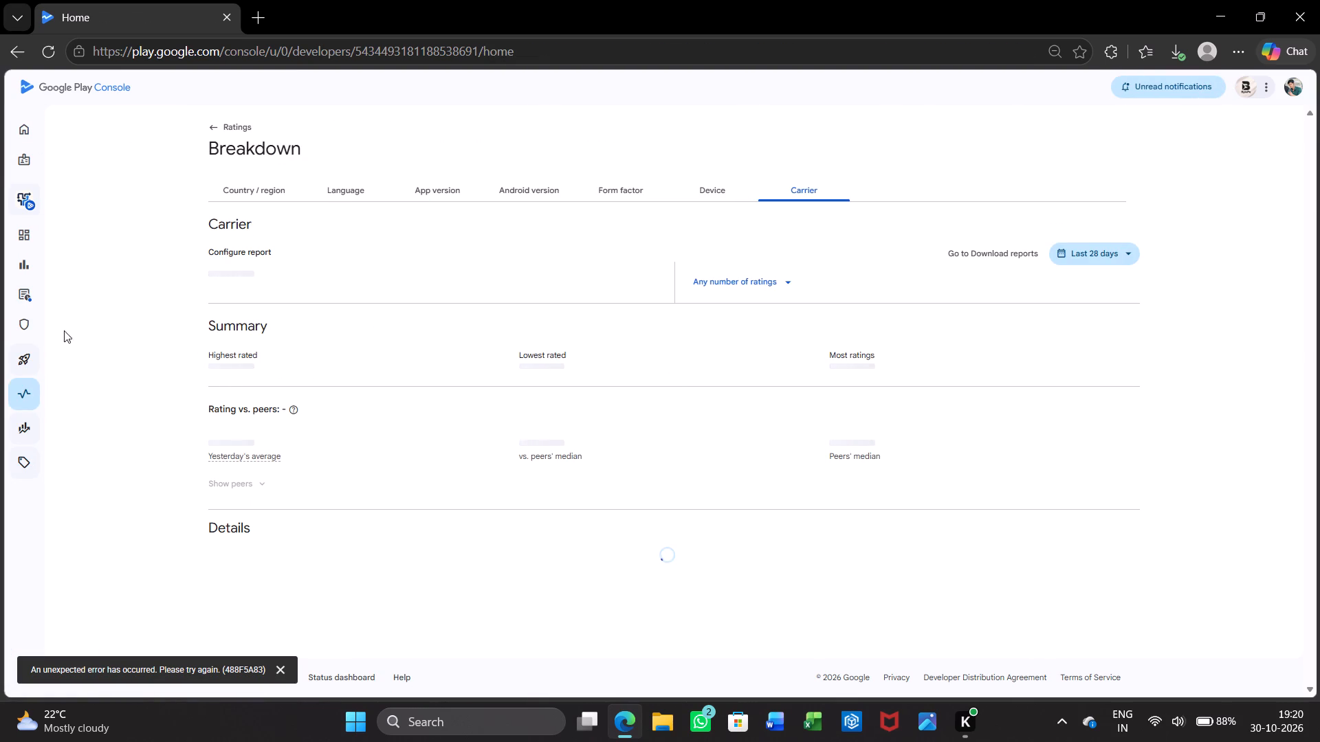
pyautogui.click(27, 292)
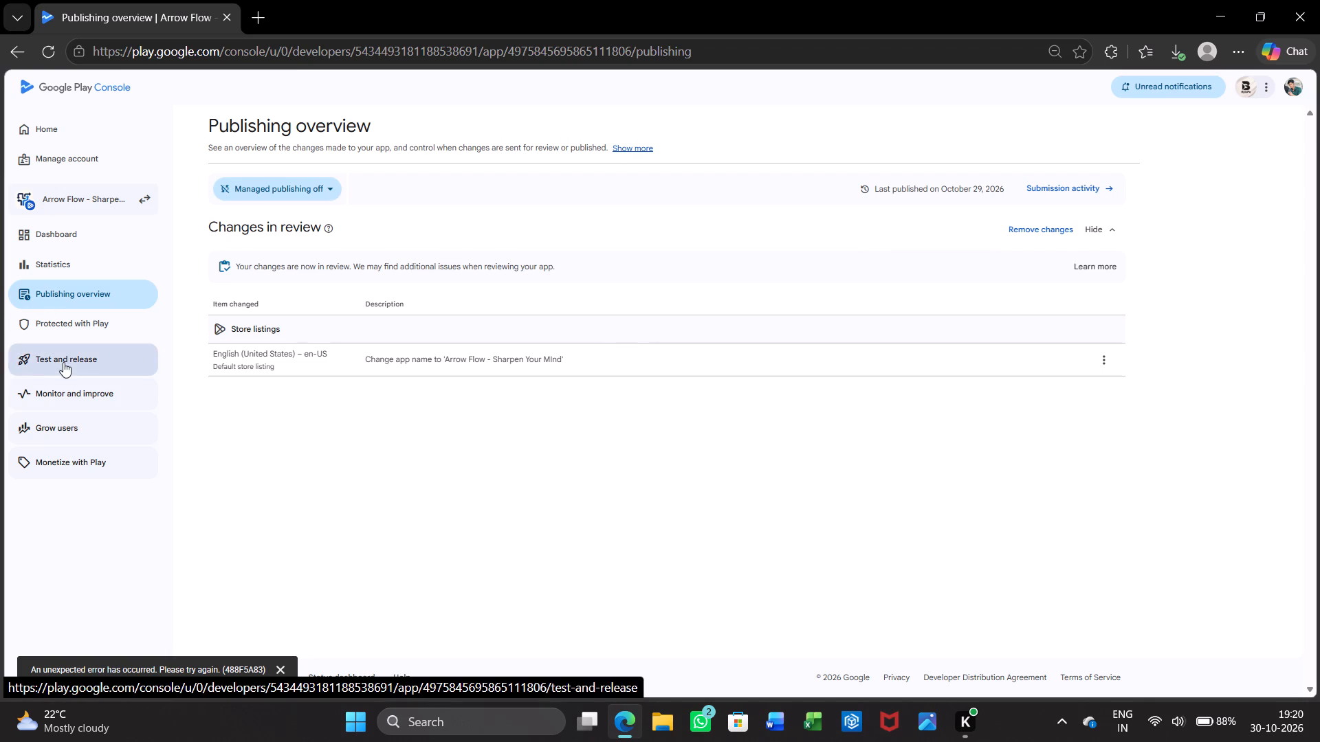
# Open the app's Reviews page in the Ratings and reviews section of Monitor and improve.
pyautogui.click(86, 387)
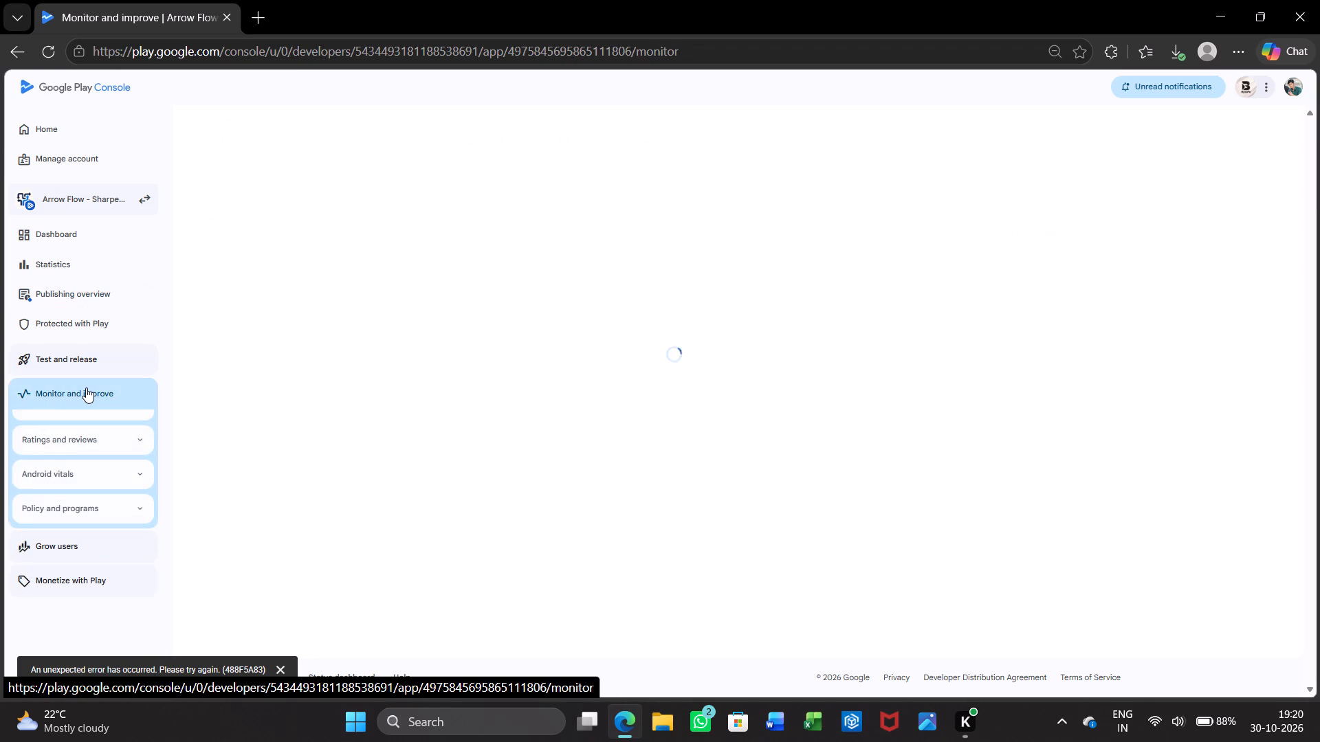
pyautogui.click(107, 449)
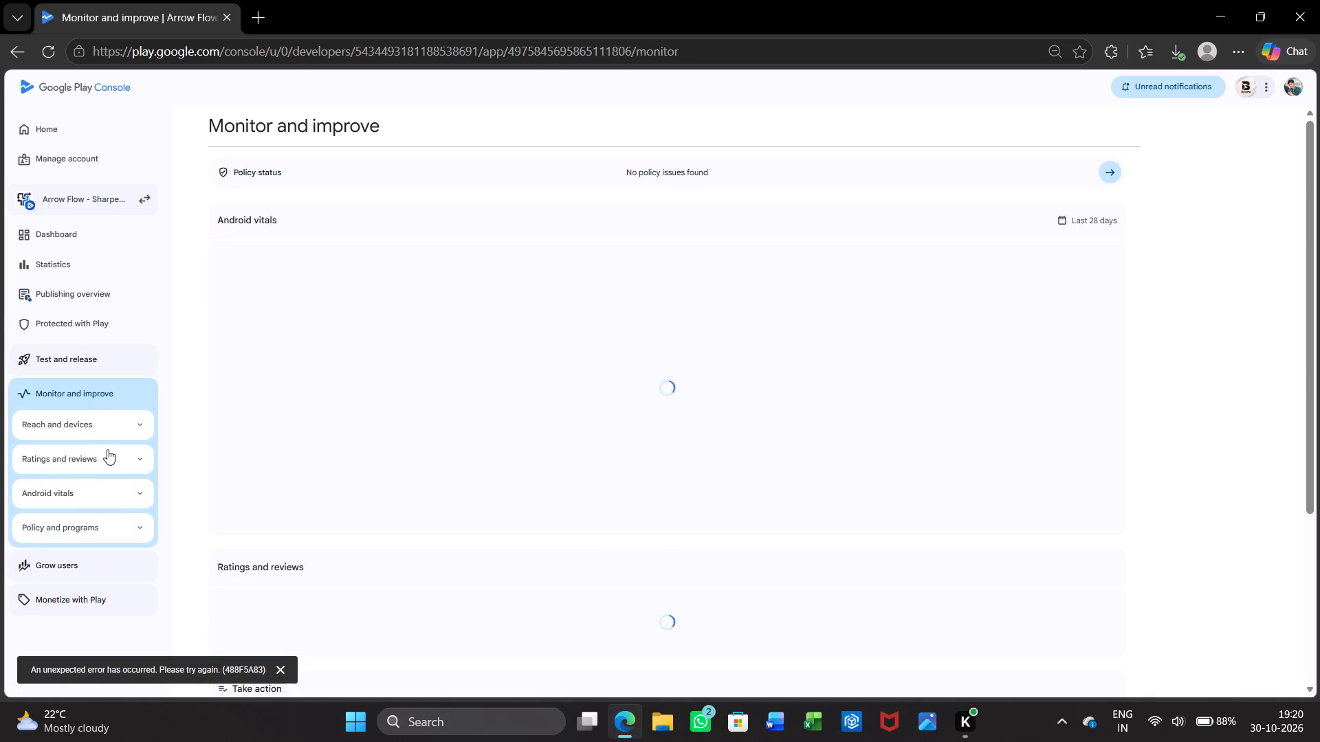
pyautogui.click(60, 521)
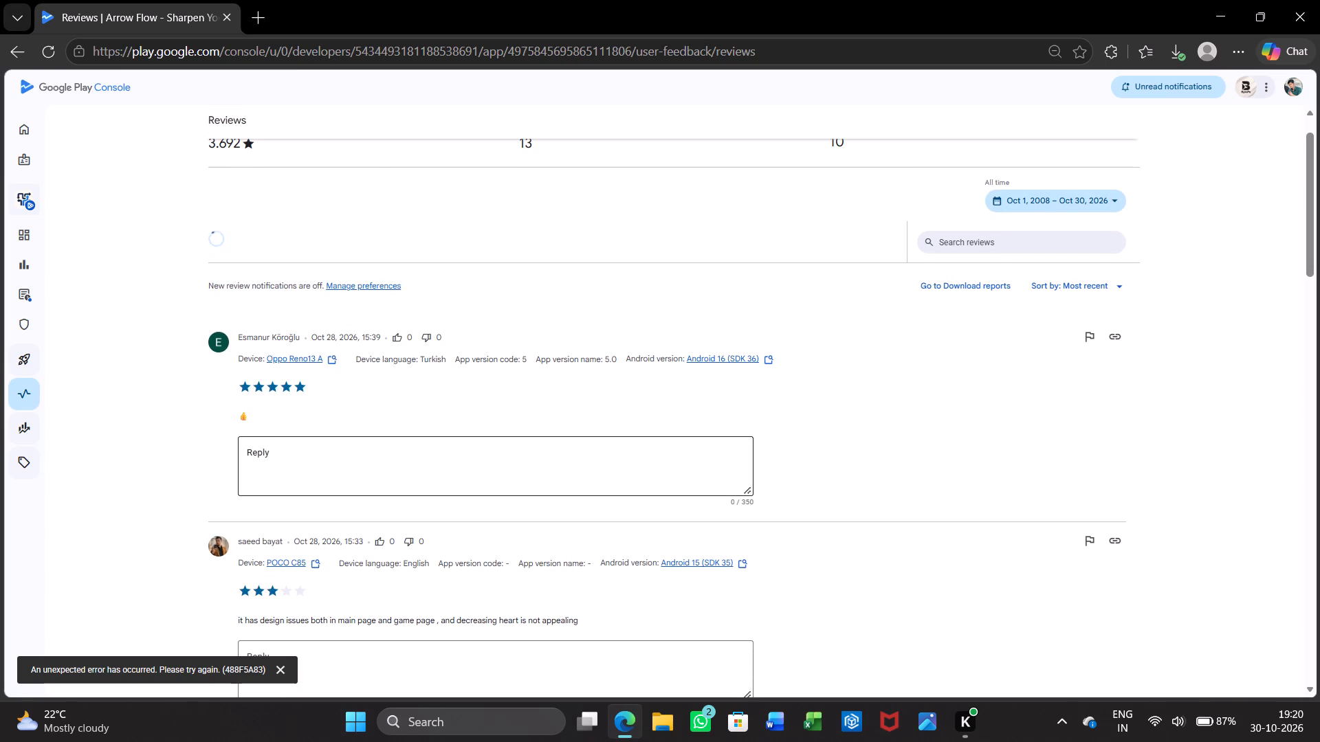
# Examine the default Google Play rating and the user reviews on the Reviews page, and dismiss the error notice.
pyautogui.scroll(1, 632, 446)
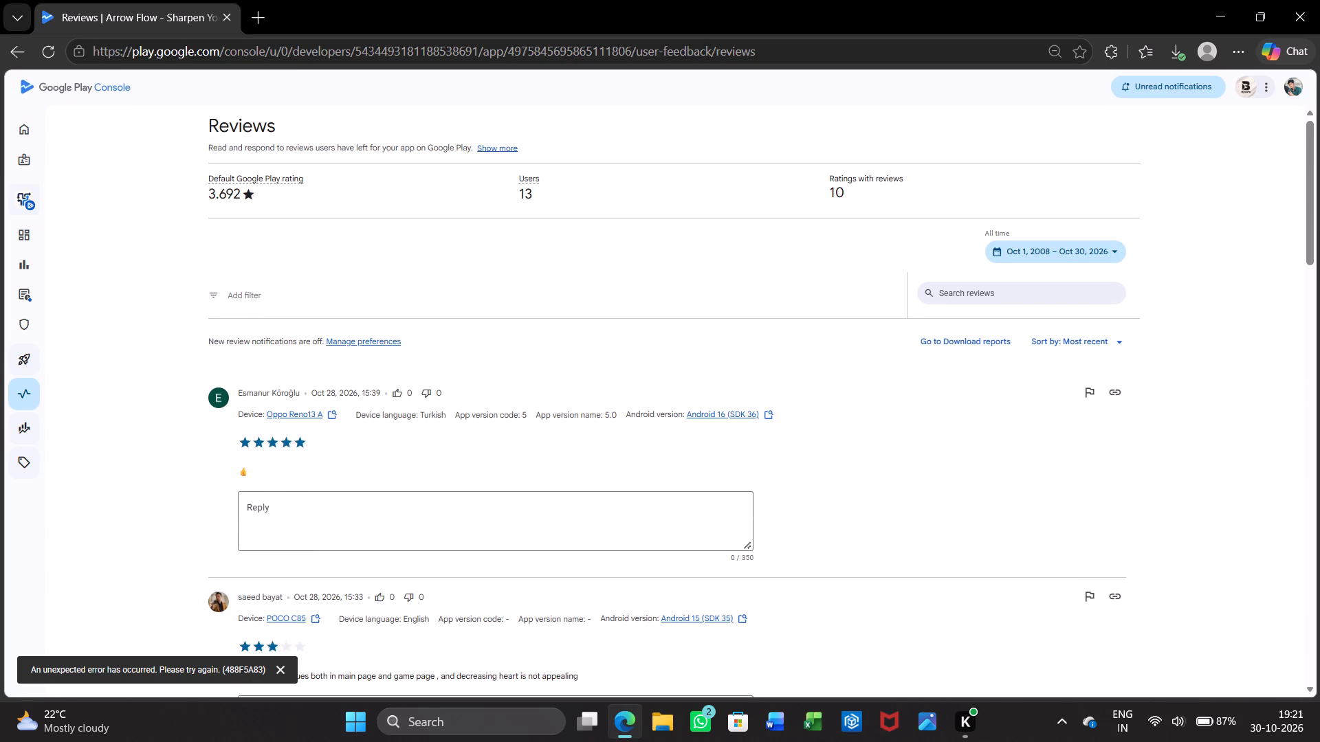
pyautogui.scroll(-2, 356, 294)
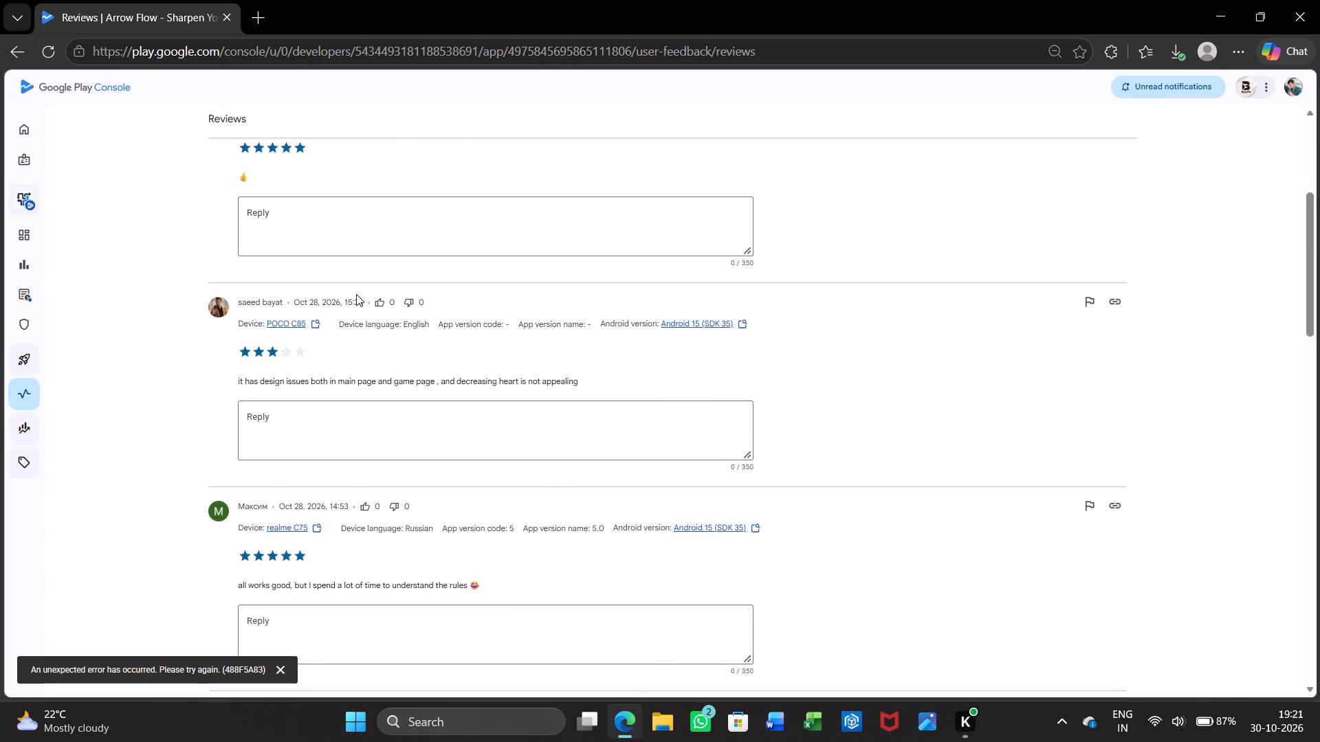
pyautogui.scroll(2, 356, 294)
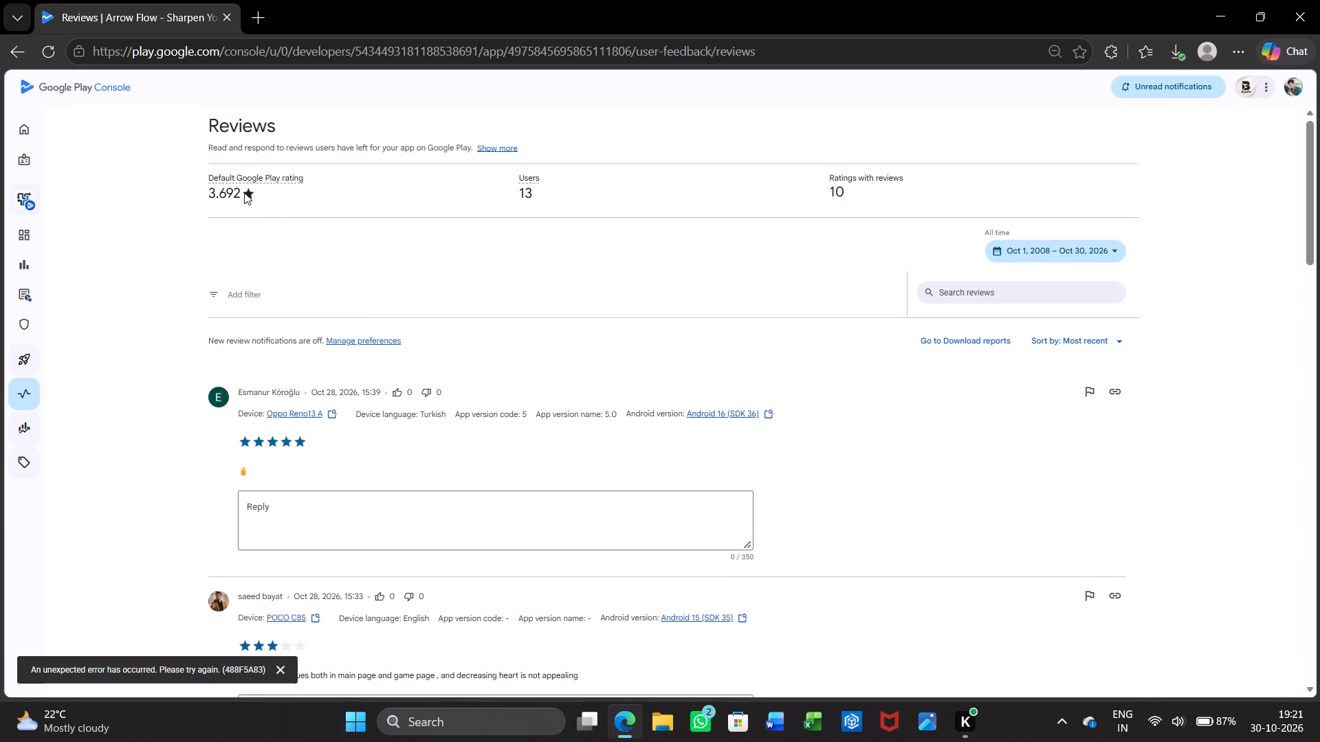
pyautogui.click(244, 192)
pyautogui.click(282, 182)
pyautogui.click(496, 146)
pyautogui.click(300, 300)
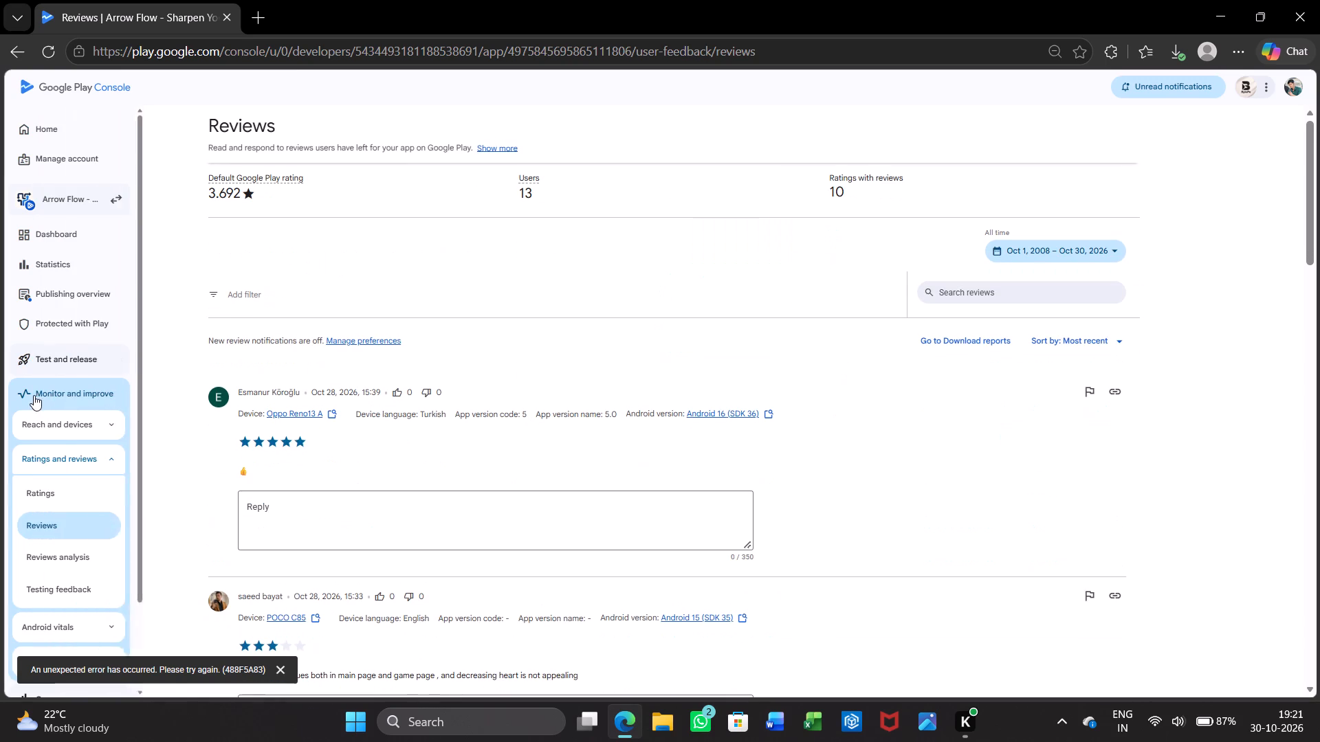
pyautogui.tripleClick(52, 519)
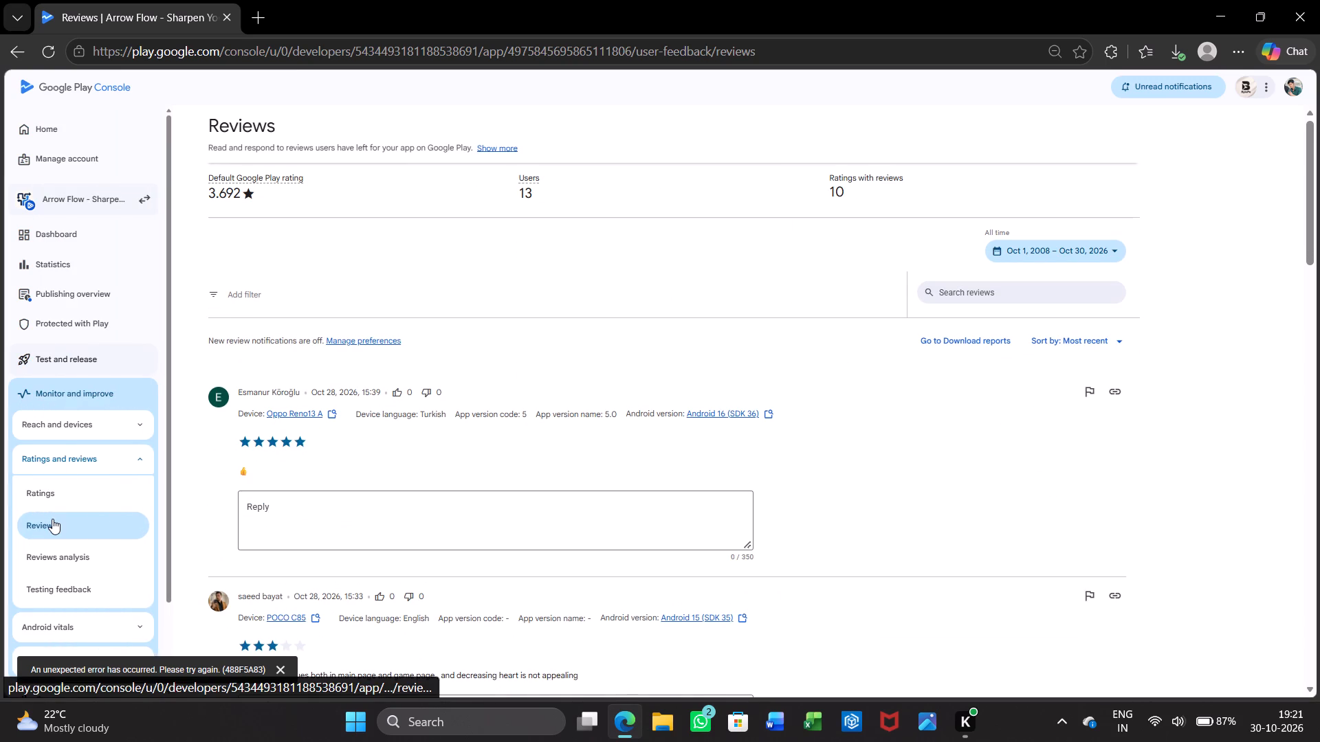
pyautogui.click(281, 664)
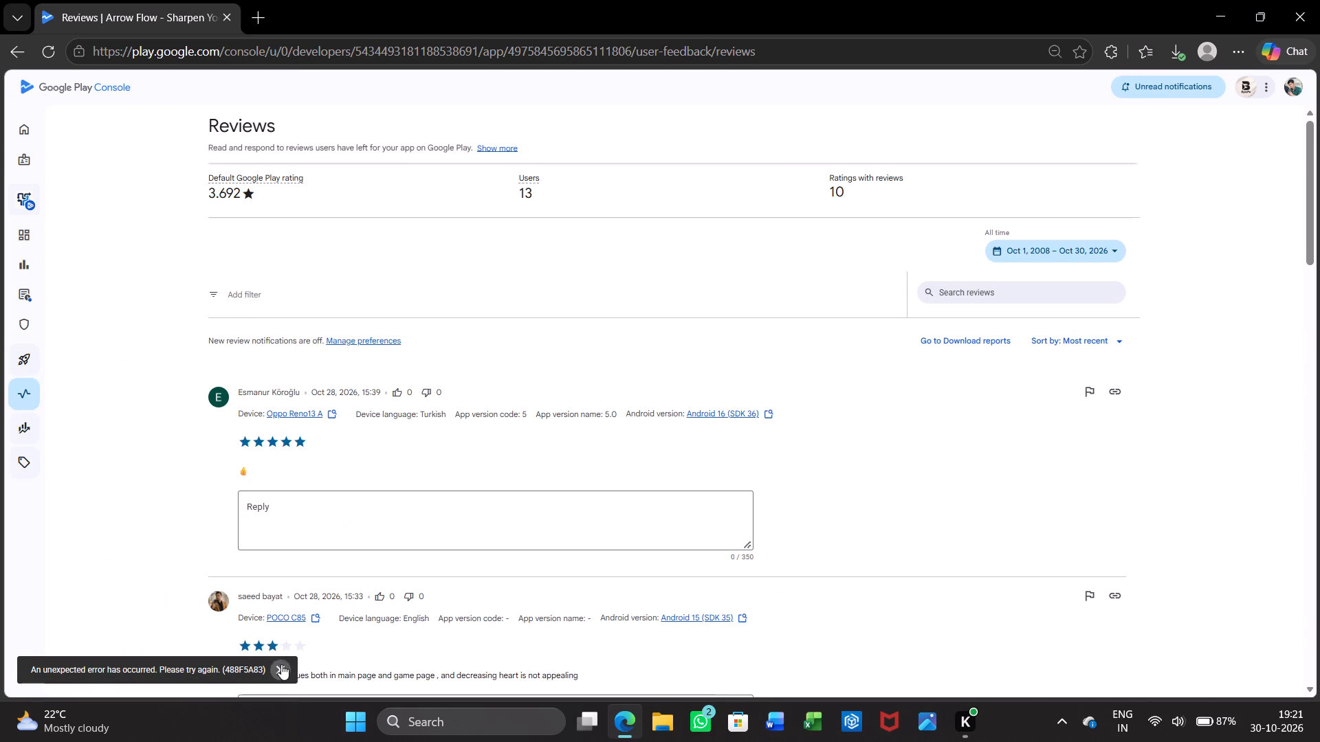
pyautogui.scroll(-1, 184, 516)
pyautogui.scroll(1, 184, 516)
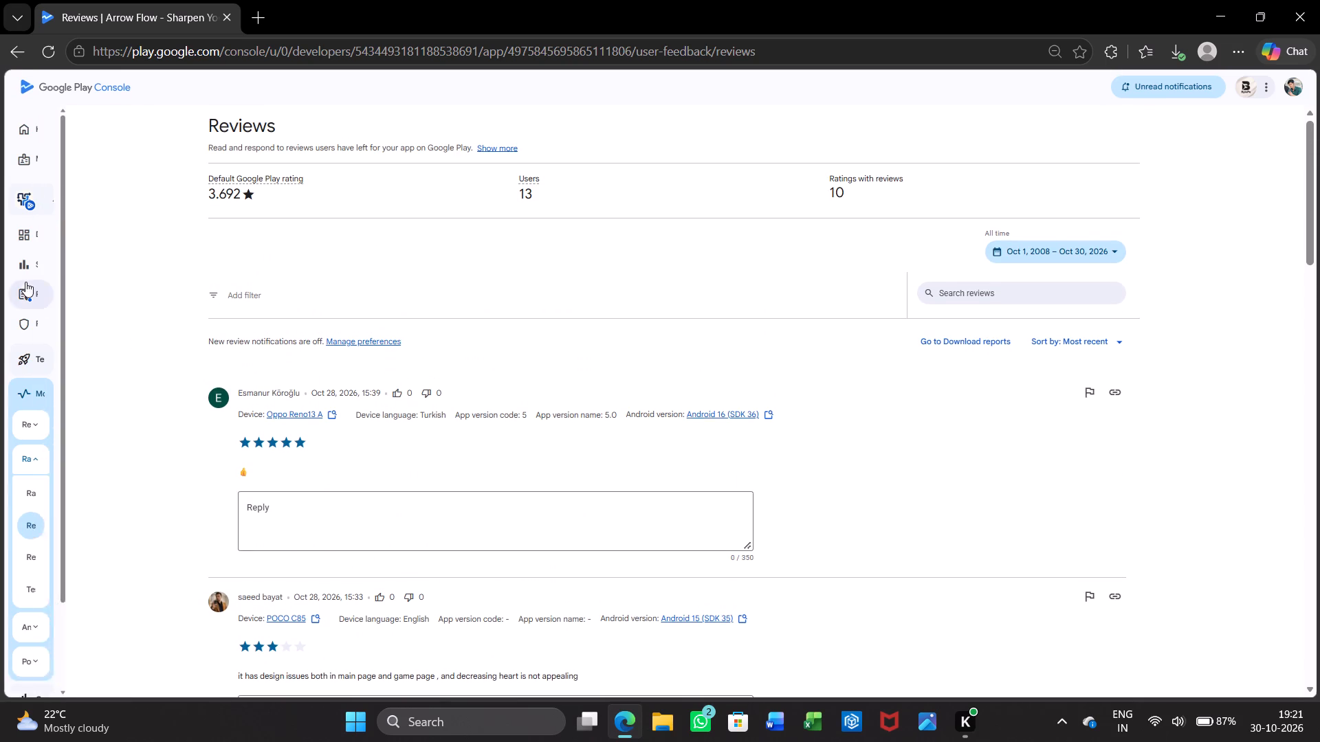
# Return to Publishing overview and show the available actions for the English (United States) default store listing change.
pyautogui.click(43, 297)
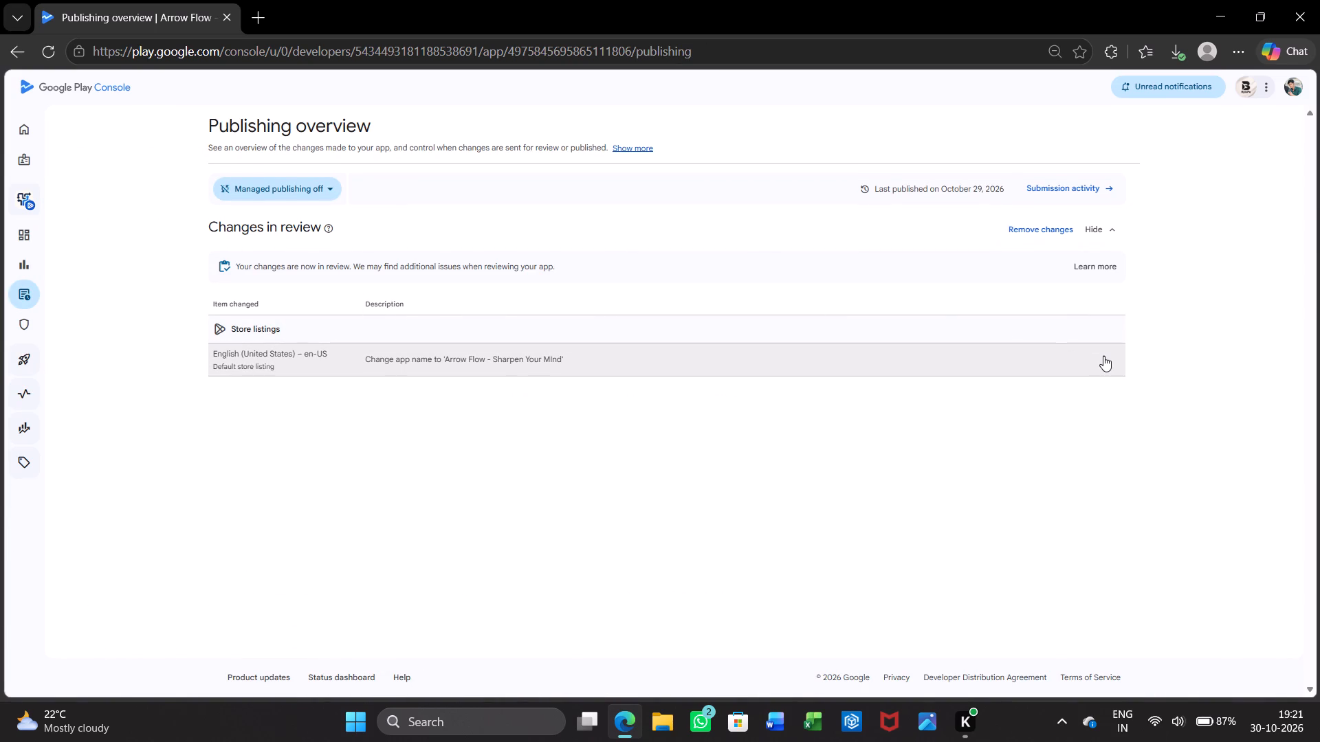
pyautogui.click(1103, 356)
# Open Arrow Flow's Statistics page, browse the available metrics, and set the report metric to Google Play rating.
pyautogui.click(72, 268)
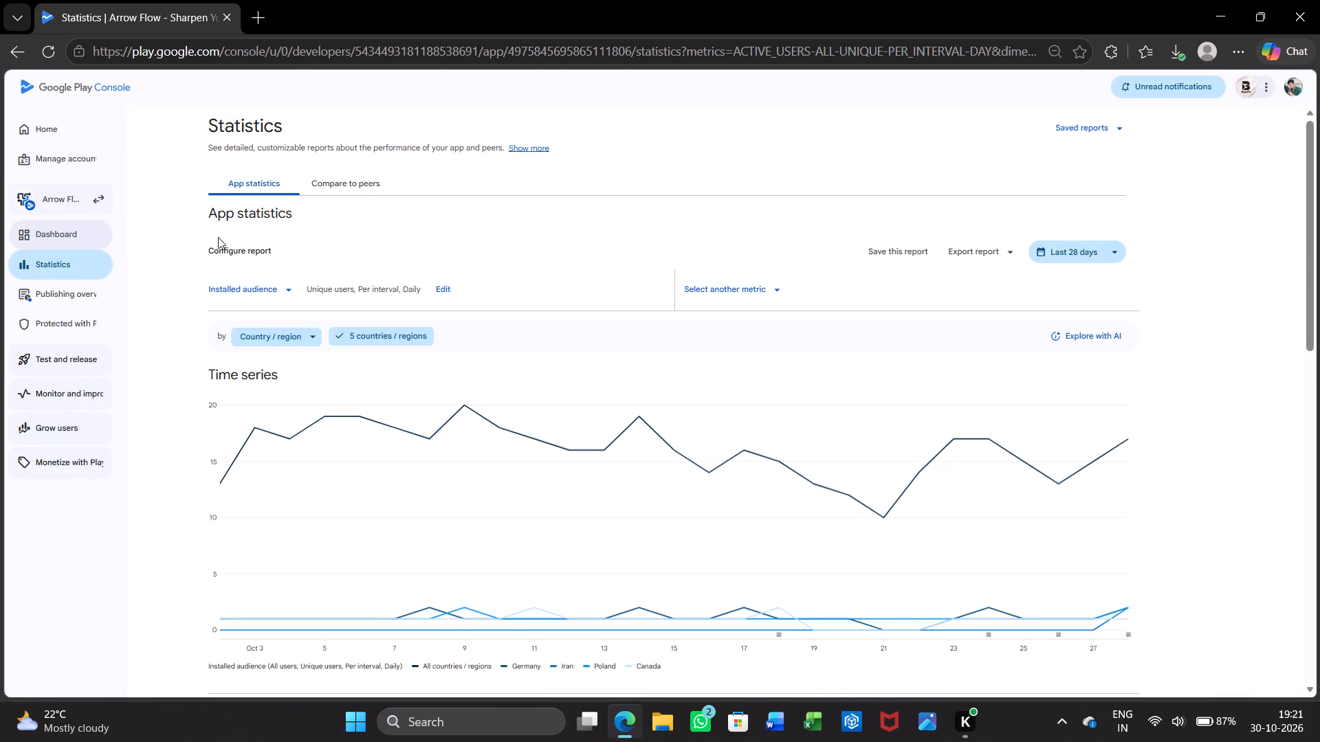
pyautogui.click(258, 295)
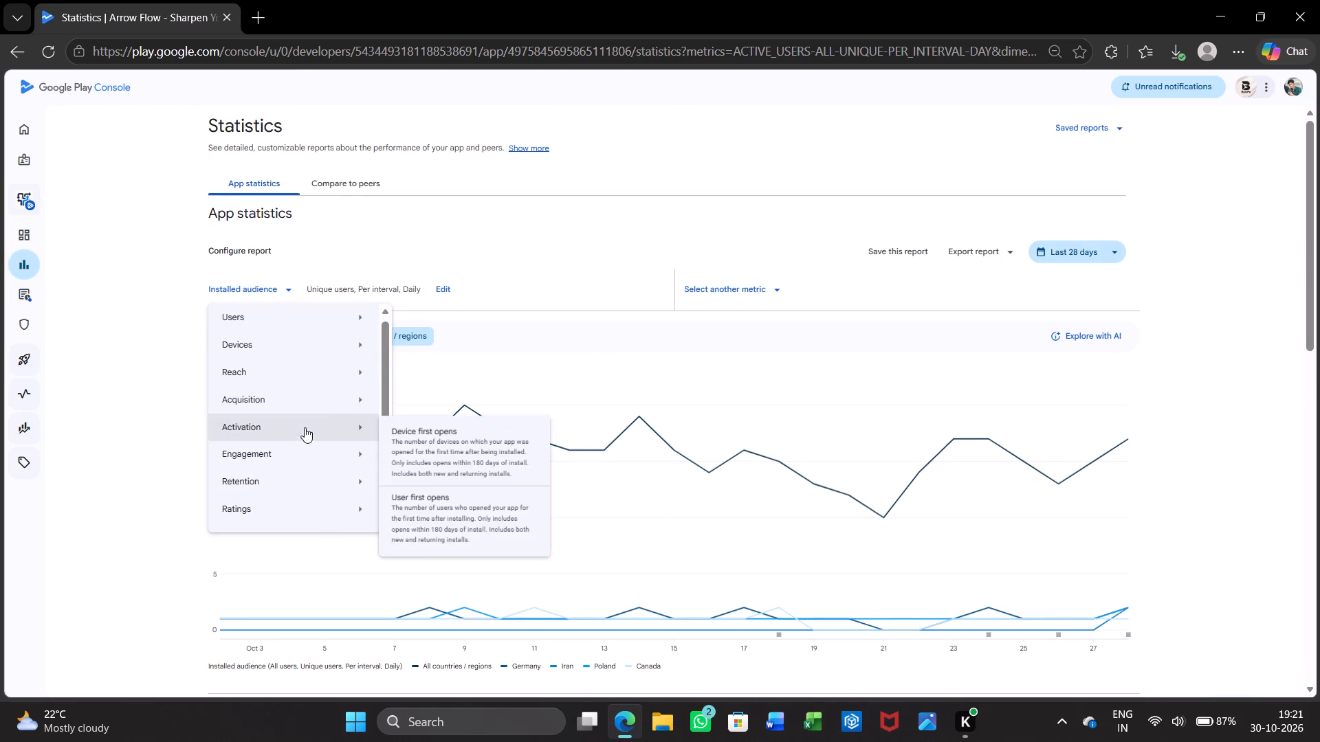
pyautogui.scroll(-2, 462, 449)
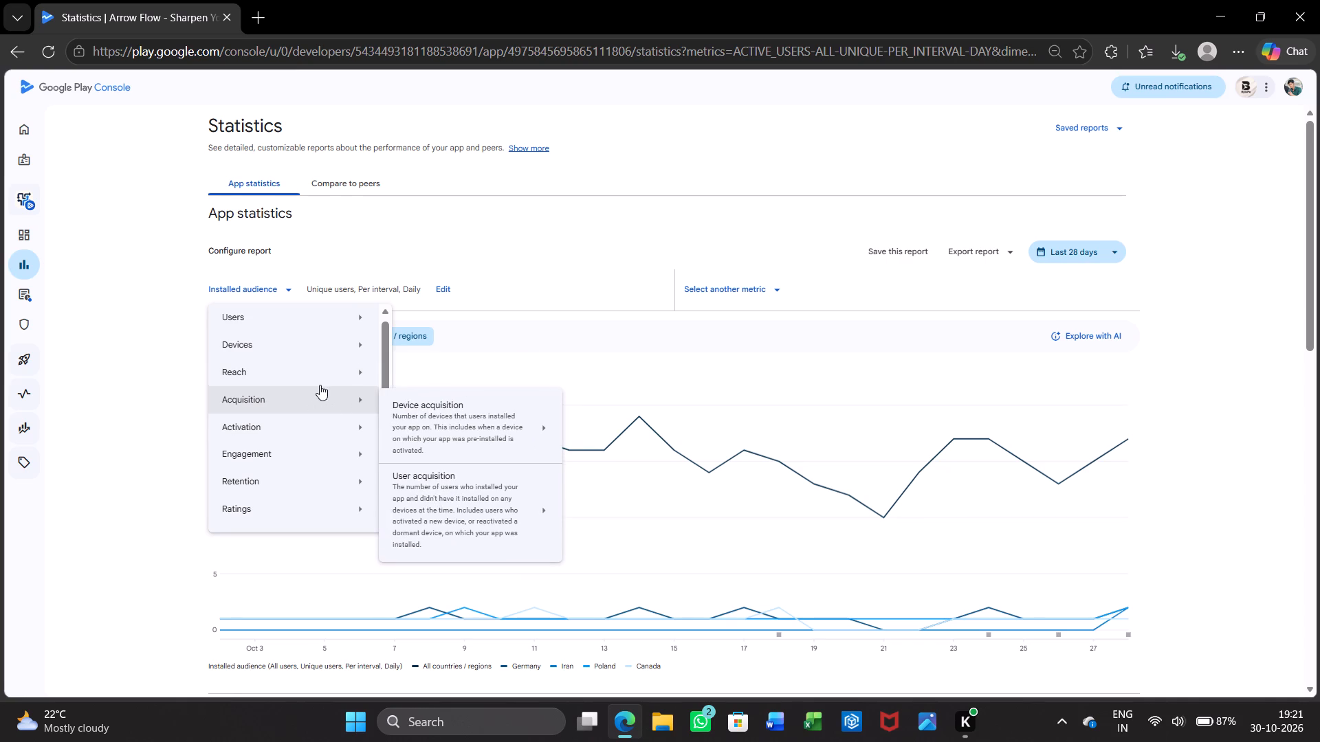
pyautogui.scroll(-1, 437, 450)
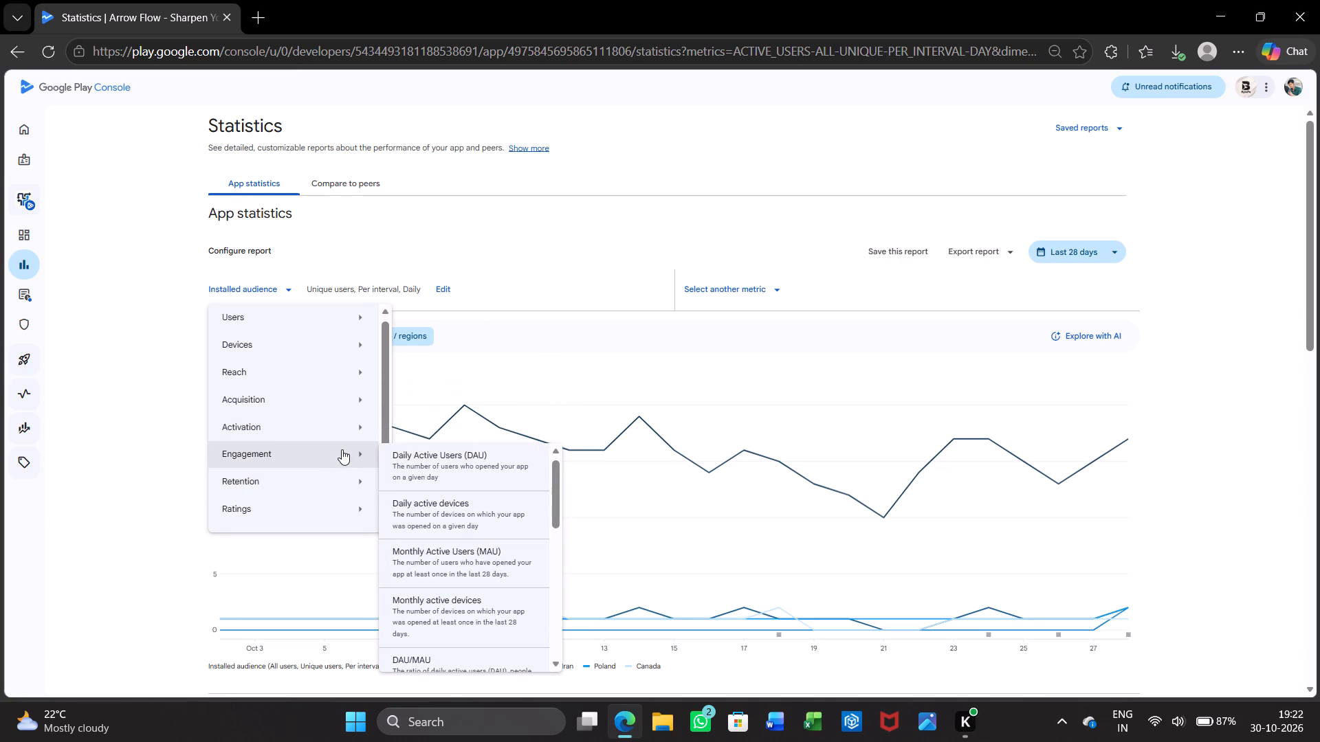
pyautogui.scroll(-1, 472, 528)
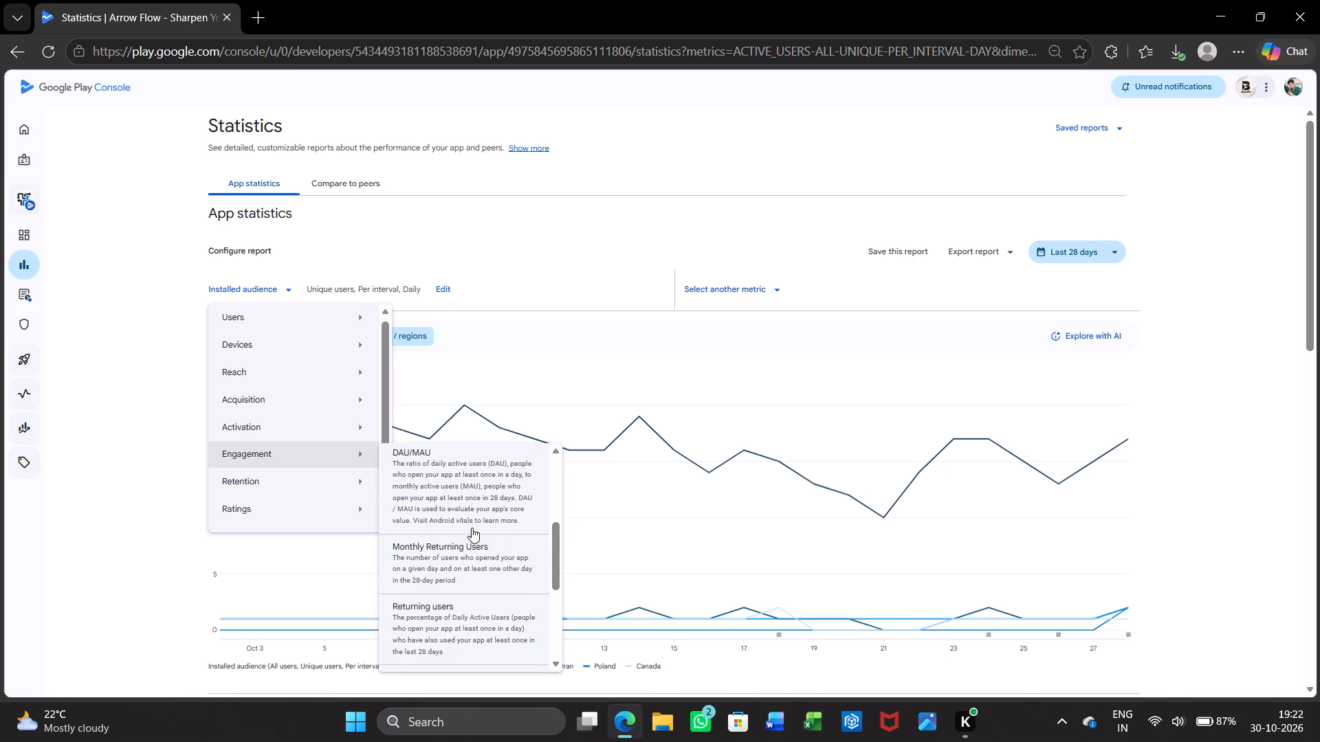
pyautogui.scroll(-2, 472, 528)
pyautogui.scroll(2, 472, 528)
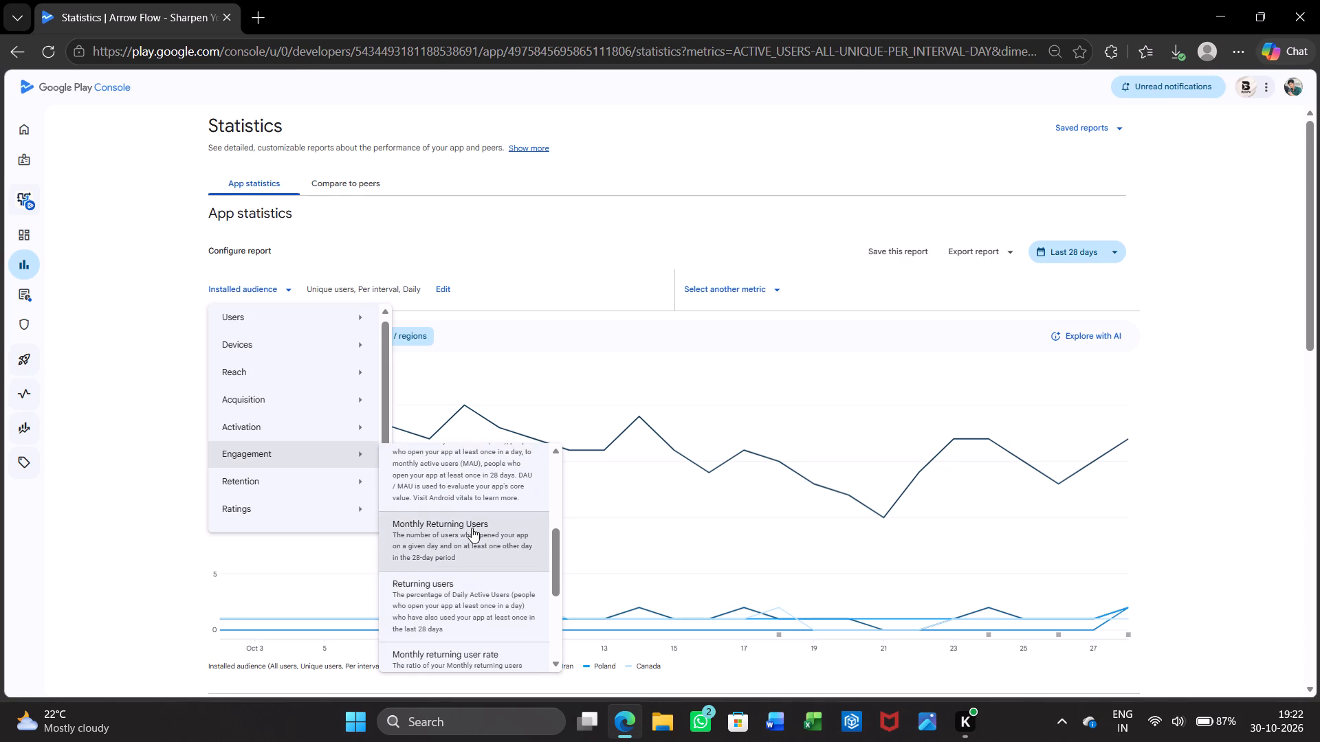
pyautogui.scroll(1, 472, 528)
pyautogui.scroll(-1, 472, 528)
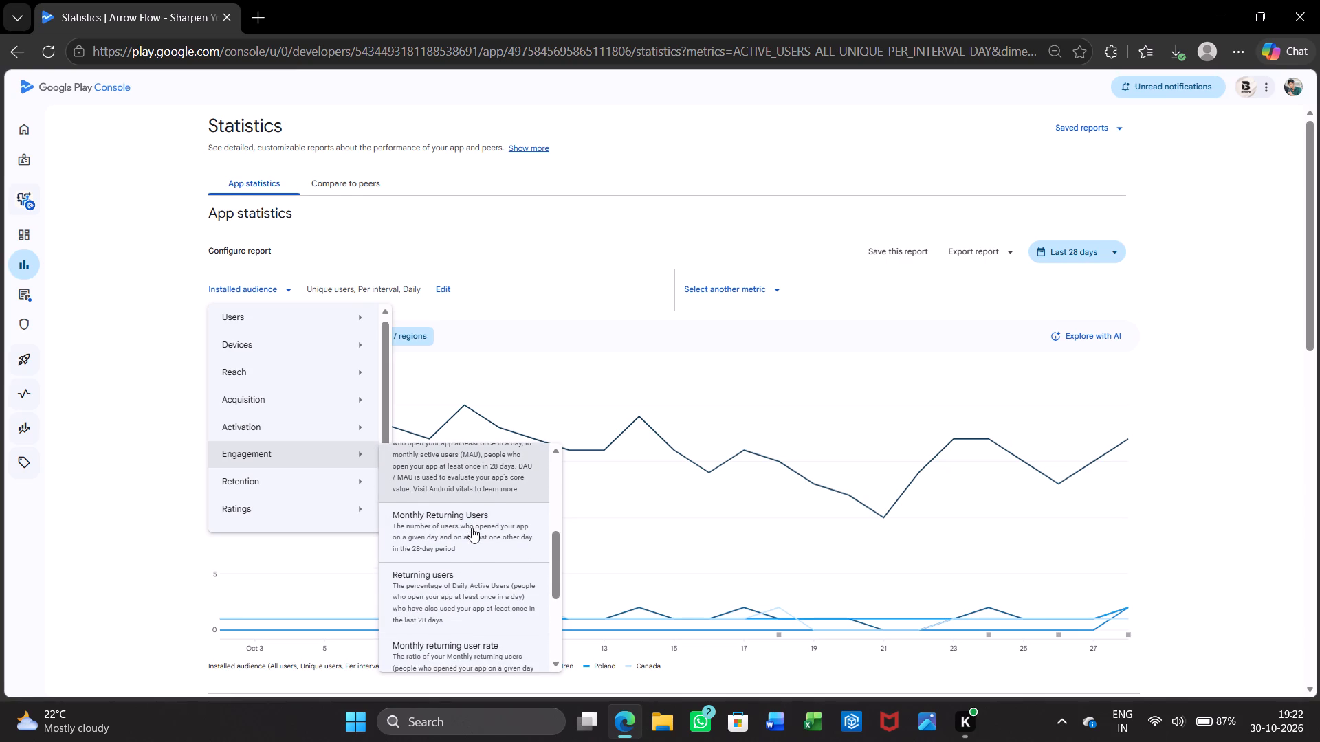
pyautogui.scroll(2, 472, 528)
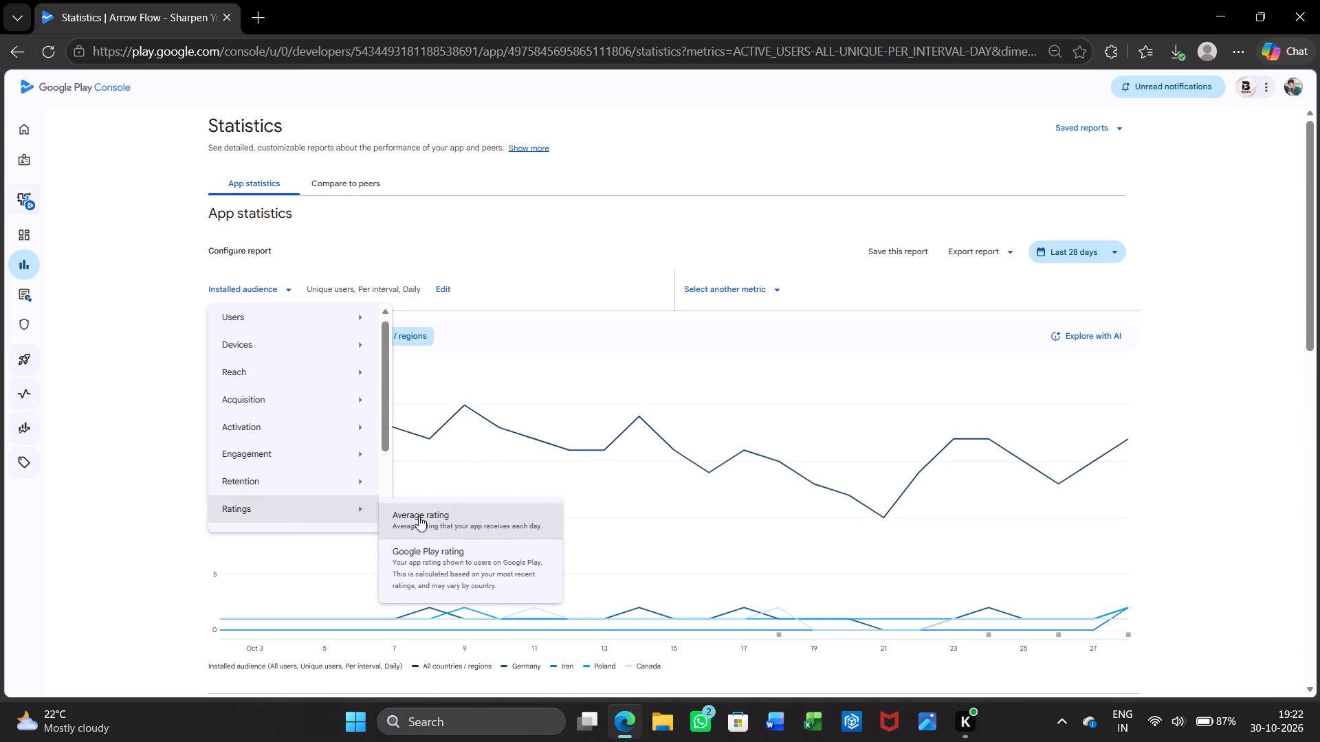
pyautogui.click(450, 546)
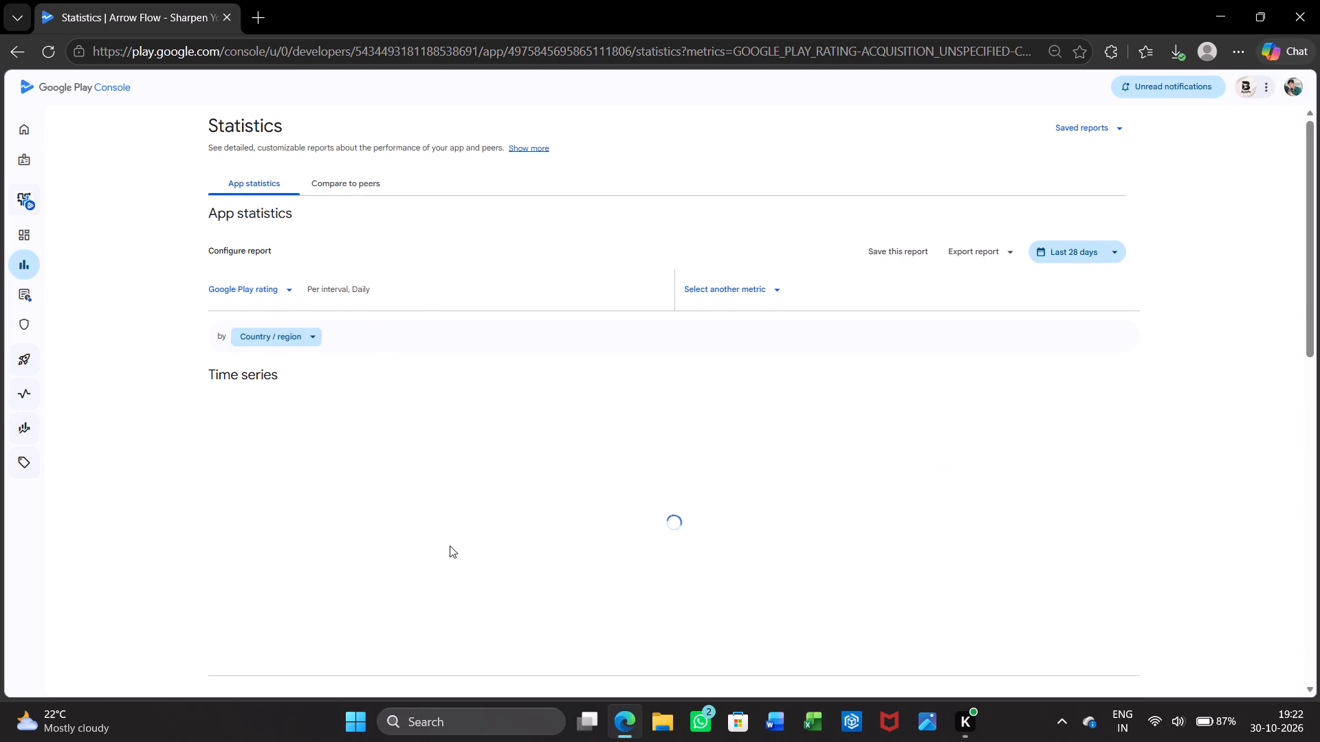
# Examine the Google Play rating time series, change analysis and data table by country.
pyautogui.scroll(-2, 450, 546)
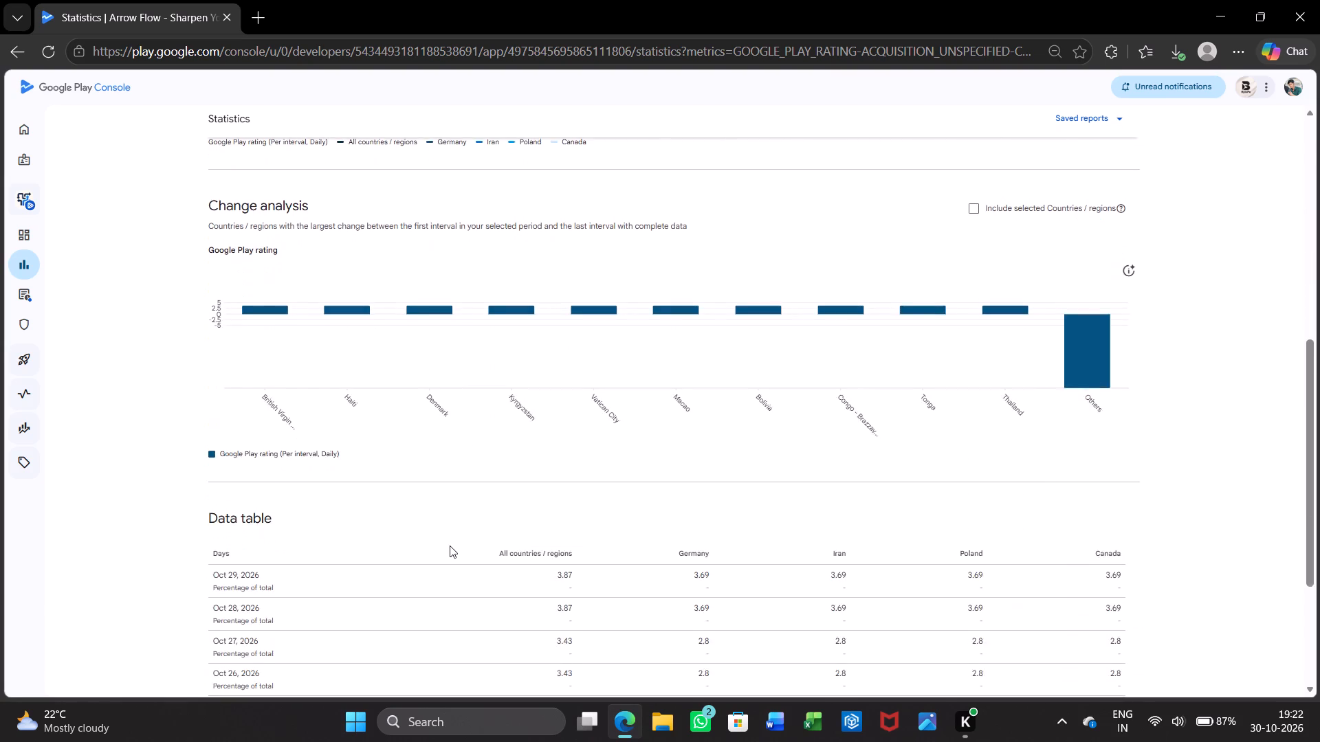
pyautogui.scroll(-1, 450, 546)
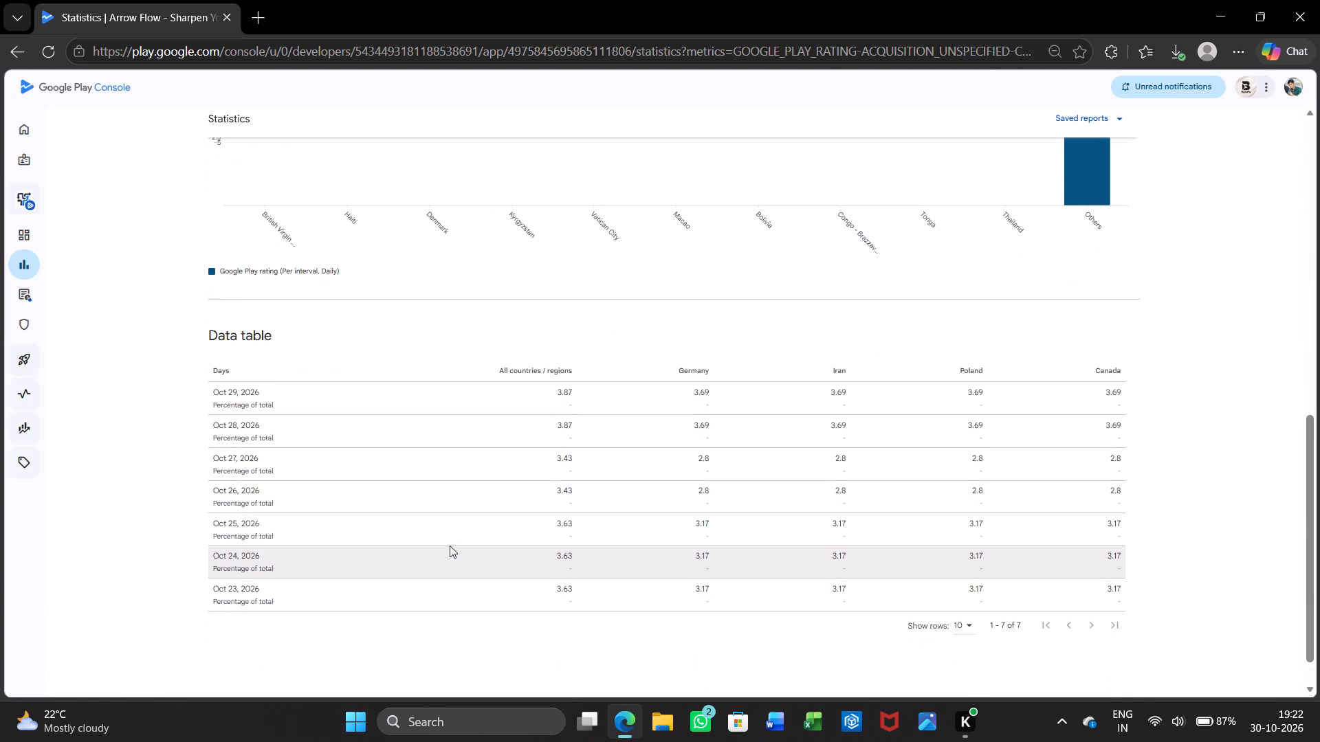
pyautogui.scroll(2, 450, 546)
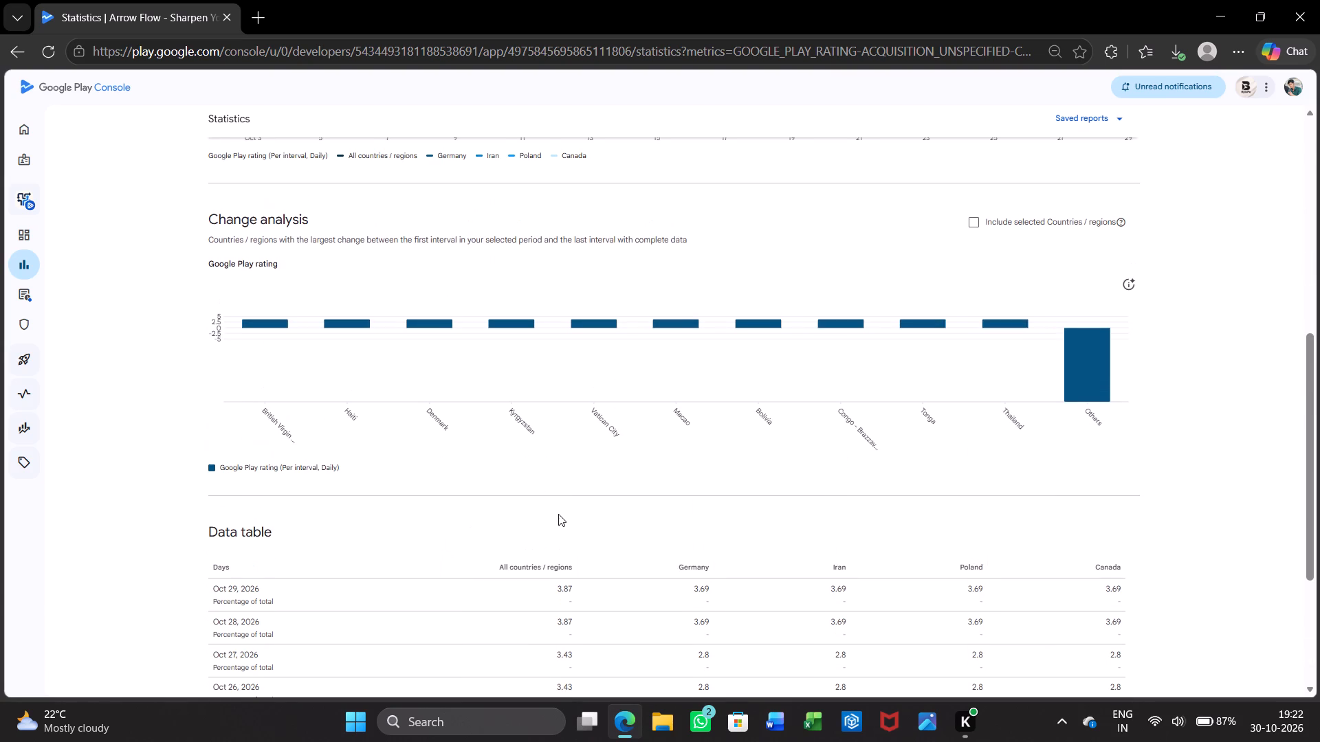
pyautogui.scroll(2, 558, 515)
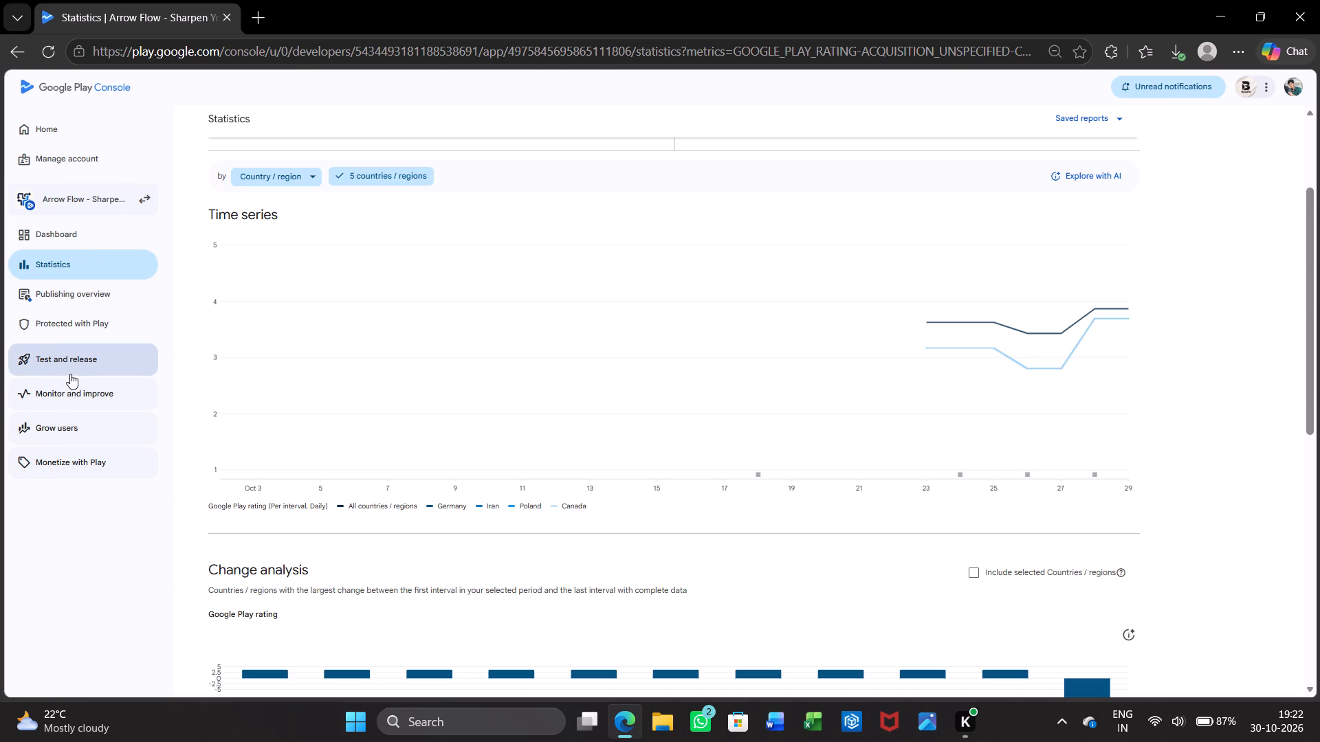
# Open the Ratings page under Monitor and improve and examine the rating distribution and ratings breakdown.
pyautogui.click(85, 385)
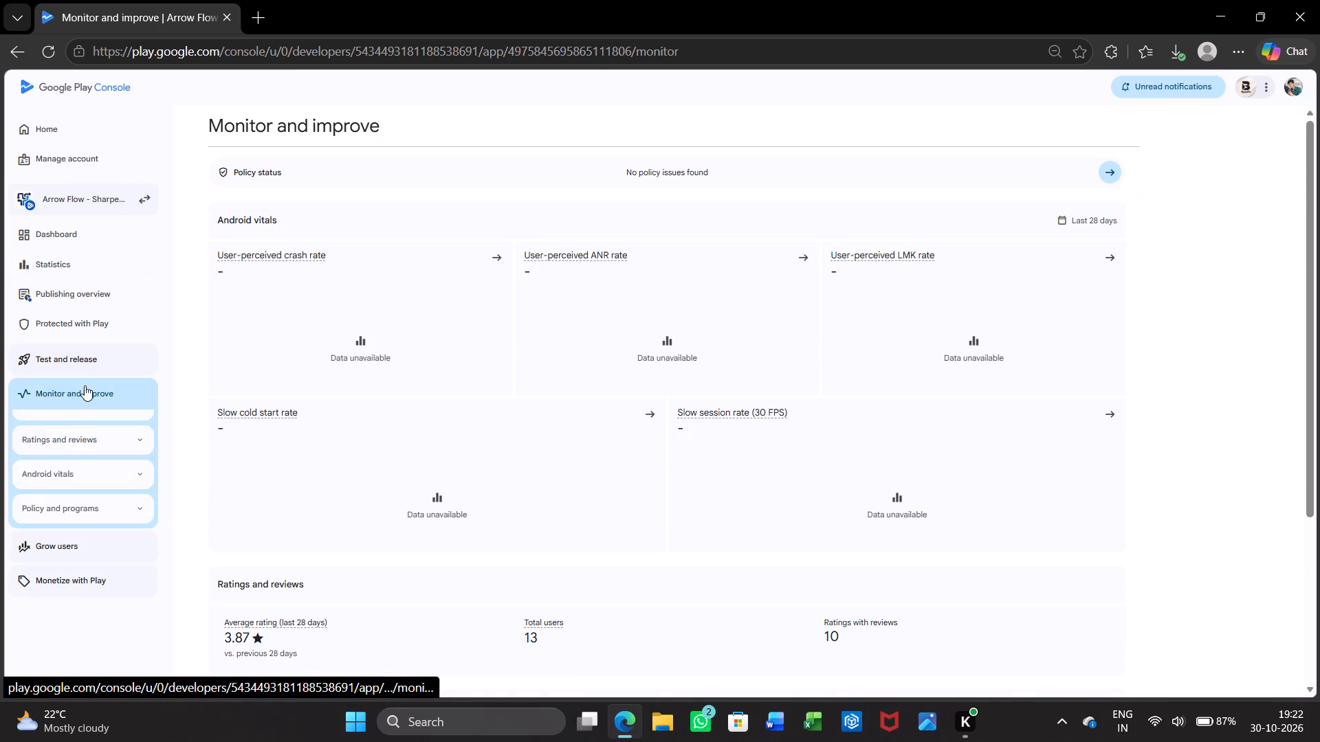
pyautogui.click(118, 451)
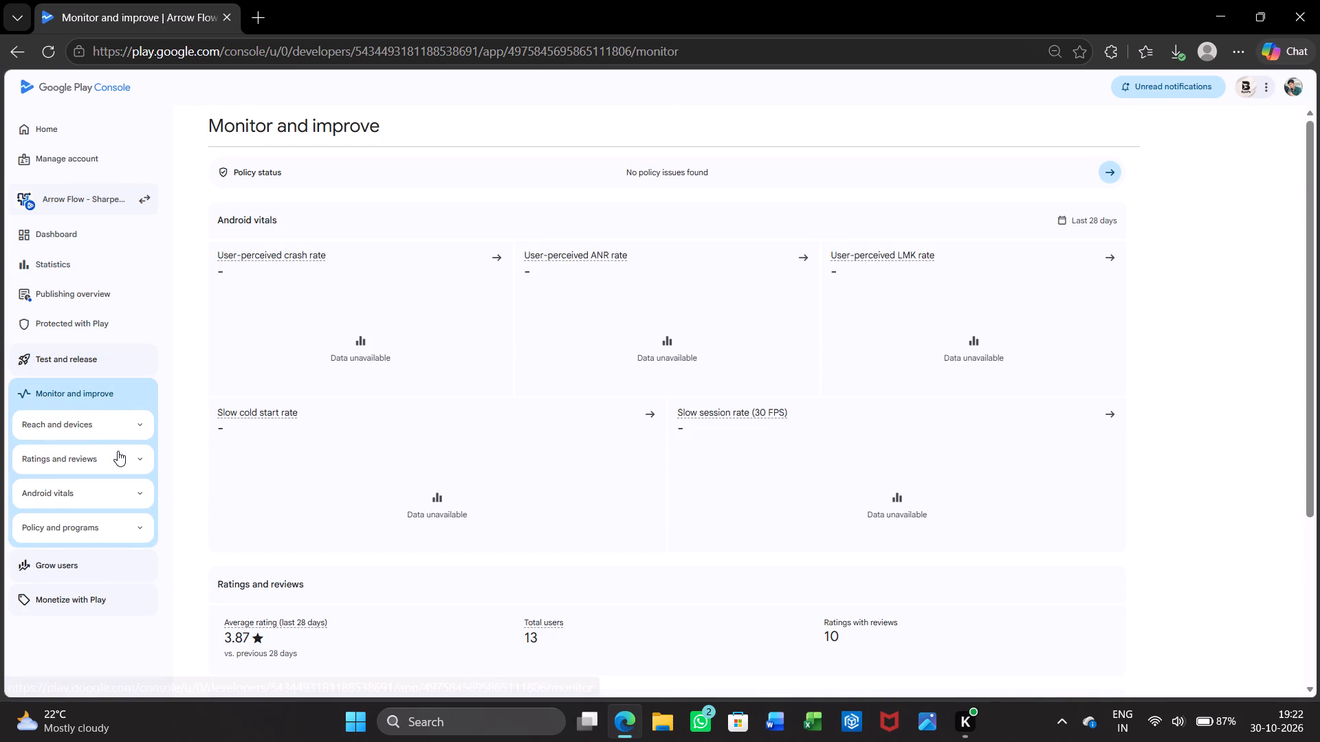
pyautogui.click(55, 492)
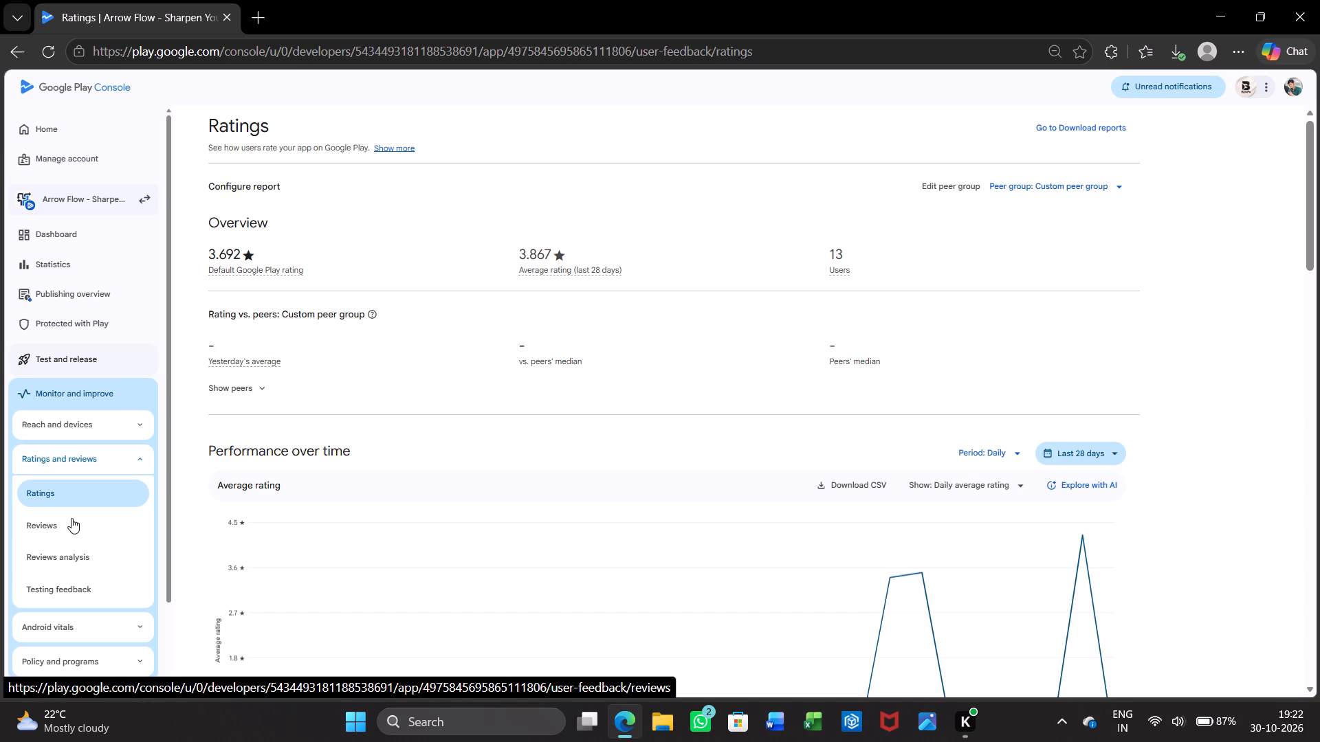
pyautogui.scroll(-1, 391, 522)
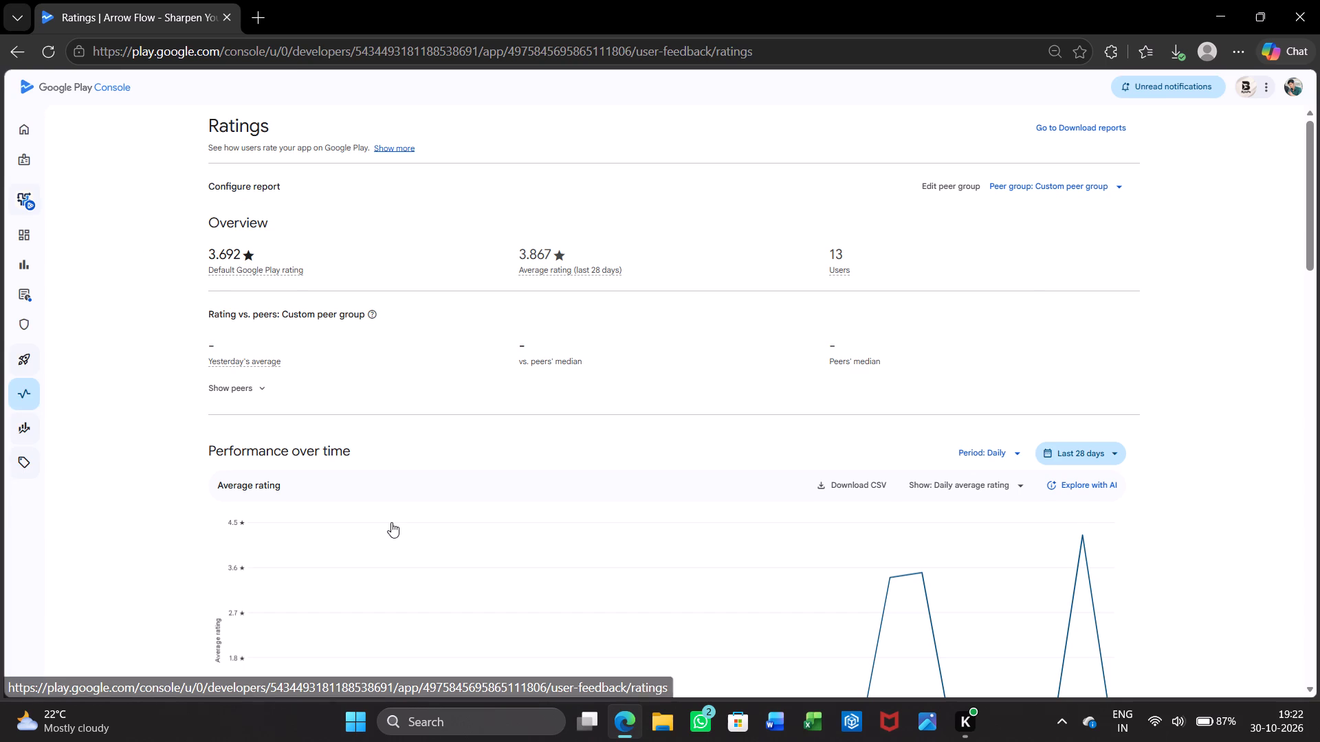
pyautogui.scroll(-3, 391, 522)
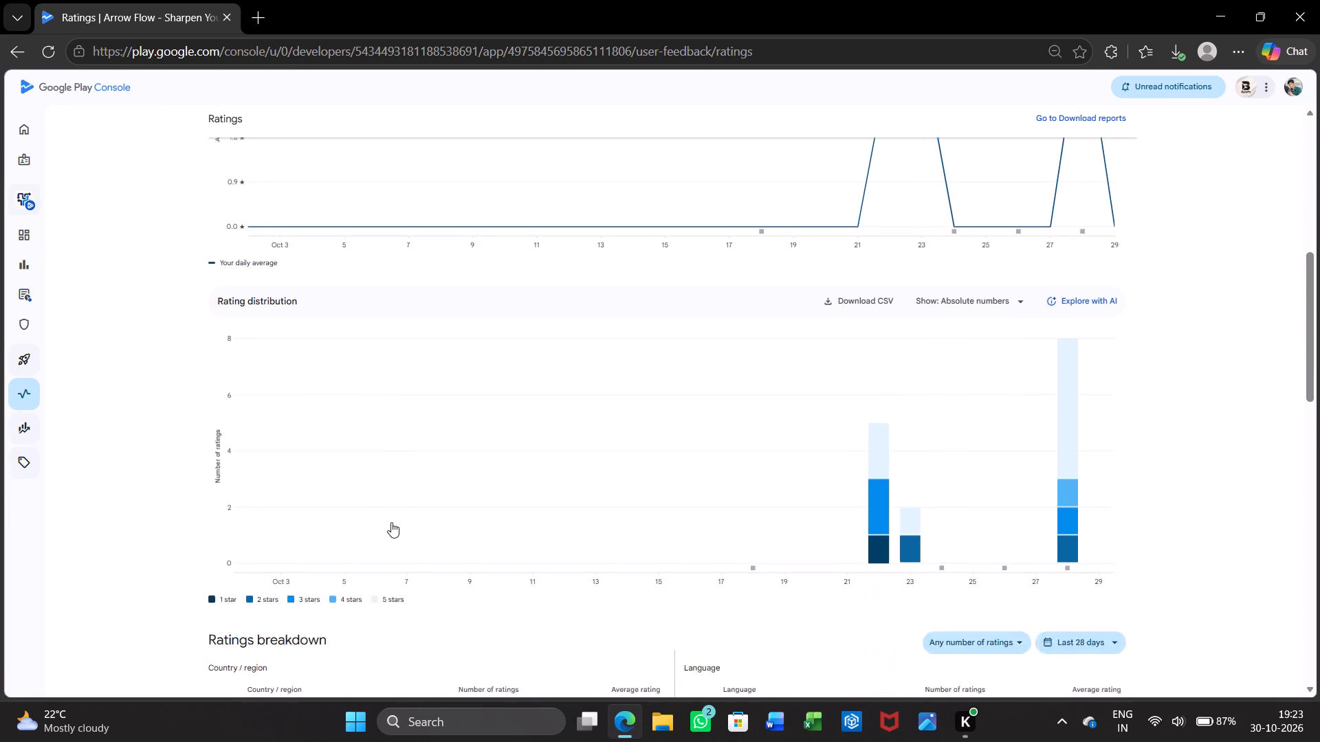
pyautogui.scroll(-1, 391, 522)
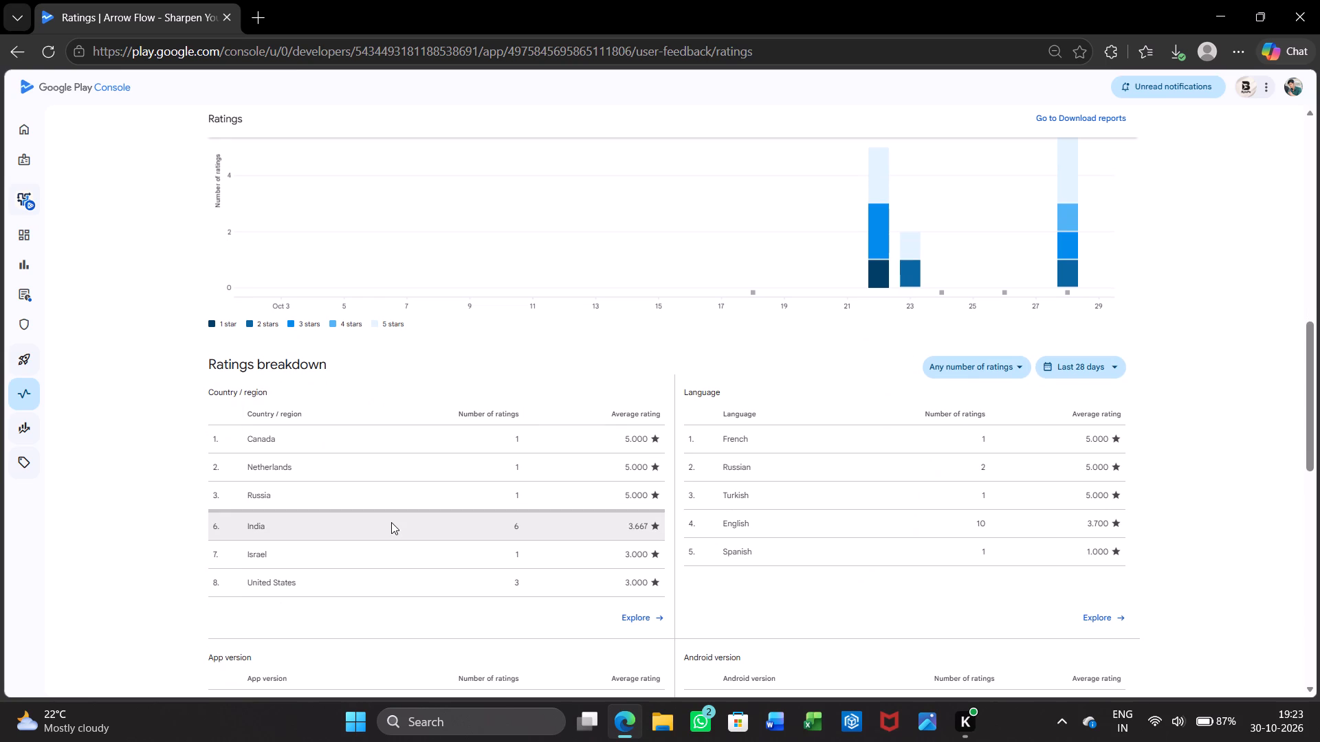
pyautogui.scroll(-1, 606, 481)
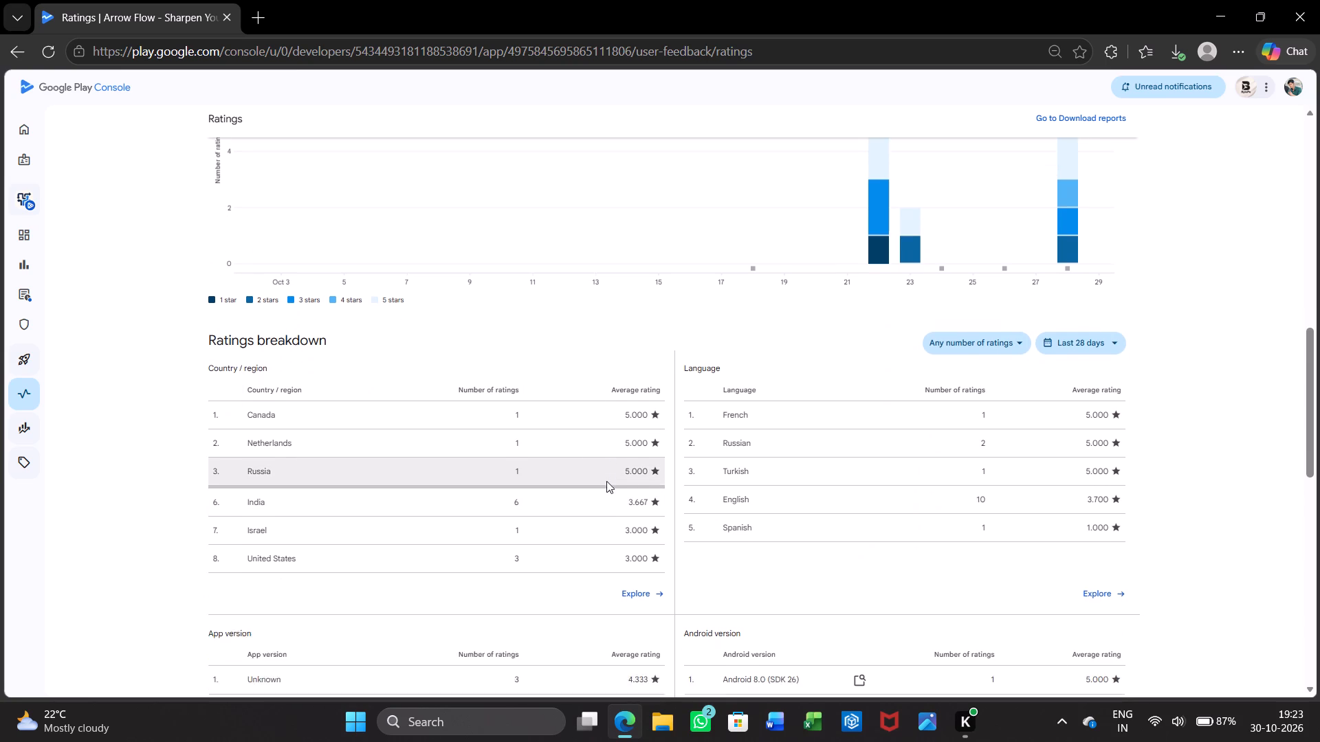
# Explore the country/region ratings breakdown and open the reviews for the United States.
pyautogui.click(640, 494)
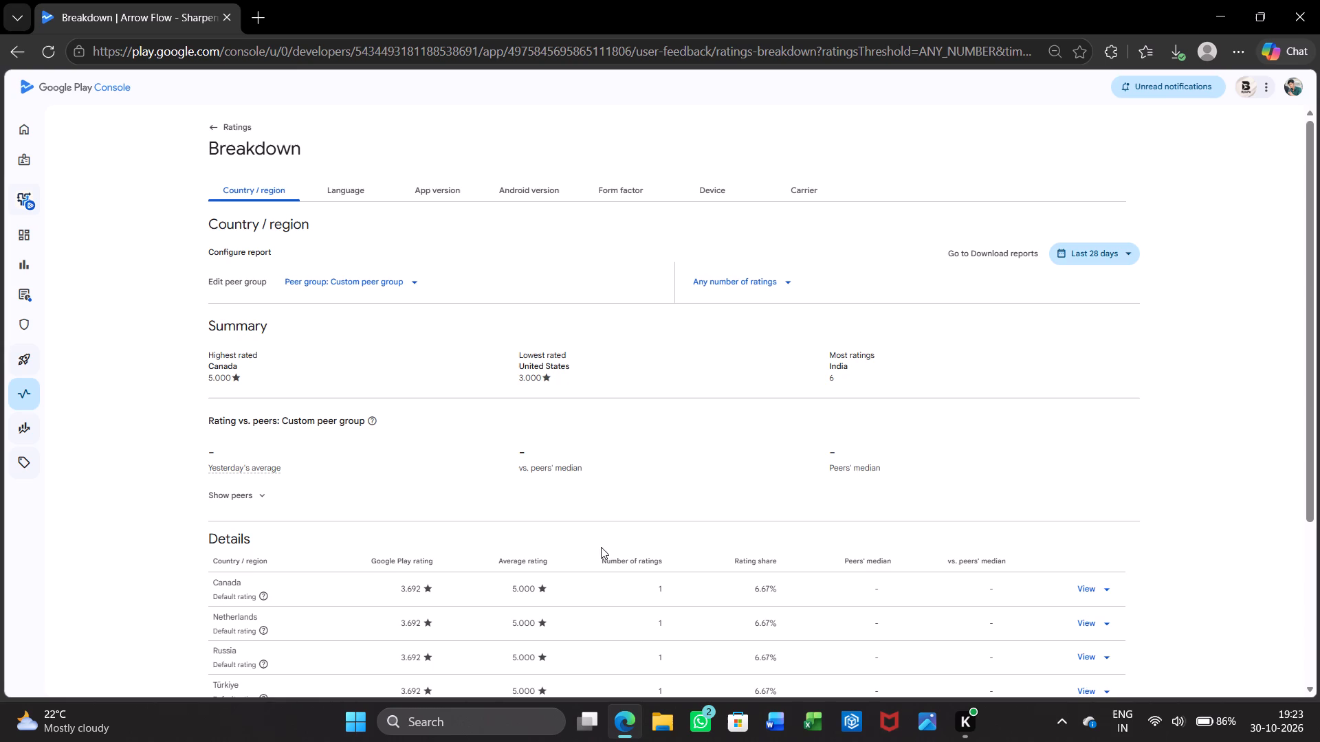
pyautogui.scroll(-2, 601, 547)
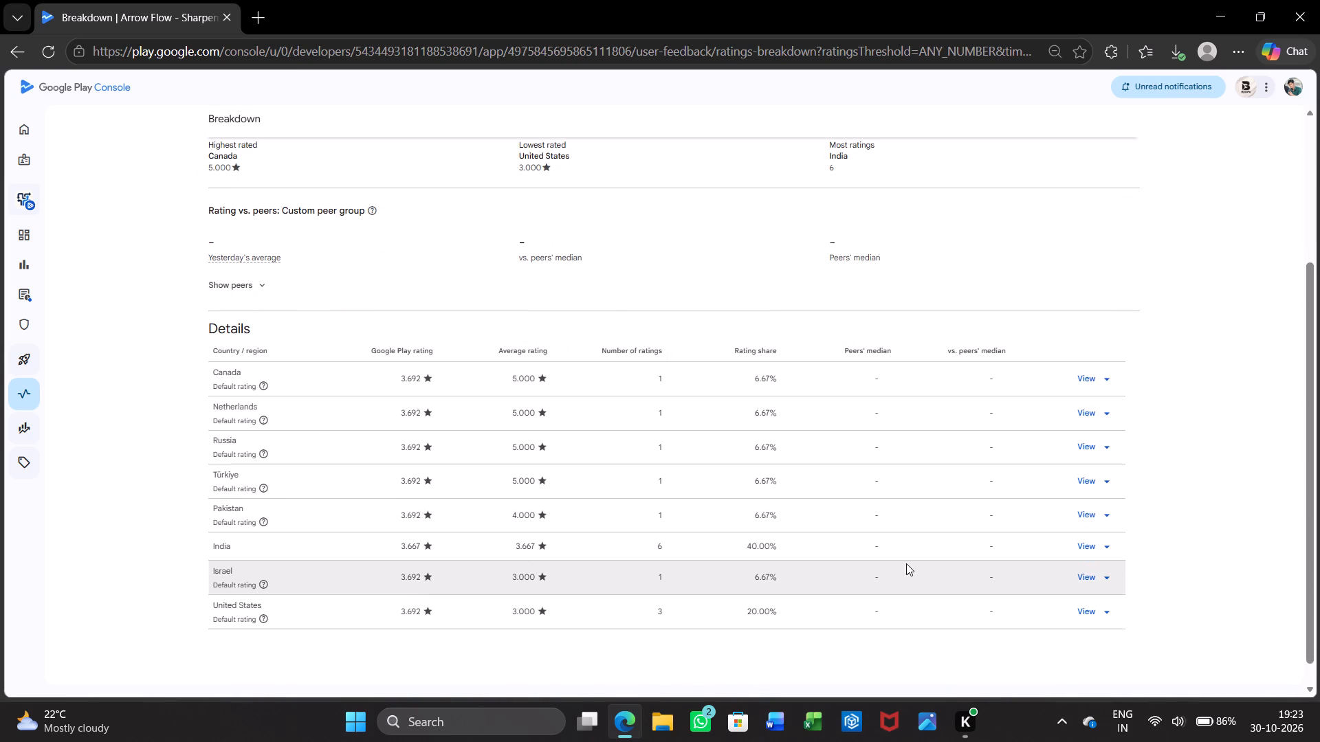
pyautogui.click(1095, 611)
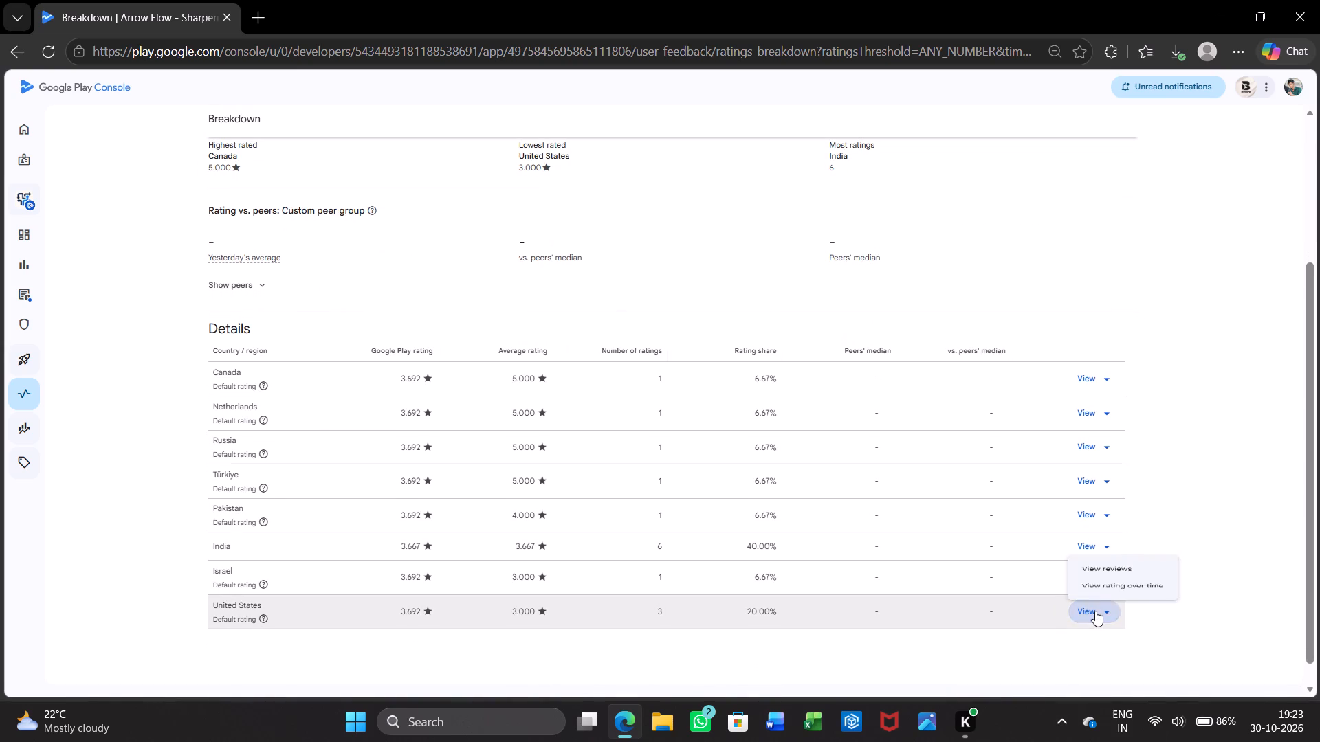
pyautogui.click(1116, 552)
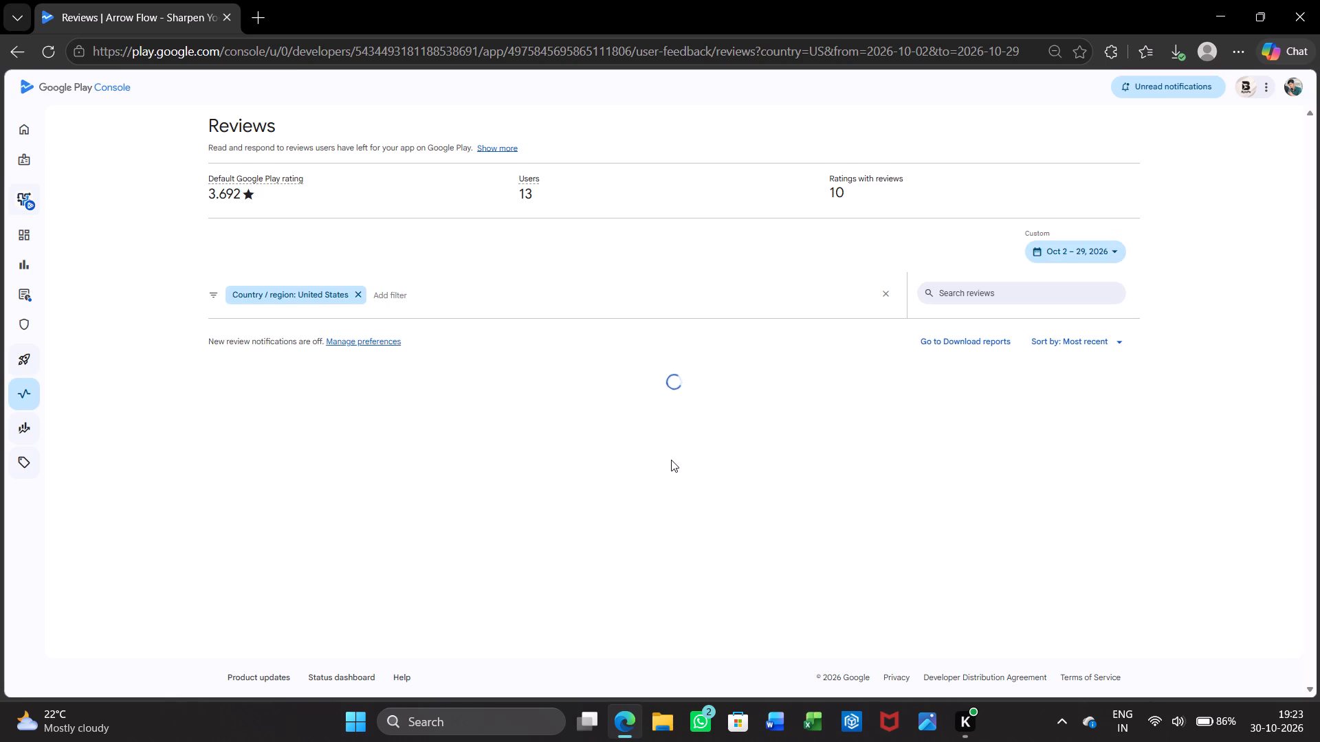
# Read the reviews and developer replies for the United States, and go back to the reviews list without the country filter.
pyautogui.scroll(-2, 535, 385)
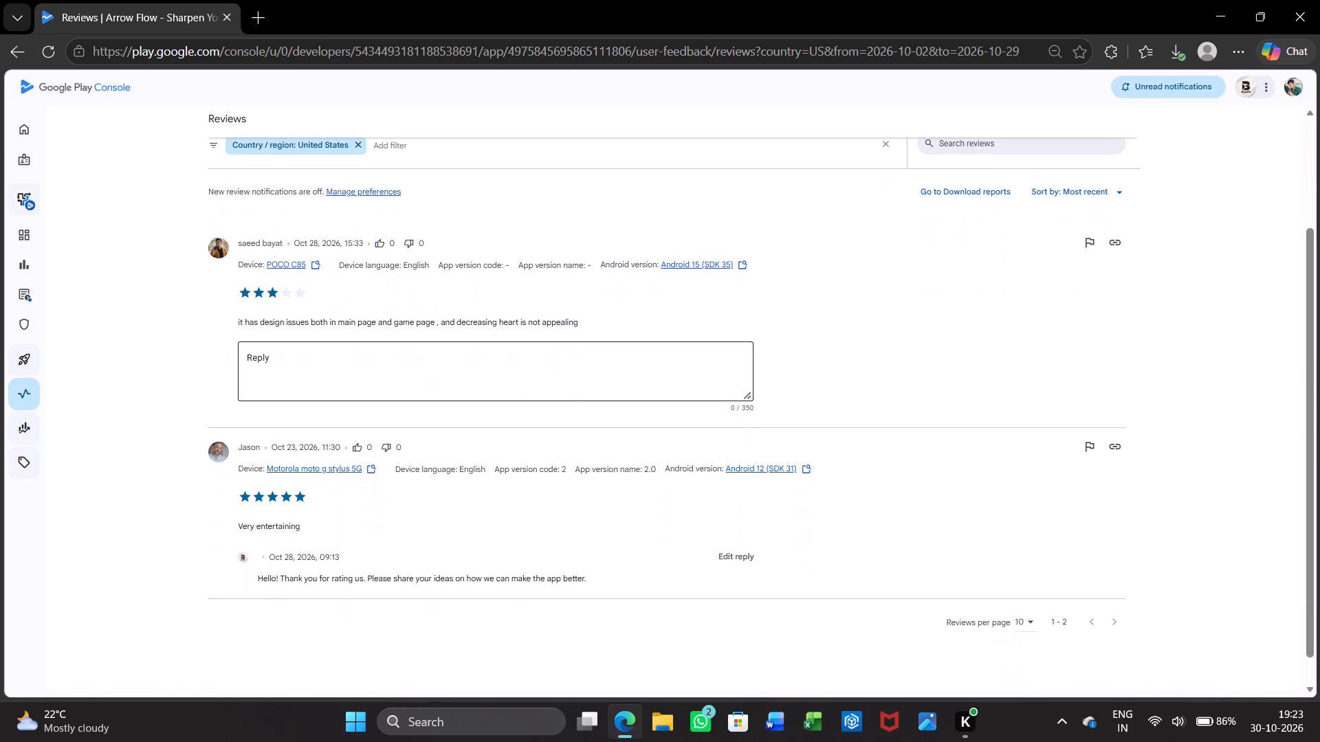
pyautogui.click(177, 358)
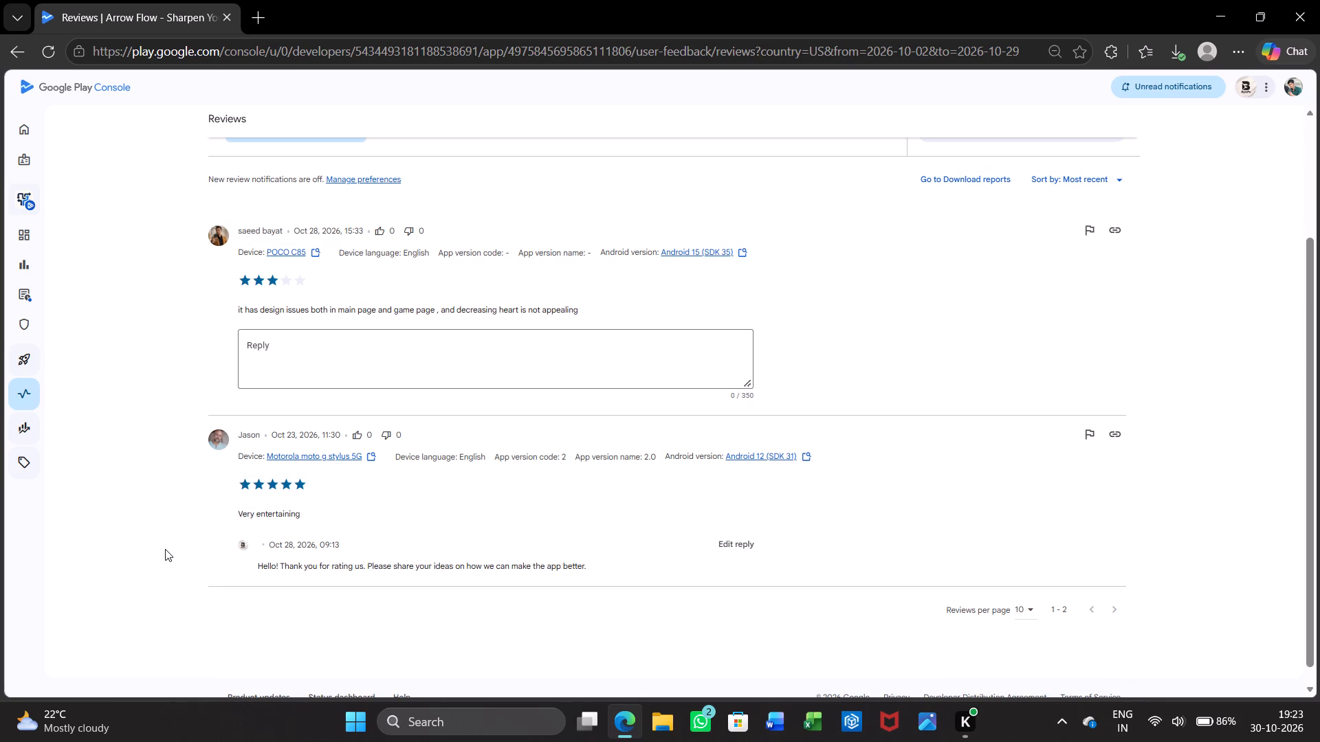
pyautogui.scroll(-1, 165, 549)
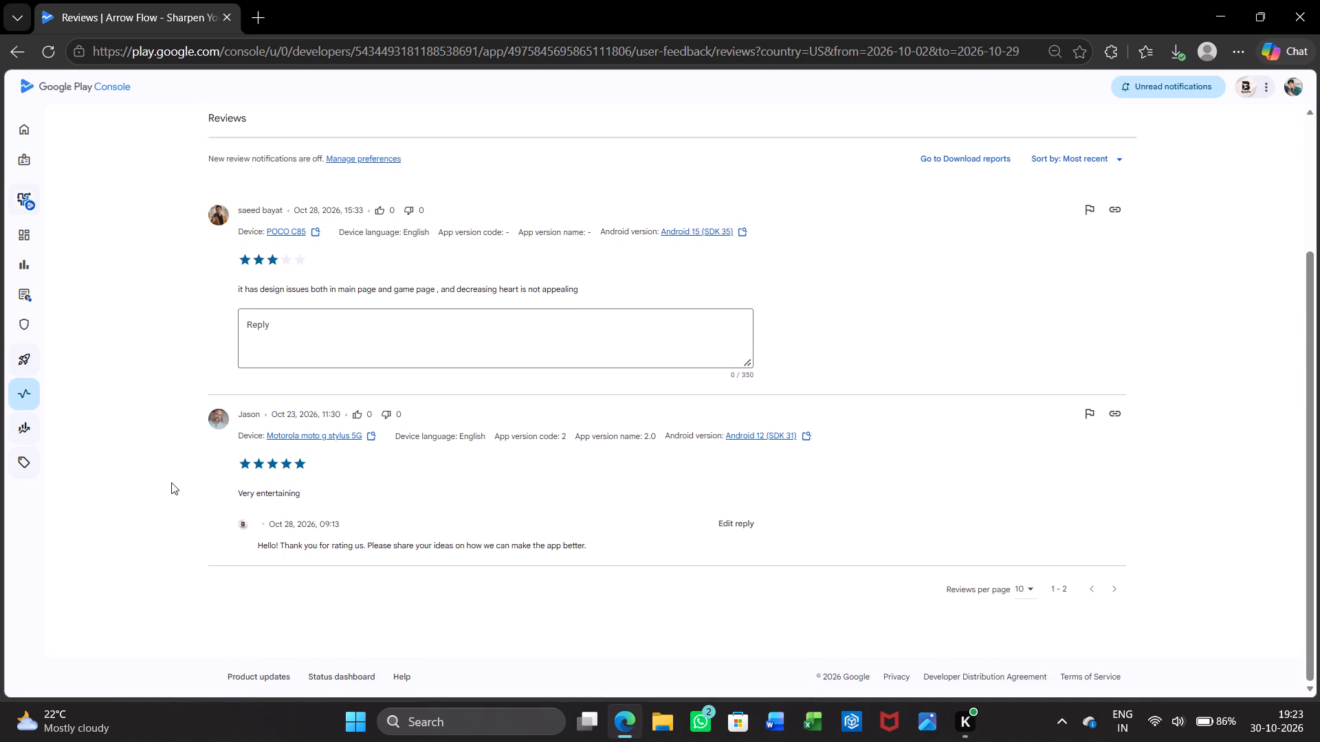
pyautogui.click(216, 420)
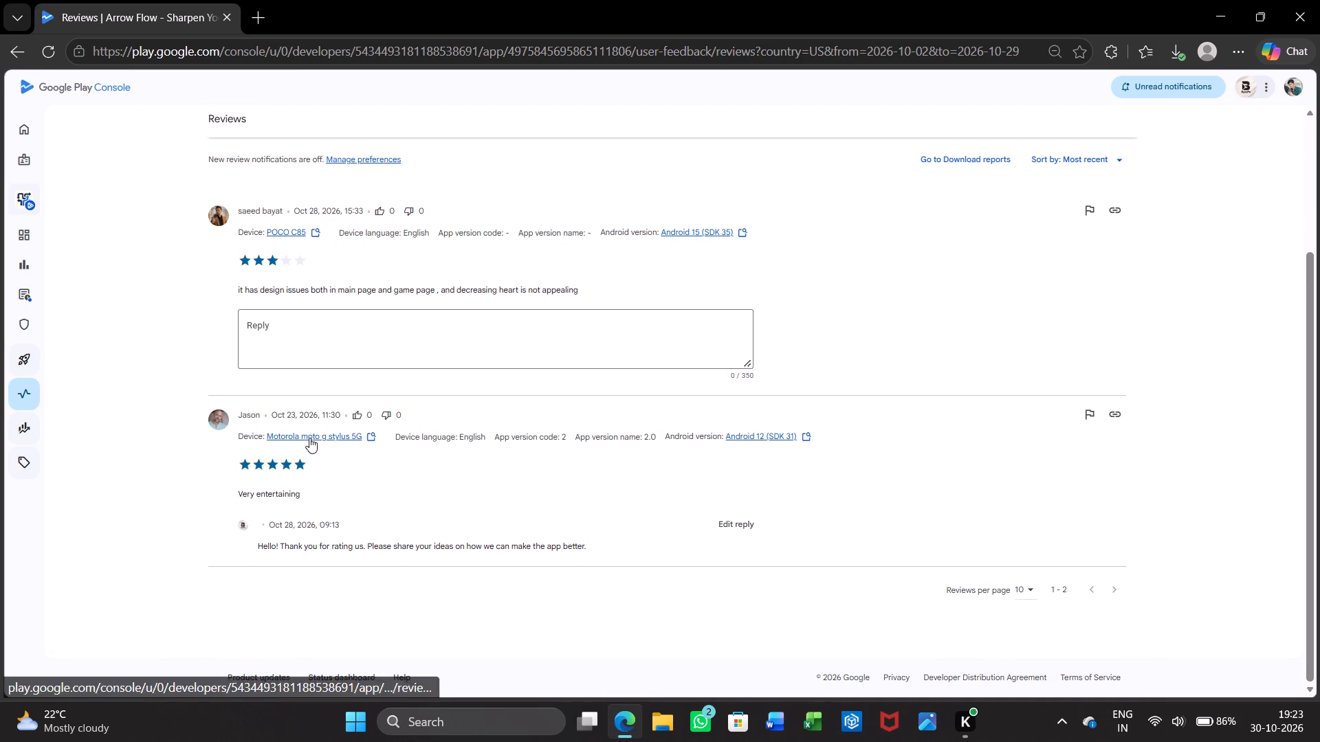
pyautogui.scroll(1, 250, 382)
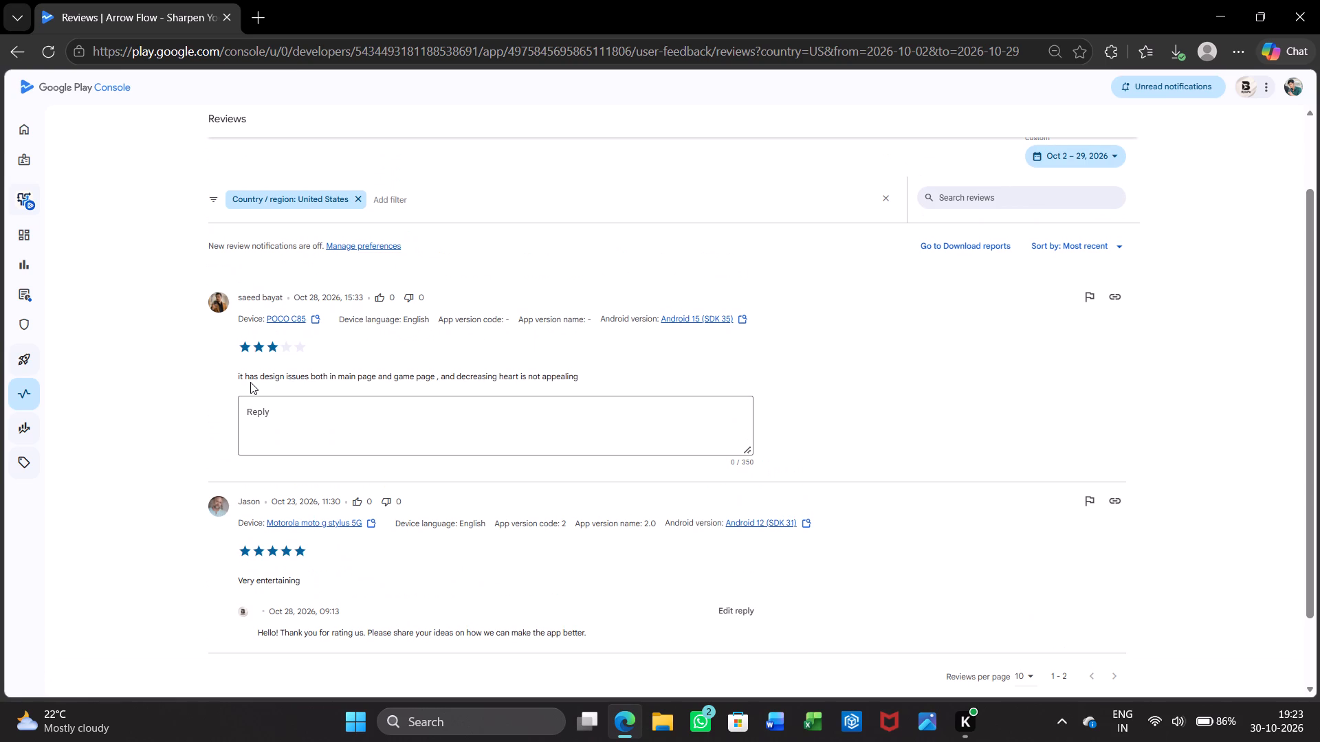
pyautogui.scroll(1, 250, 382)
pyautogui.hscroll(7, 230, 243)
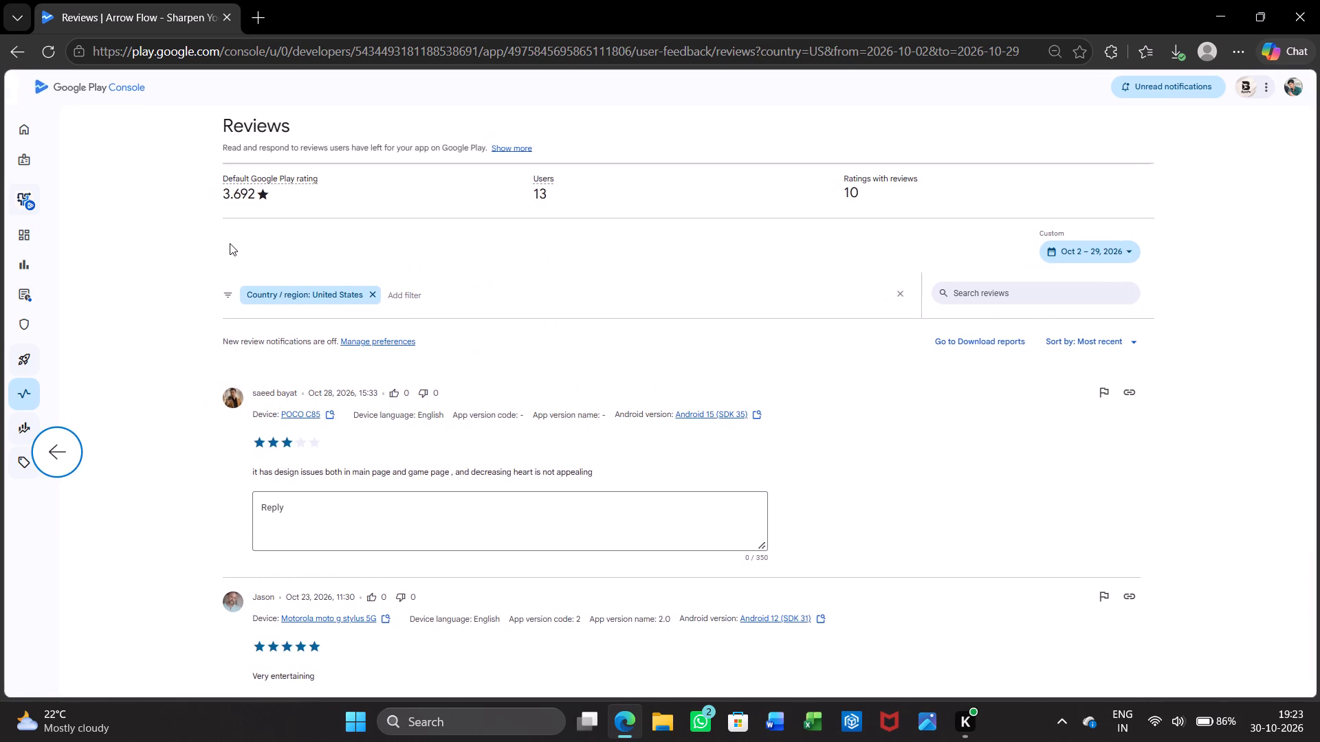
pyautogui.hscroll(2, 230, 243)
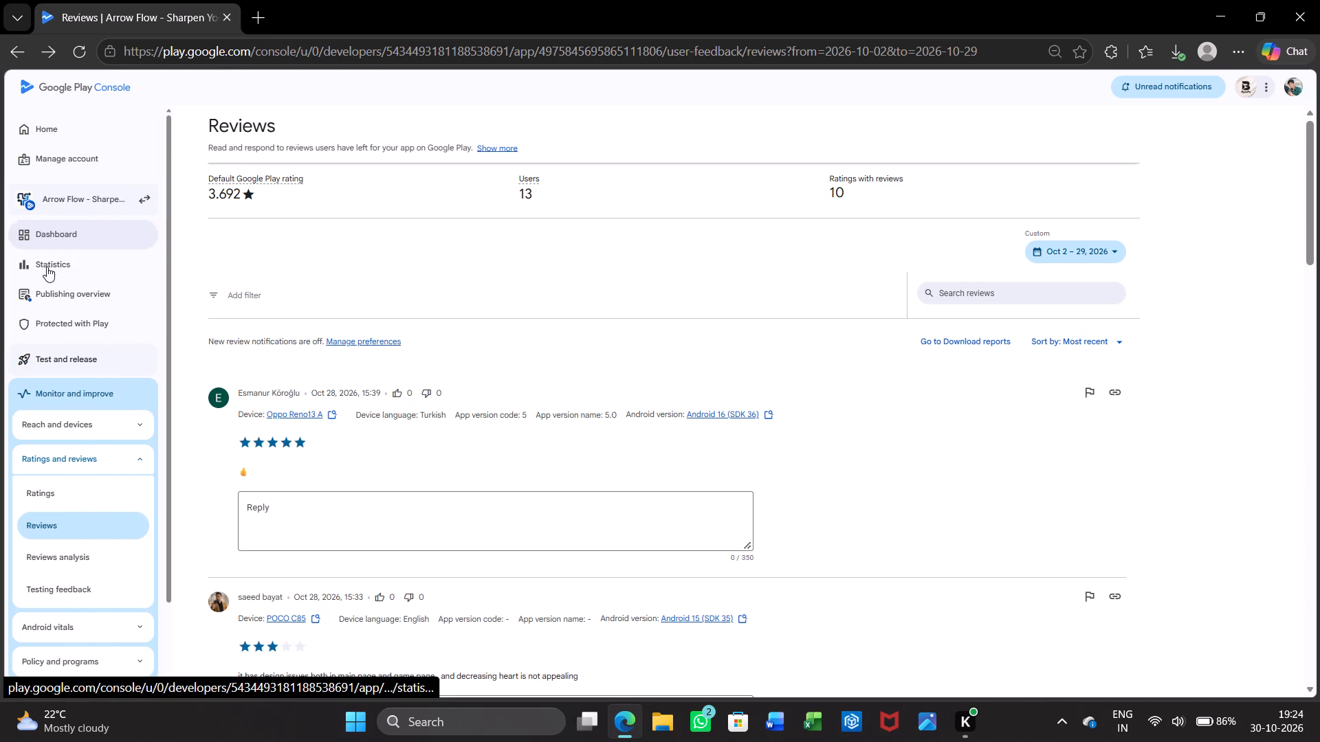
# Open the Publishing overview page to check Arrow Flow's publishing status.
pyautogui.click(59, 288)
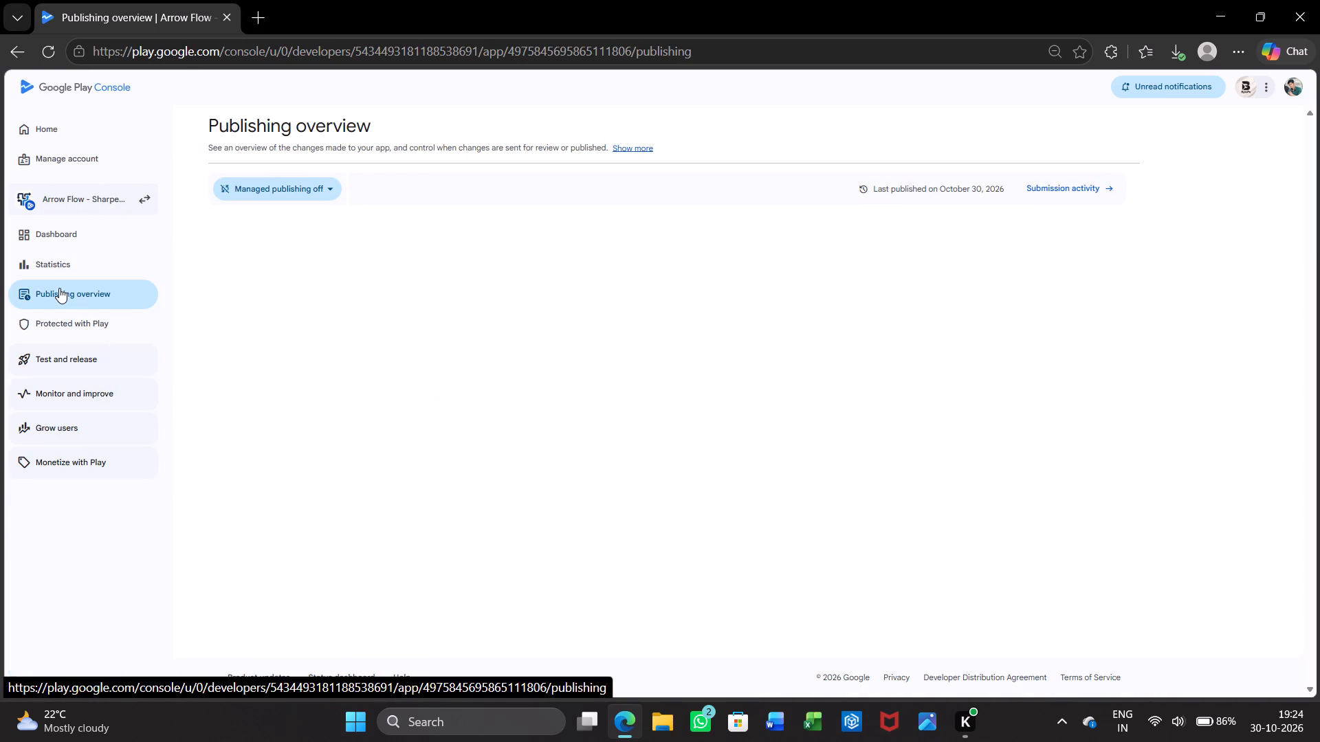
# Switch to the Quiz Champion India app and open its Dashboard to check its production access progress.
pyautogui.click(118, 193)
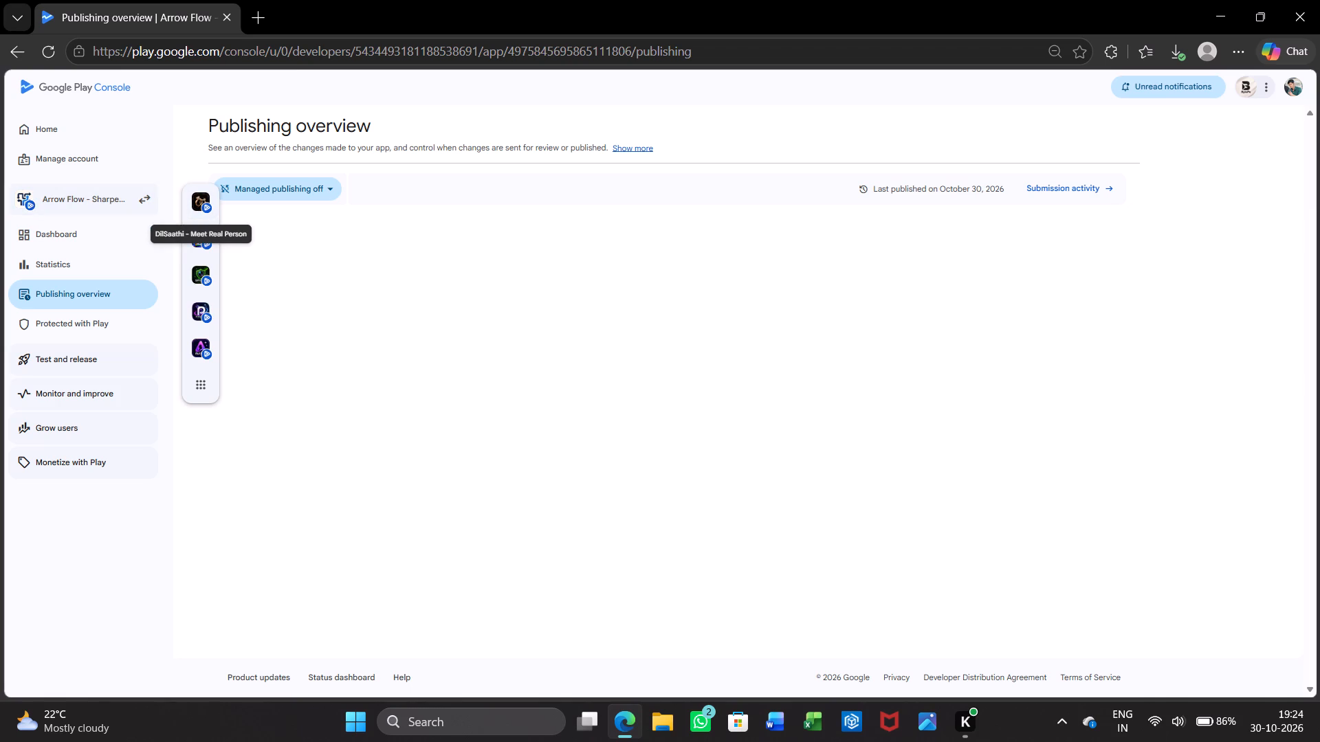
pyautogui.click(199, 253)
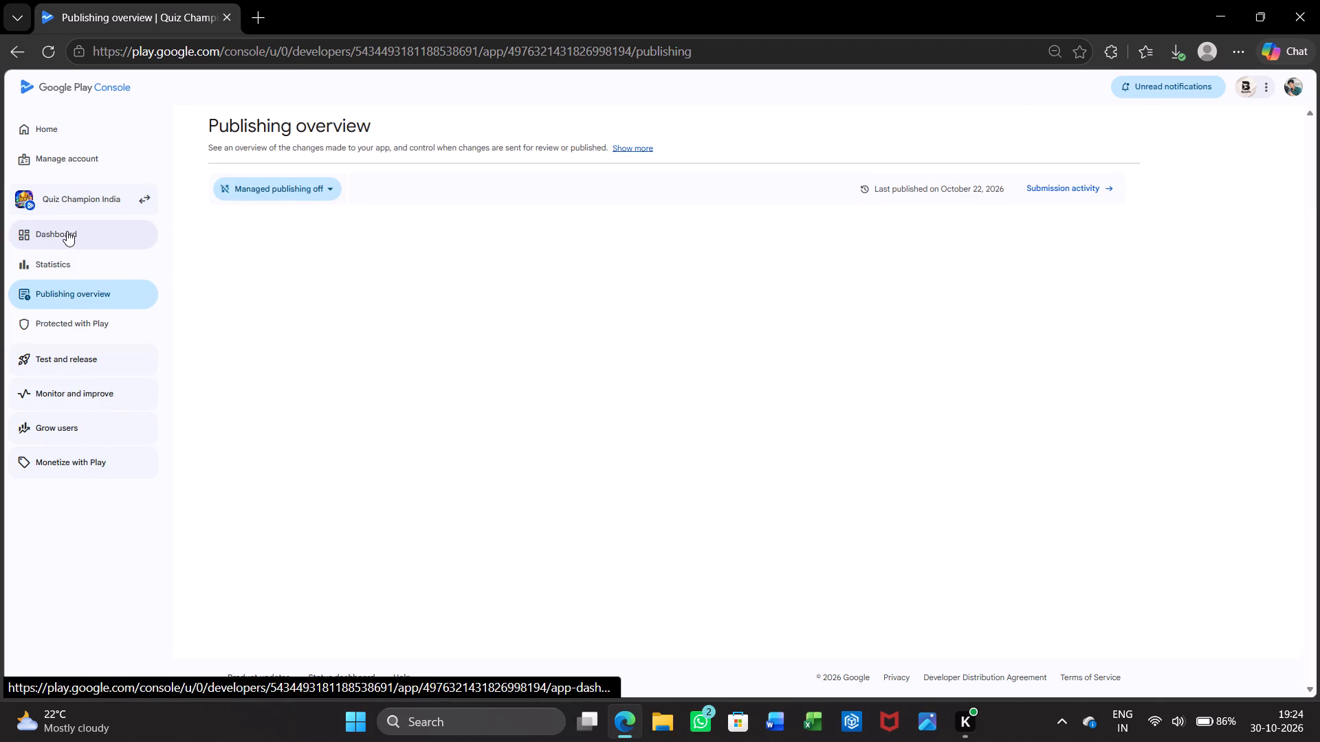
pyautogui.click(82, 235)
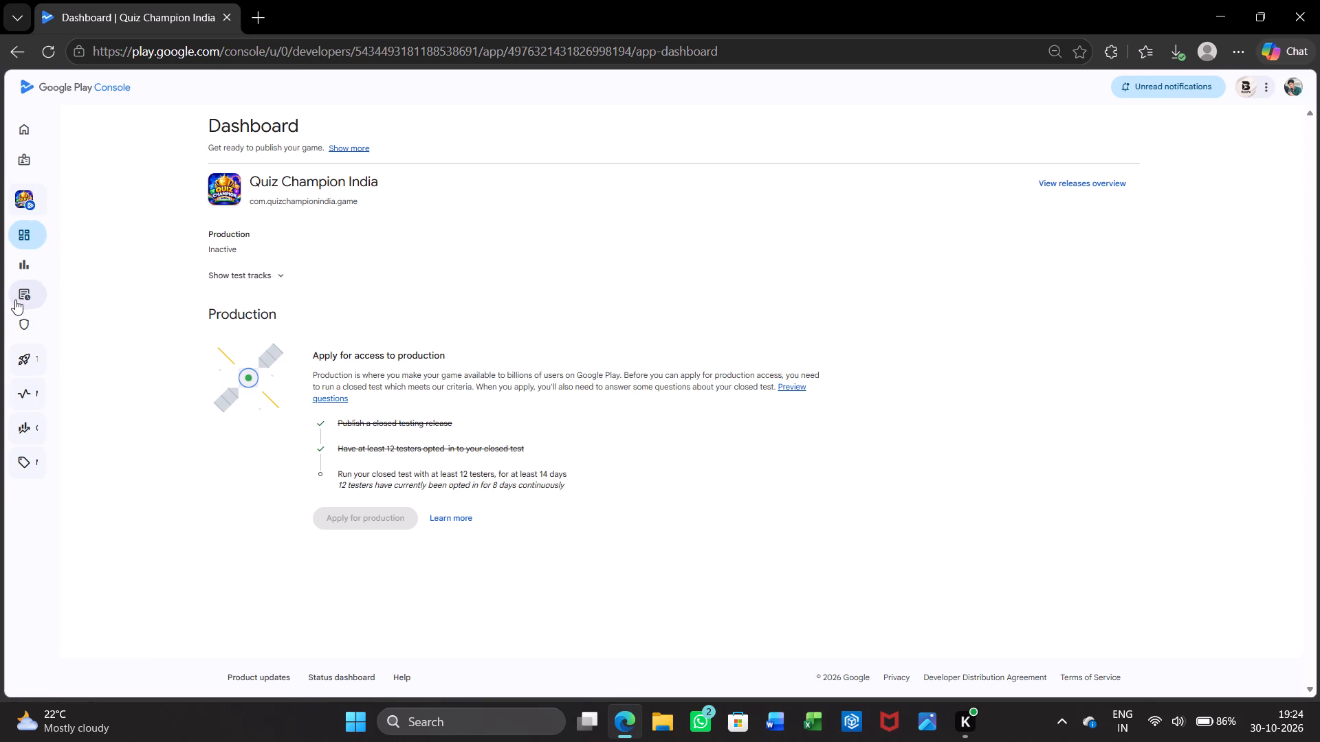
# Check Quiz Champion India's Publishing overview page and its Protected with Play page.
pyautogui.click(76, 284)
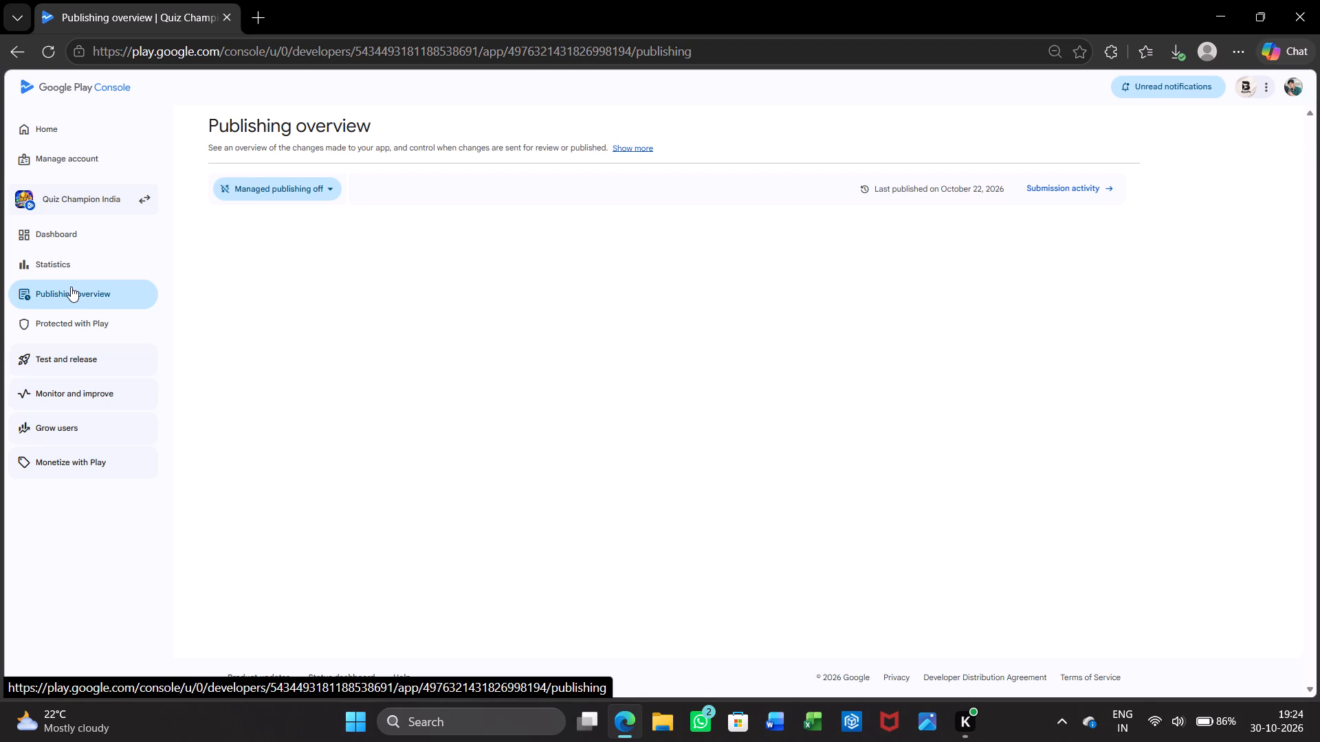
pyautogui.click(71, 286)
pyautogui.click(69, 320)
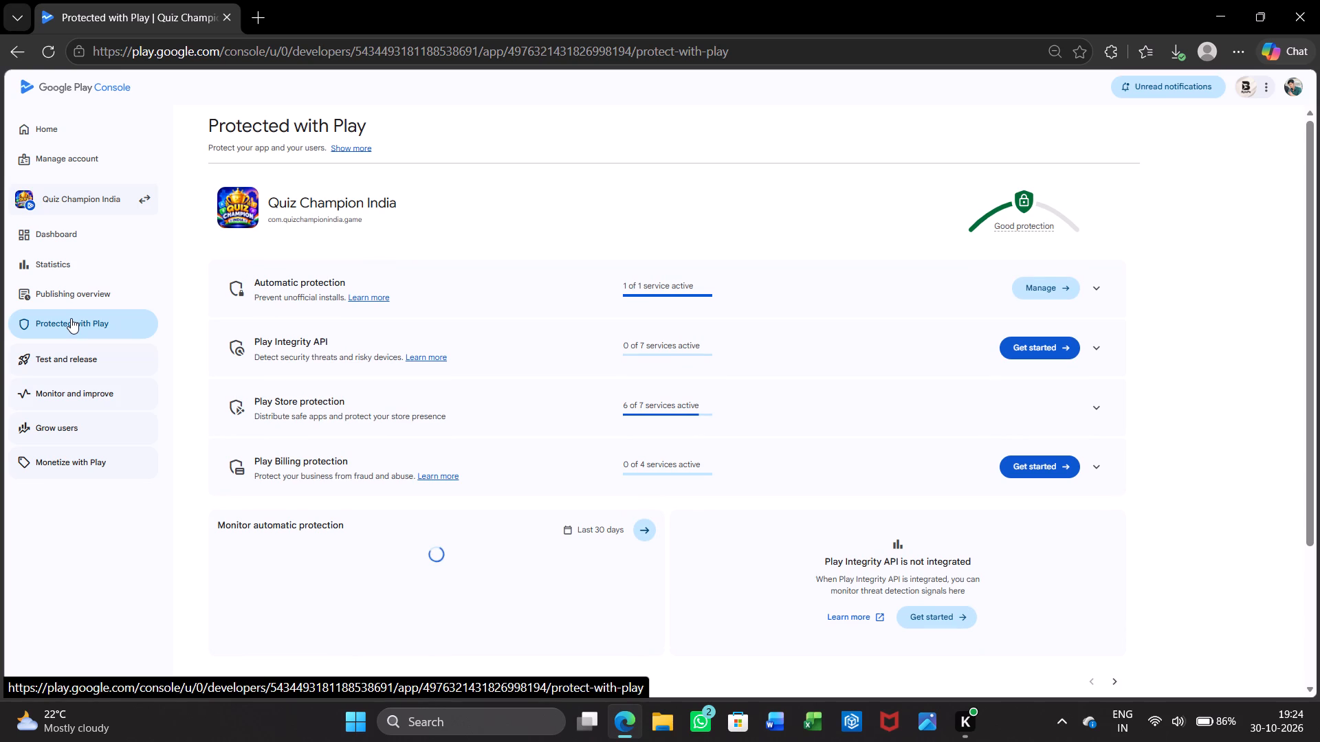
# Look through Test and release, including the Advanced settings and Production pages, and go back to the Dashboard.
pyautogui.click(70, 350)
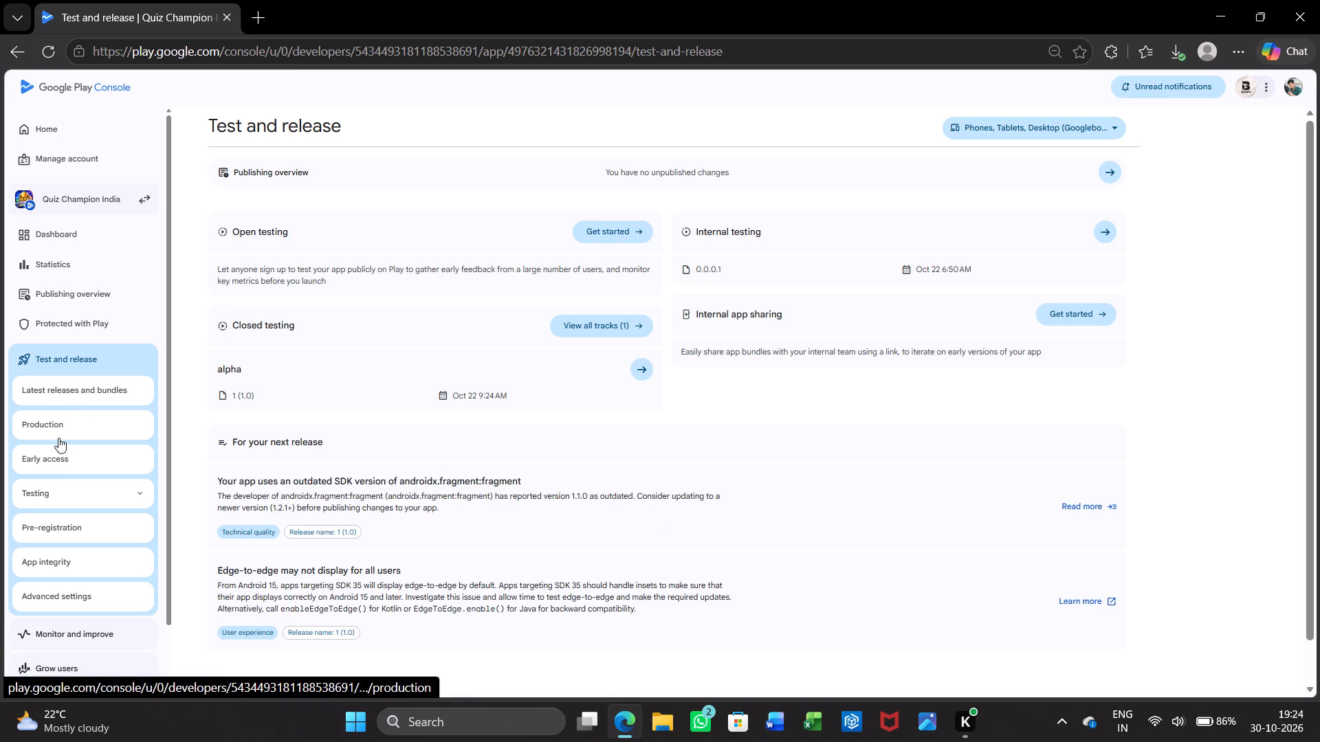
pyautogui.scroll(-1, 63, 485)
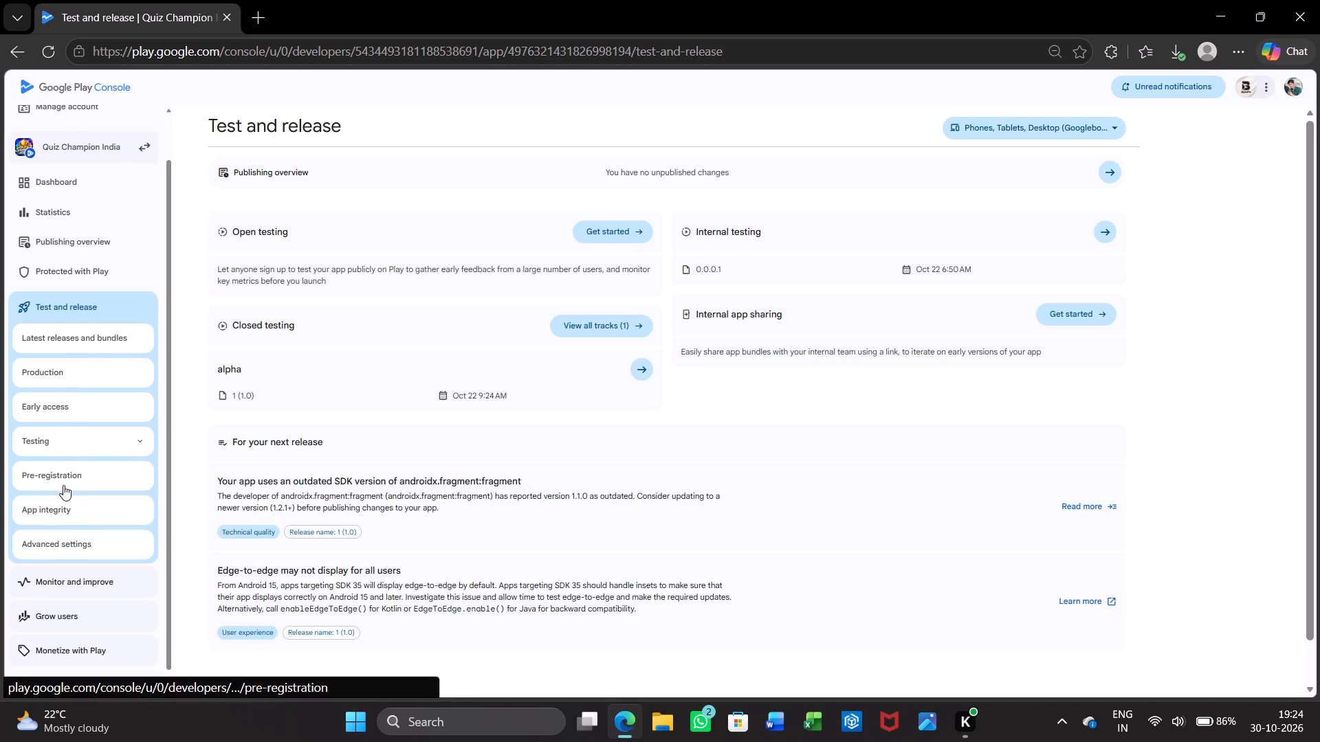
pyautogui.click(71, 548)
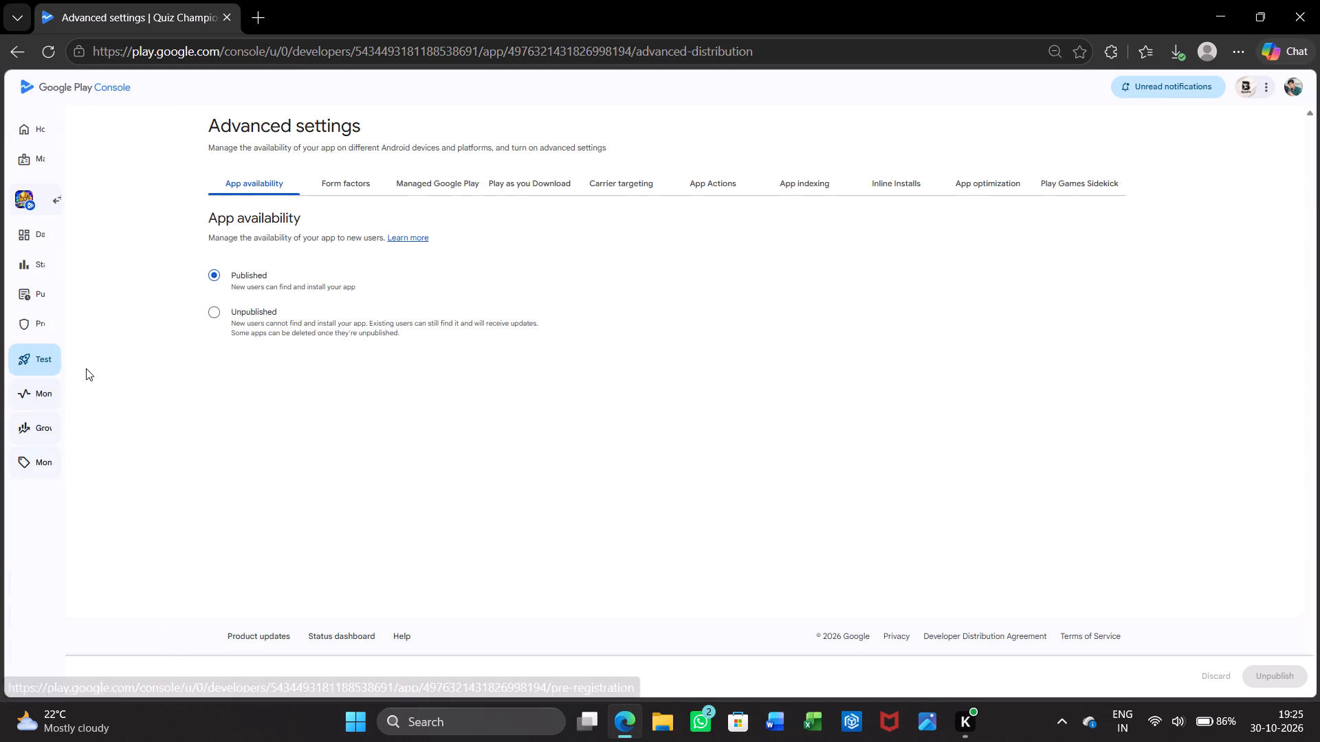
pyautogui.click(75, 422)
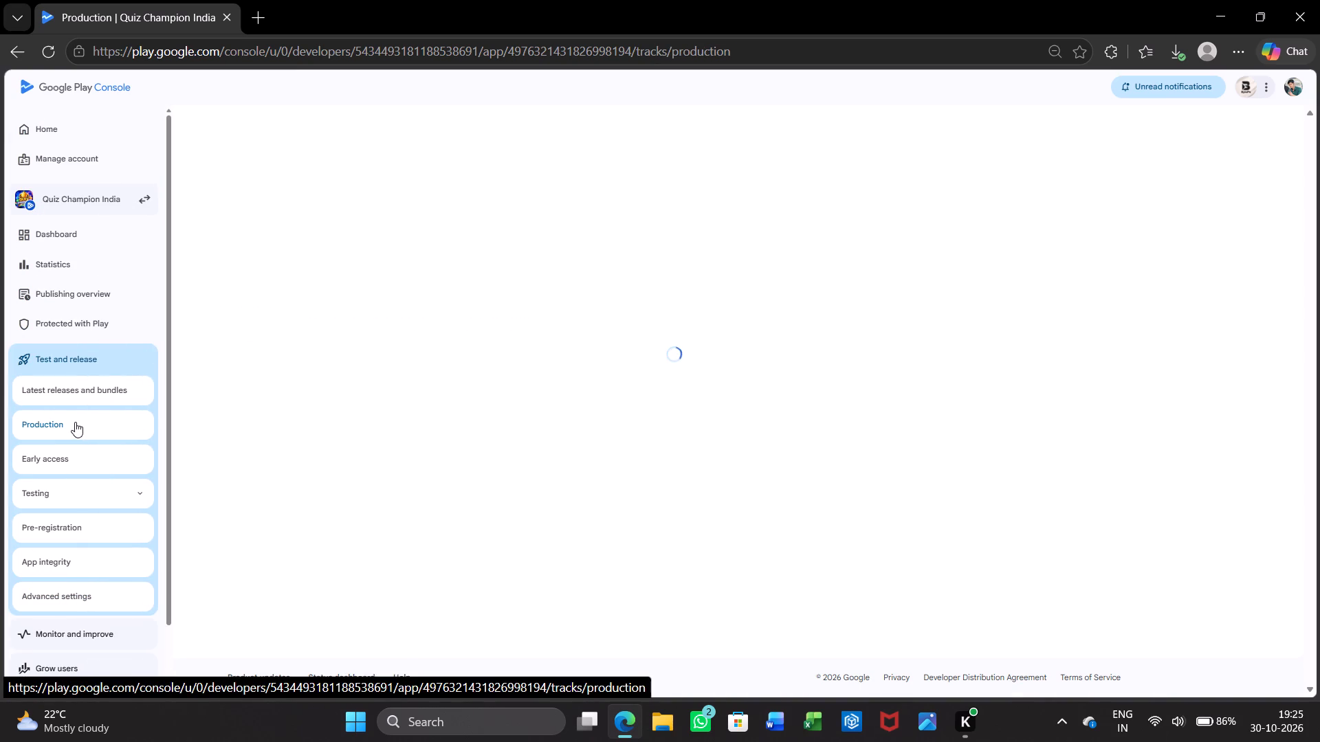
pyautogui.click(253, 316)
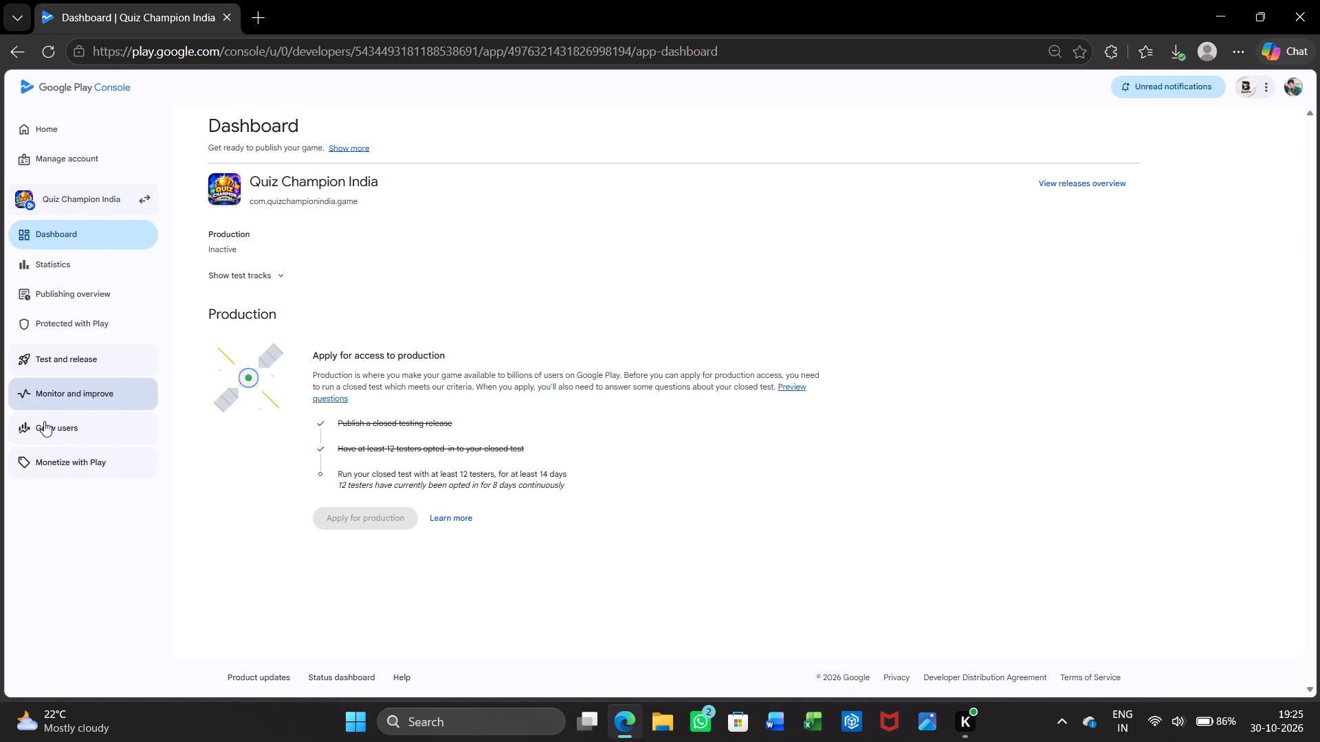
# Look at the Grow users and Monitor and improve overviews, and open the Ratings report for Quiz Champion India.
pyautogui.click(60, 423)
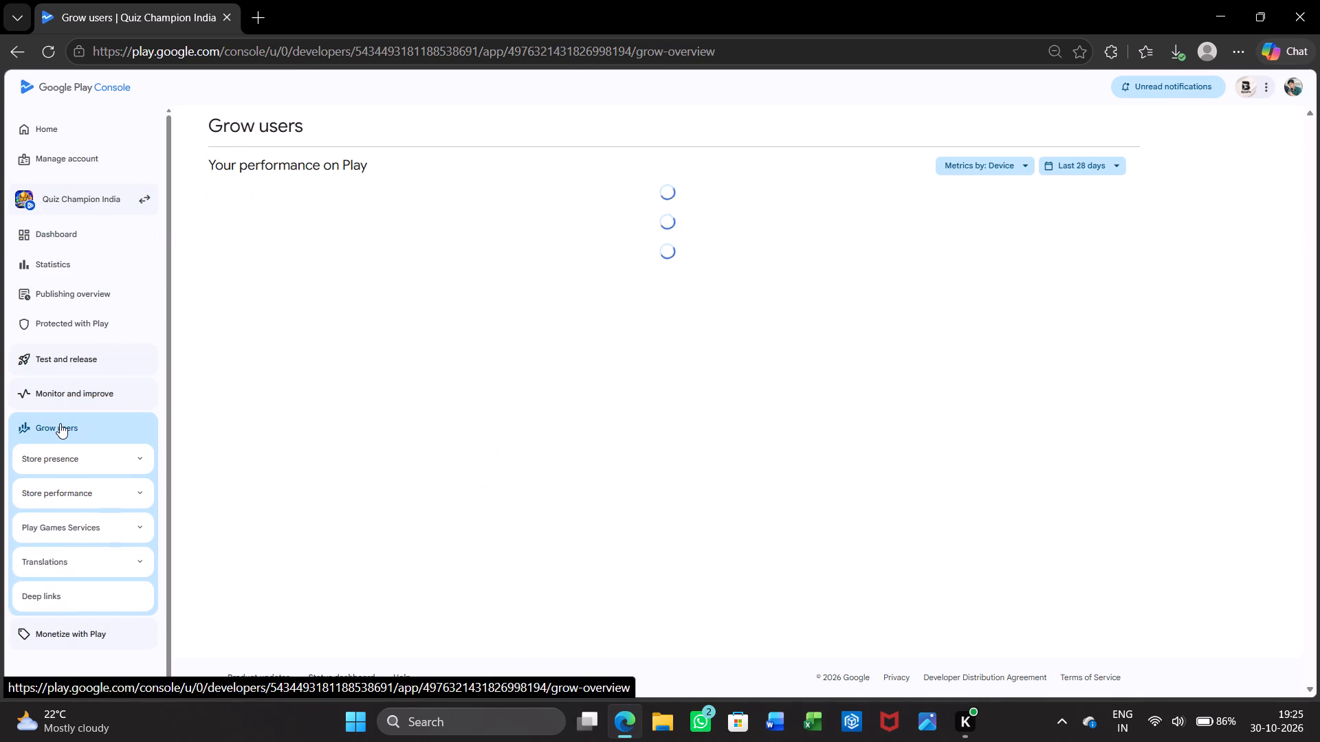
pyautogui.click(73, 390)
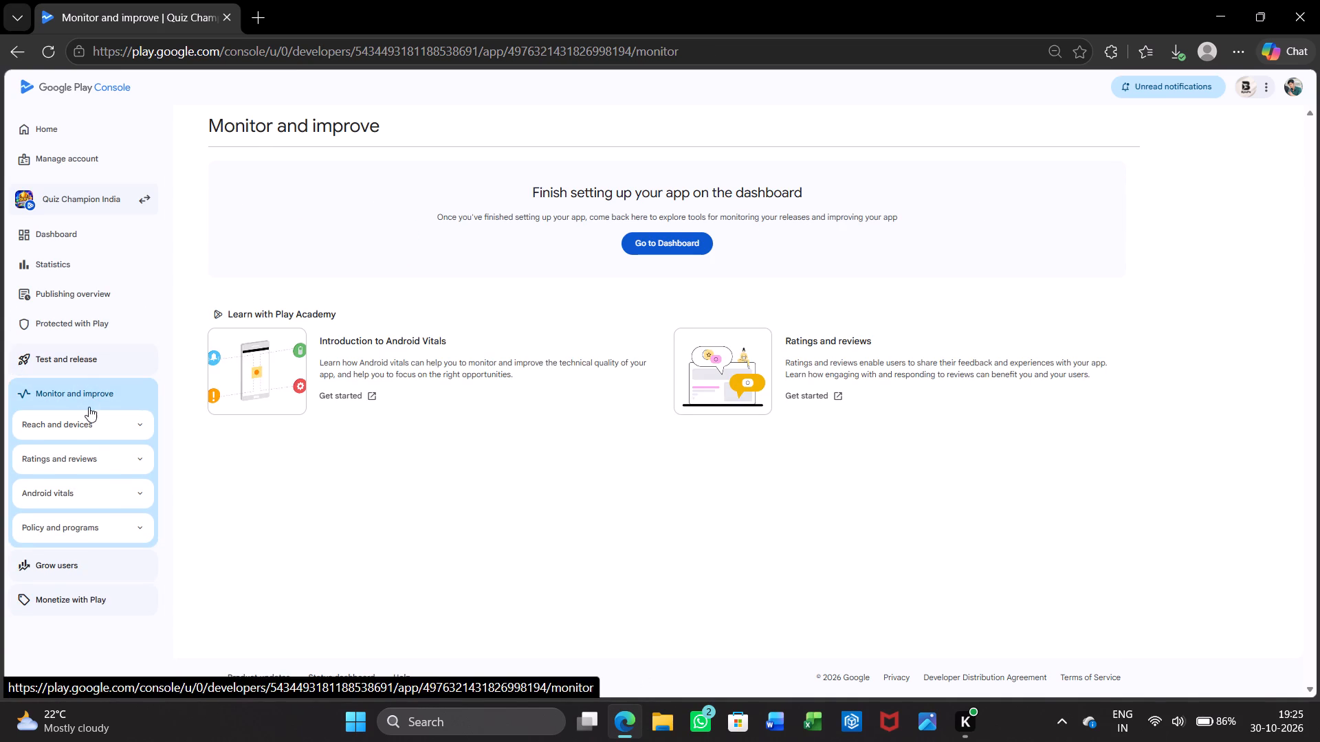
pyautogui.click(71, 460)
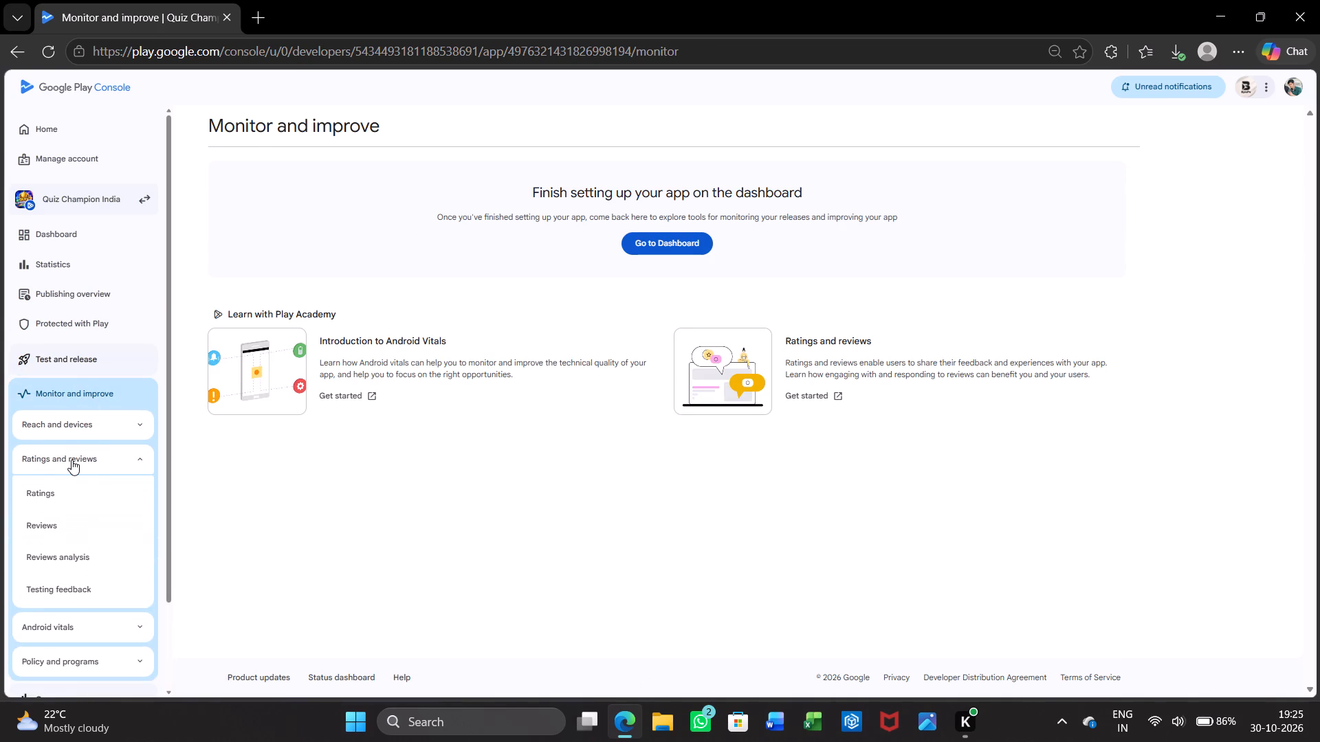
pyautogui.click(61, 486)
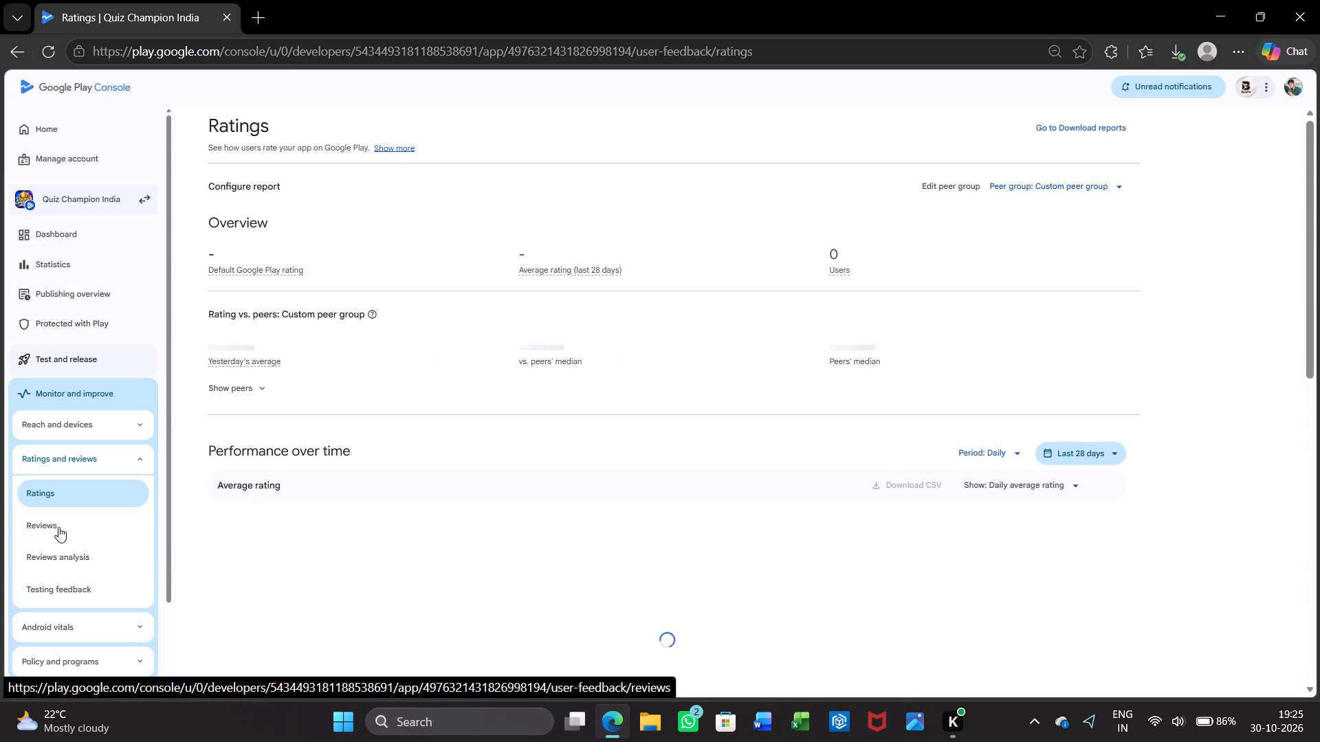
pyautogui.scroll(-1, 22, 502)
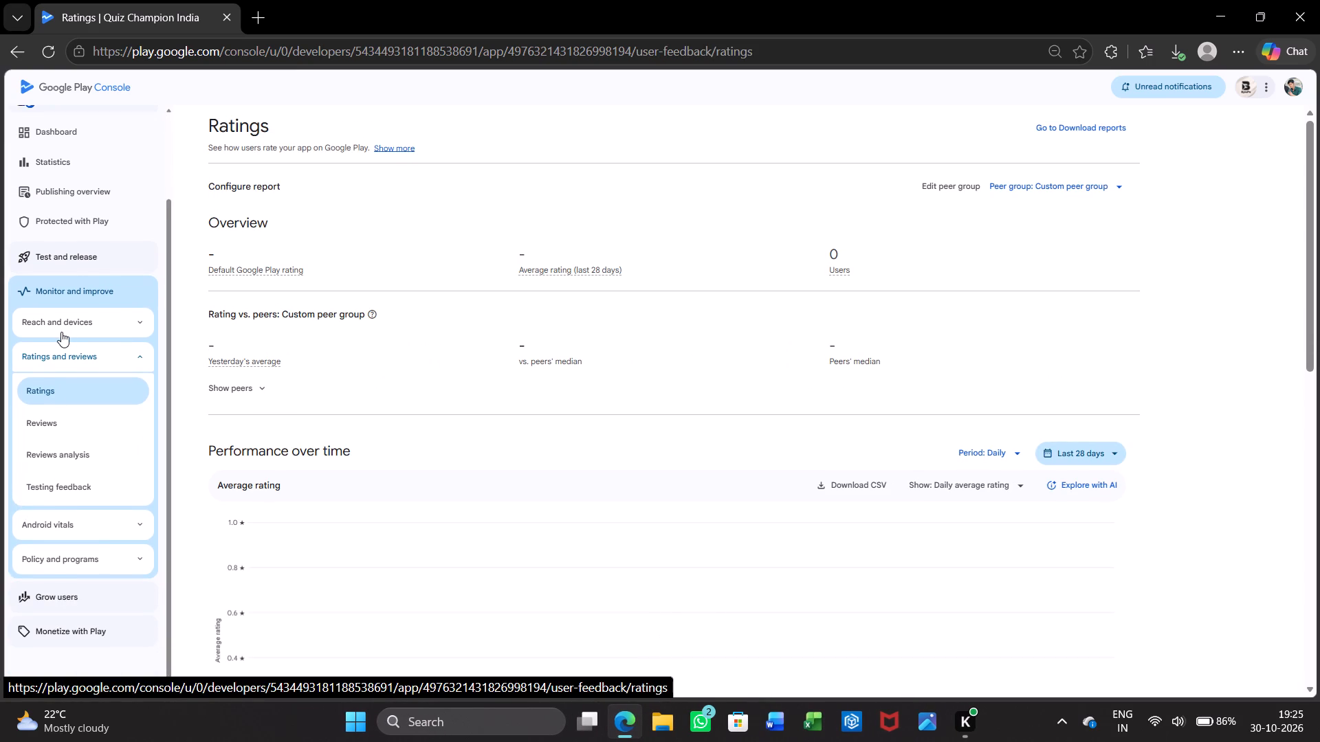
pyautogui.scroll(1, 61, 332)
# Open Quiz Champion India's Statistics and examine the installed audience time series, change analysis and data table by country.
pyautogui.click(71, 256)
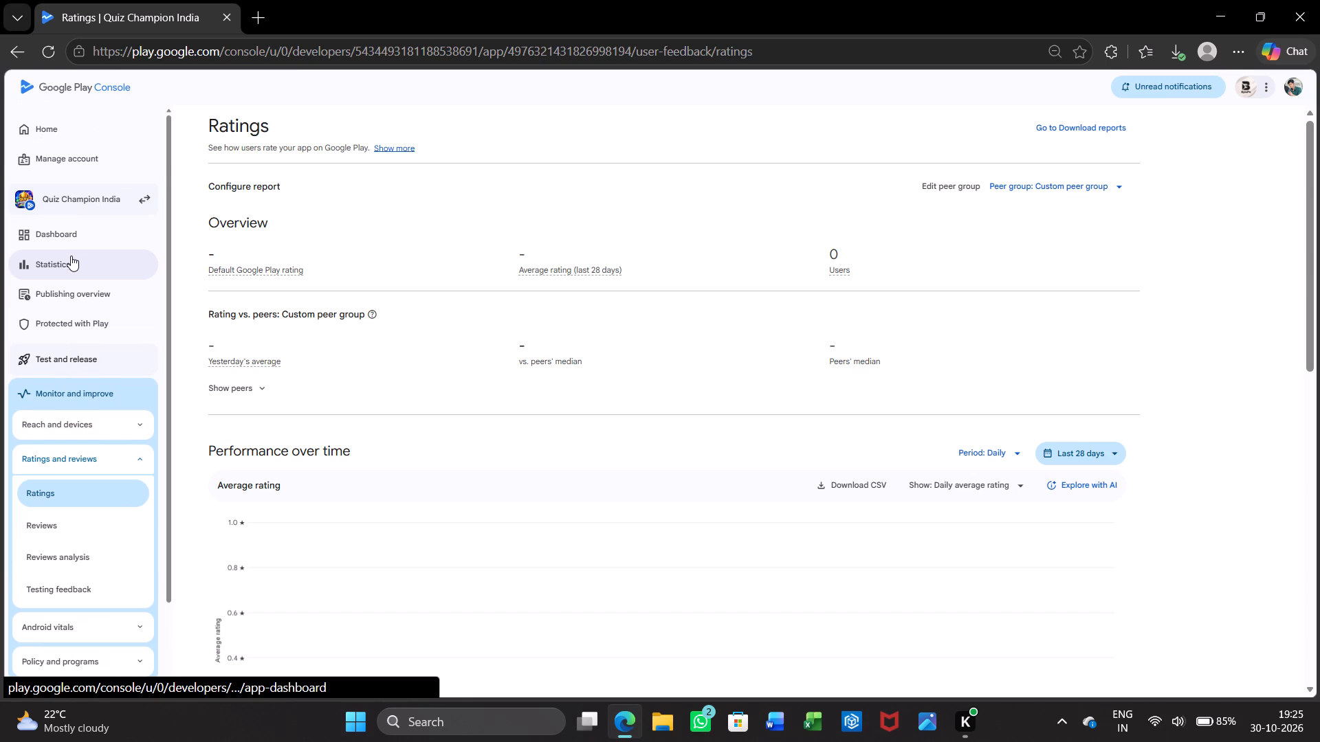
pyautogui.scroll(-2, 335, 370)
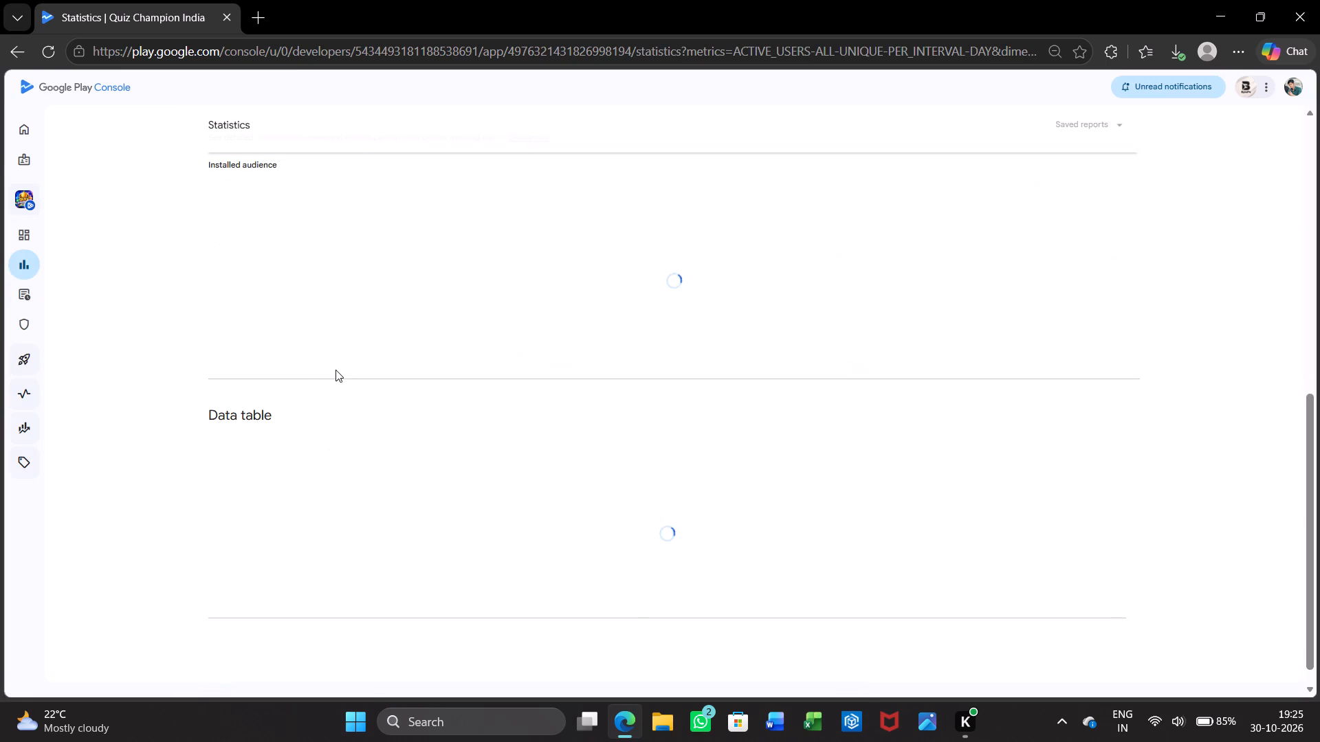
pyautogui.scroll(1, 335, 370)
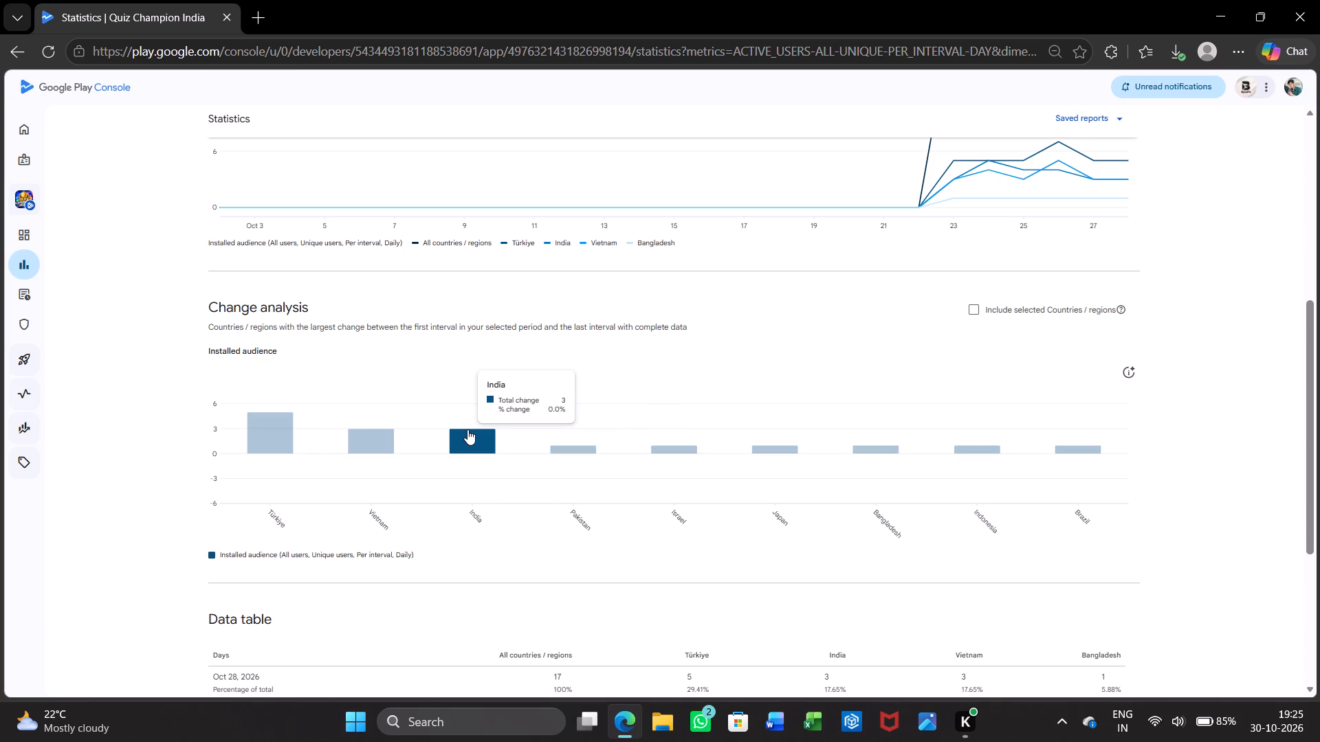
pyautogui.scroll(-1, 467, 429)
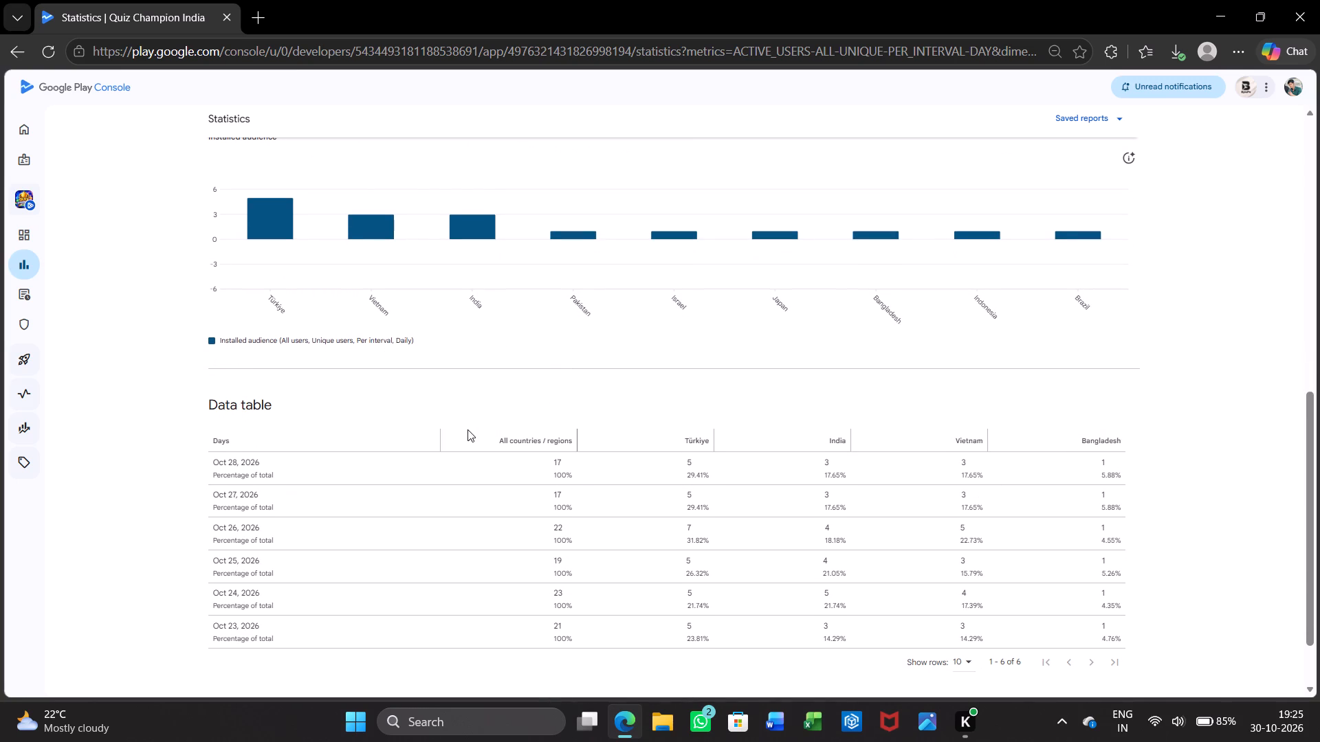
pyautogui.scroll(1, 467, 429)
pyautogui.scroll(-1, 467, 429)
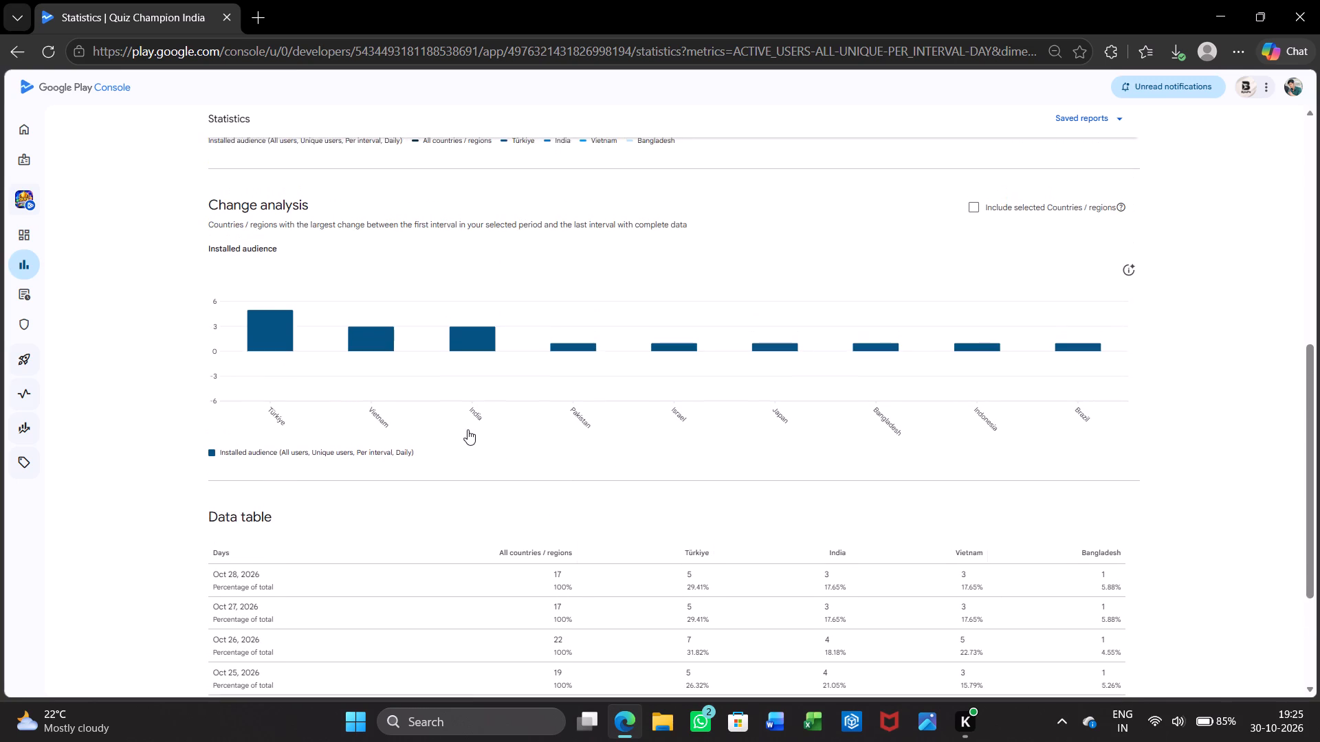
pyautogui.scroll(-1, 467, 429)
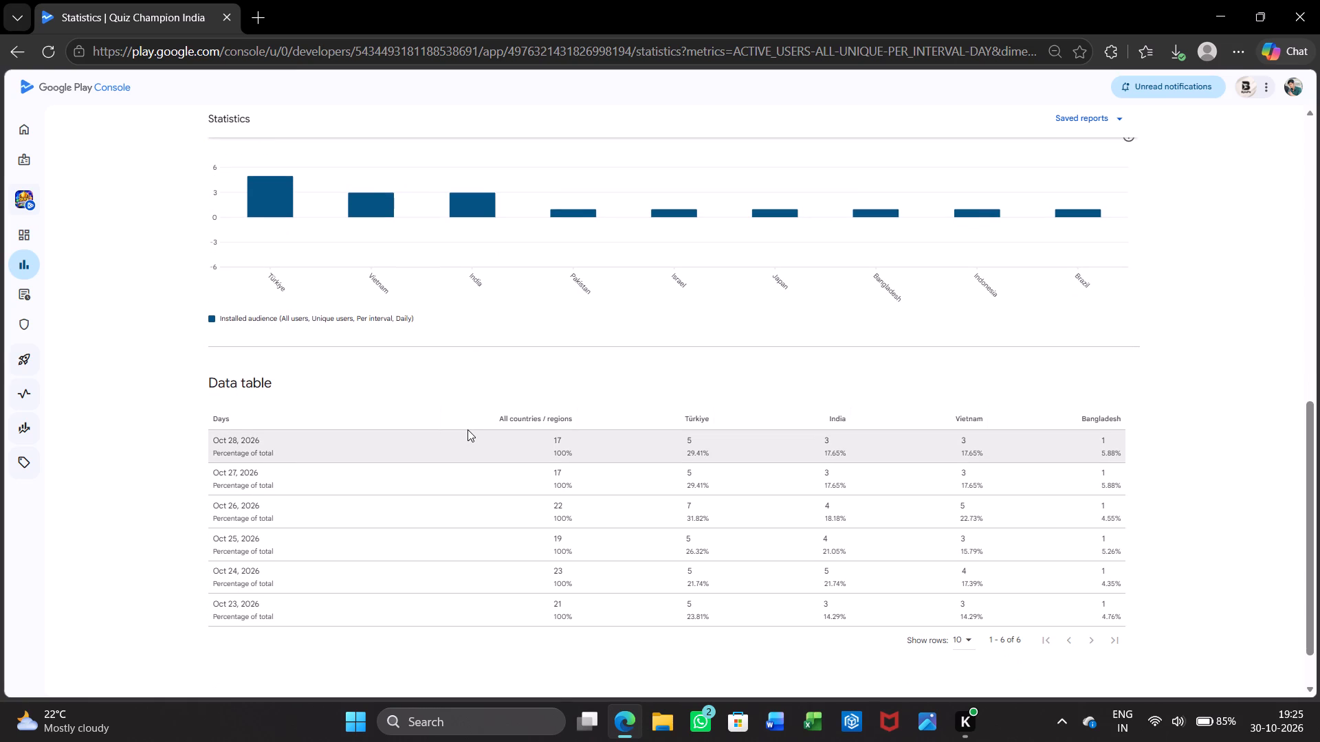
pyautogui.scroll(3, 467, 429)
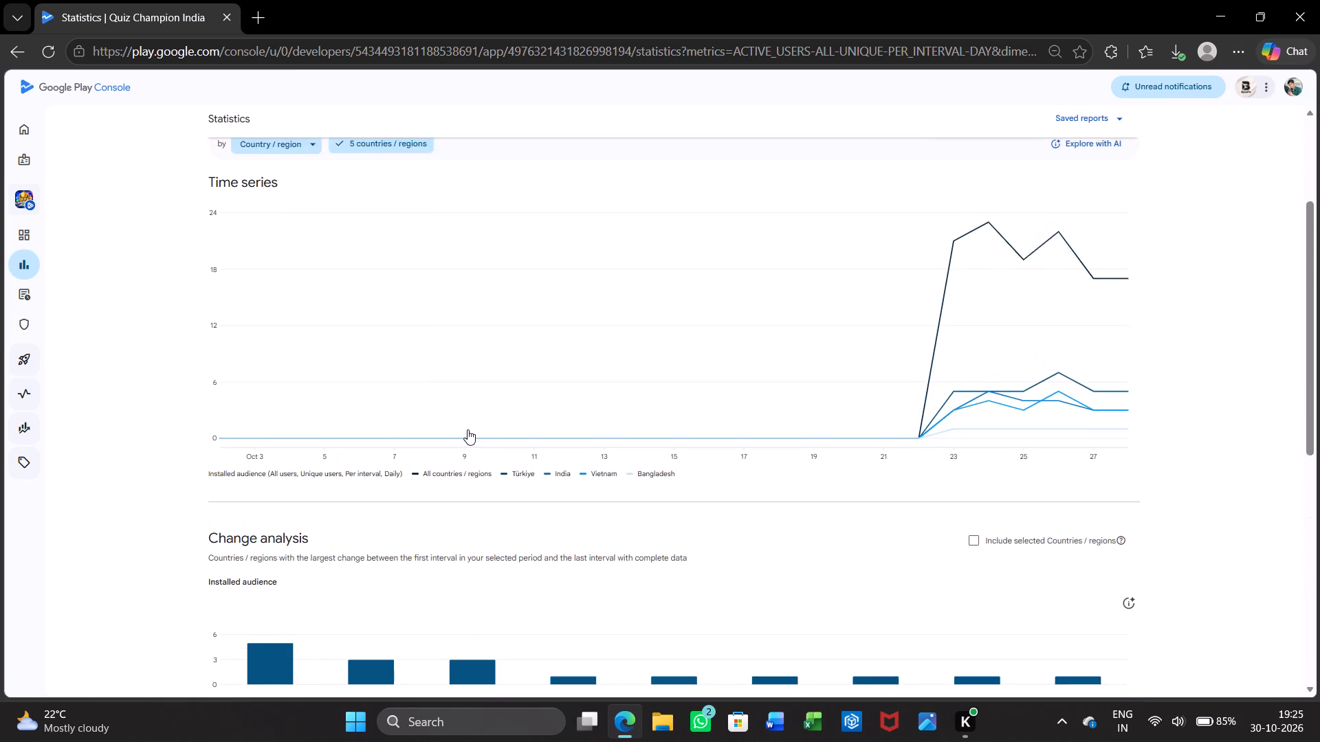
pyautogui.scroll(2, 467, 429)
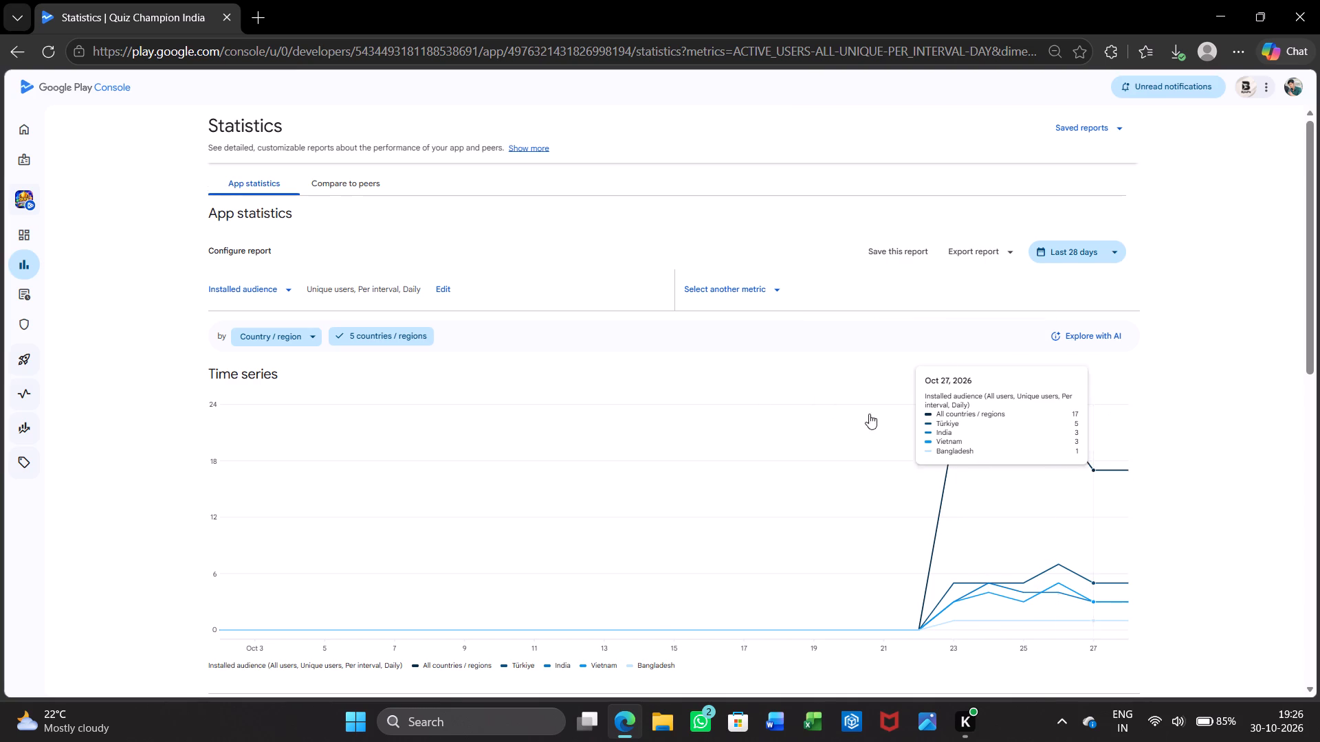
# Switch the statistics report's metric to Daily Active Users (DAU) and examine its charts.
pyautogui.click(263, 286)
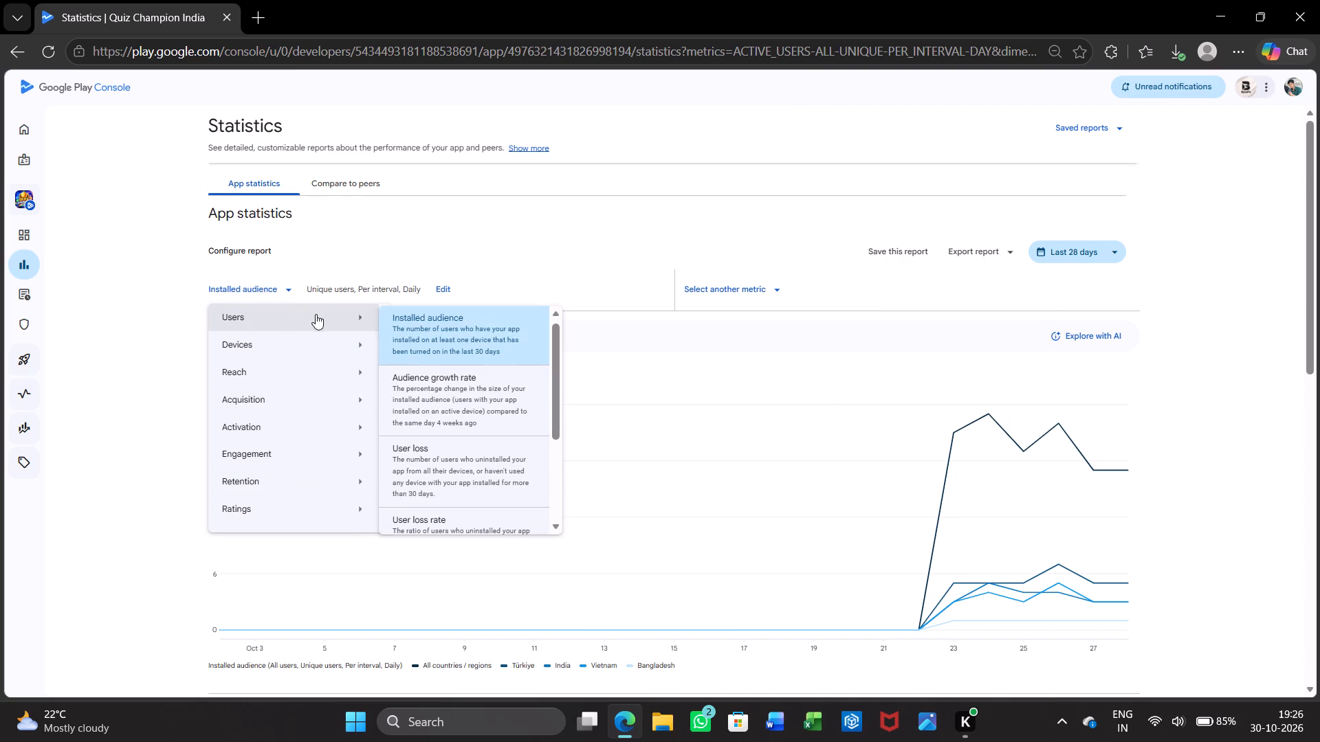
pyautogui.scroll(-2, 448, 387)
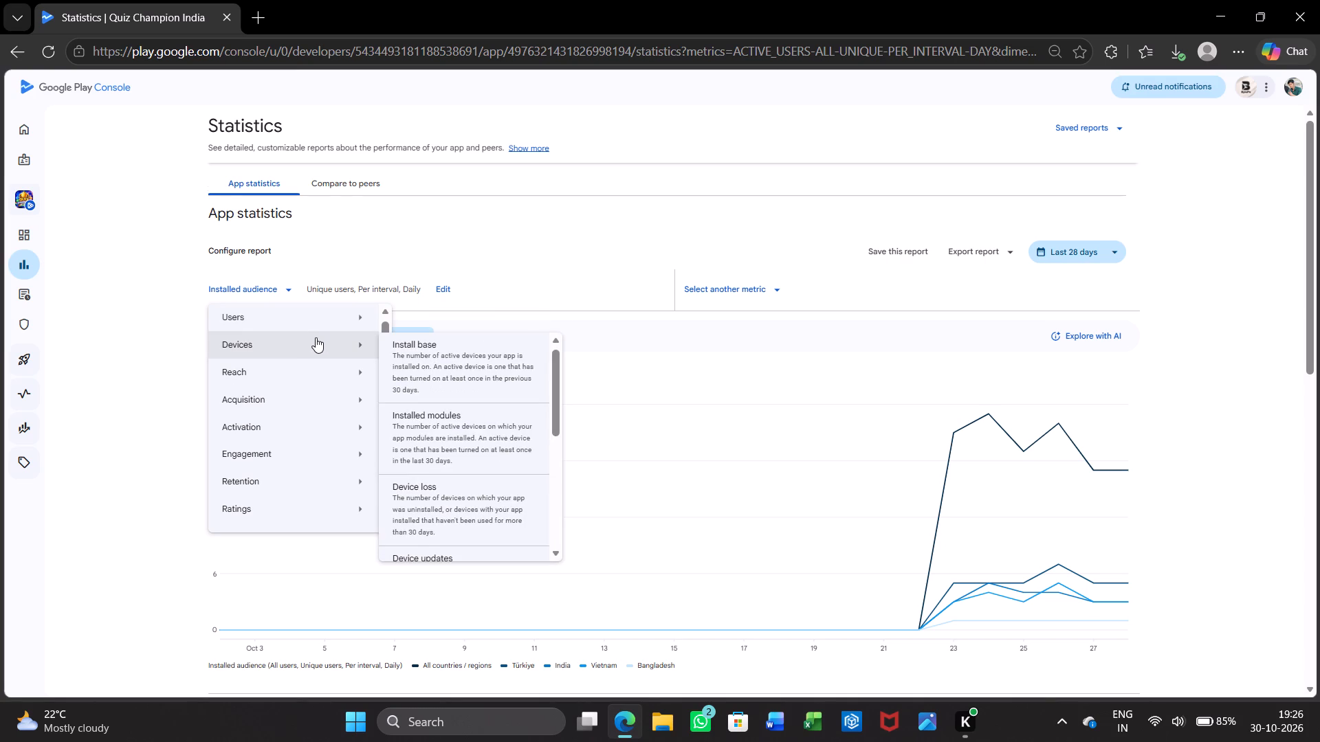
pyautogui.scroll(-1, 426, 436)
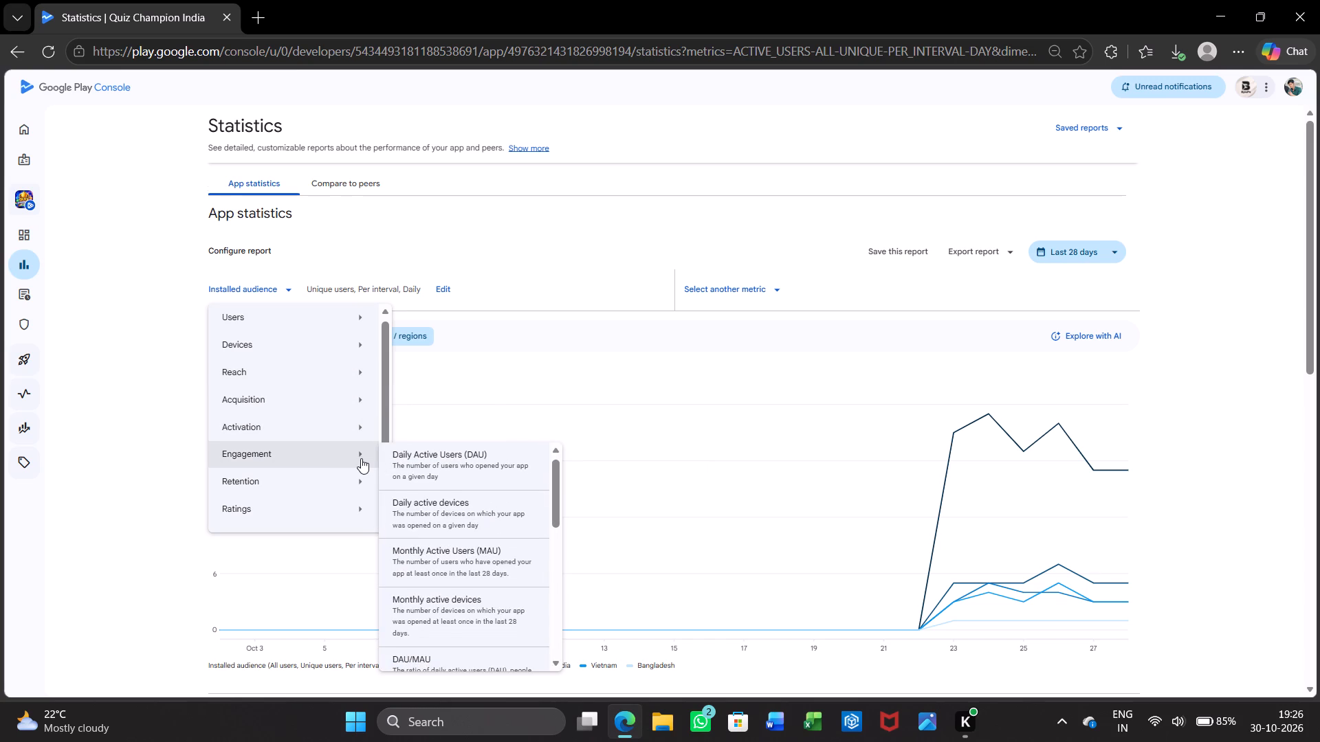
pyautogui.click(450, 454)
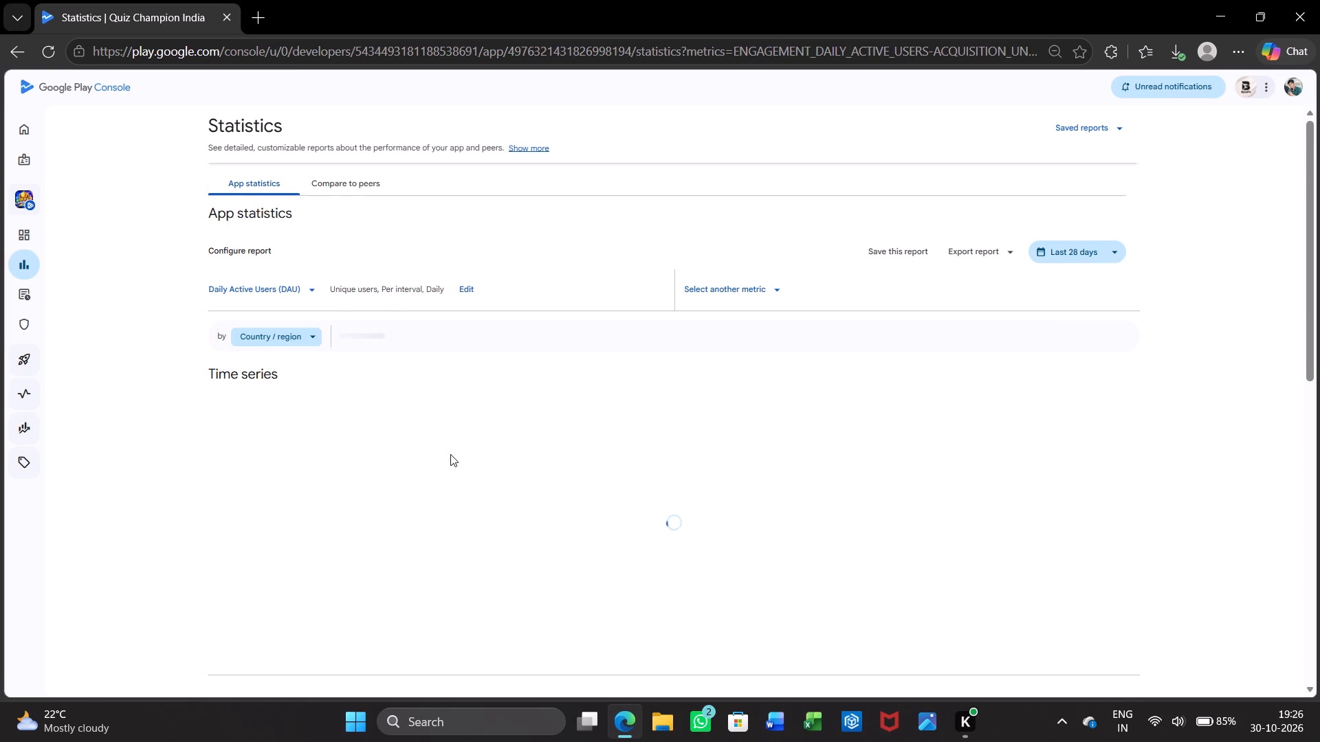
pyautogui.scroll(-1, 450, 454)
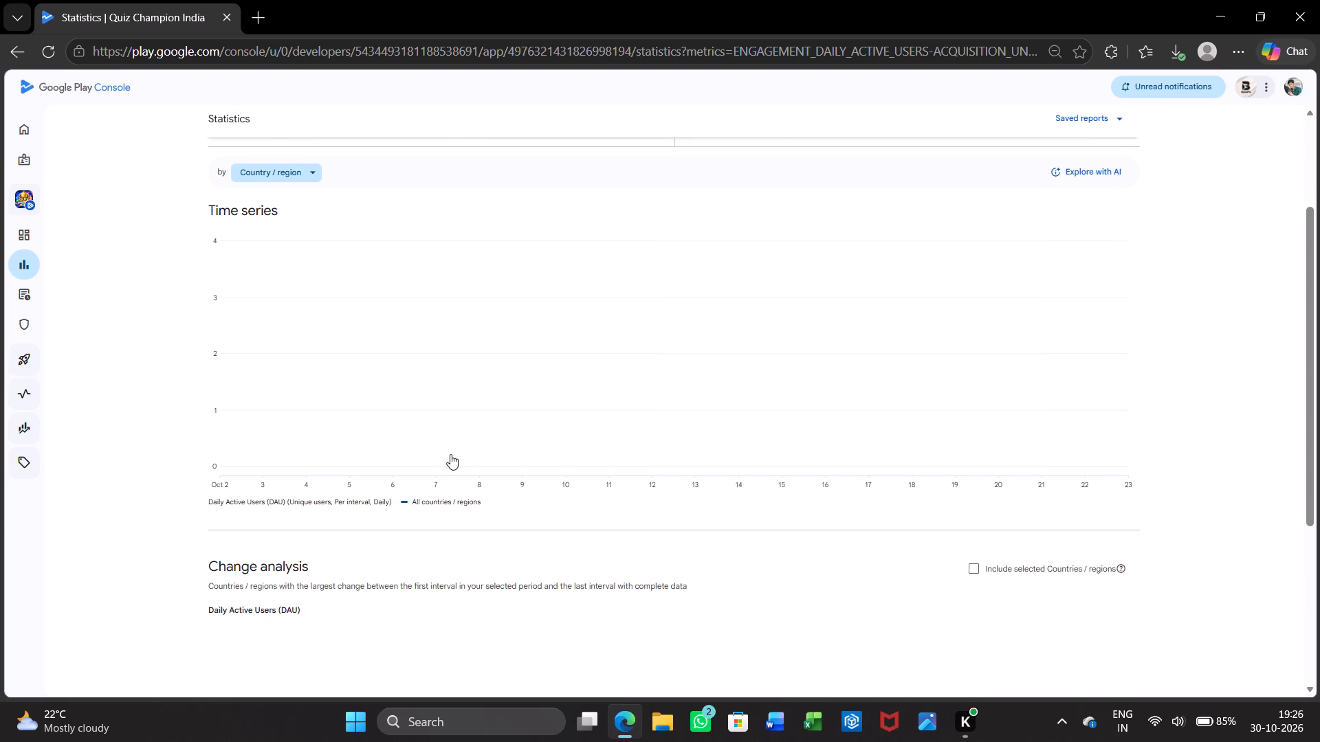
pyautogui.scroll(-2, 450, 454)
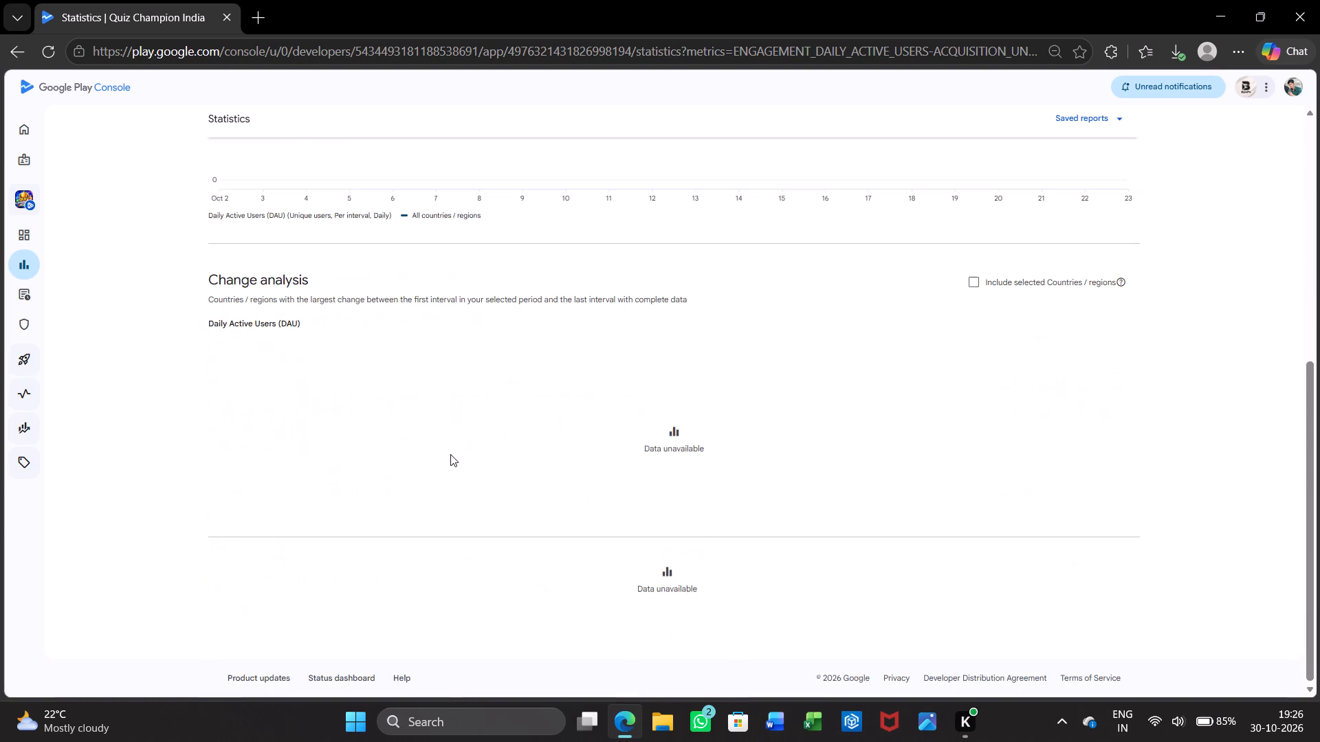
pyautogui.scroll(3, 450, 454)
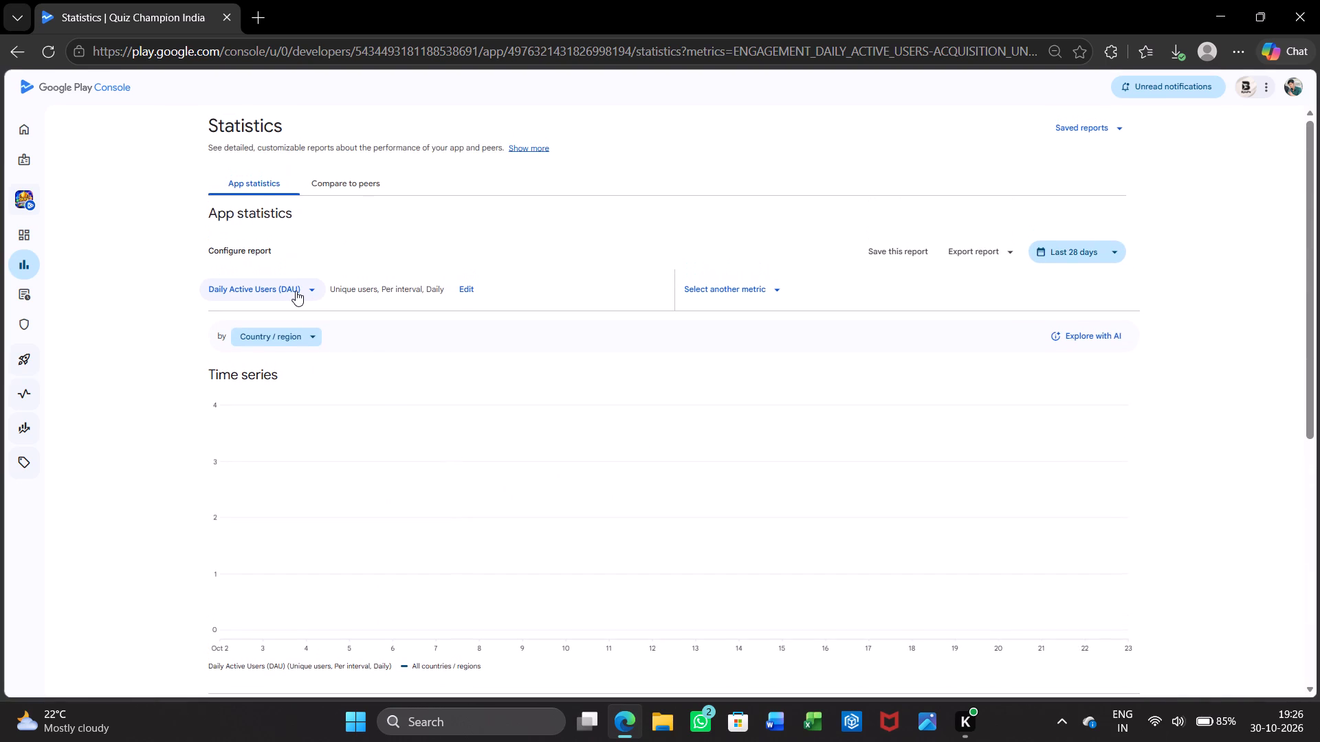
# Switch the statistics report's metric to Daily active devices.
pyautogui.click(296, 291)
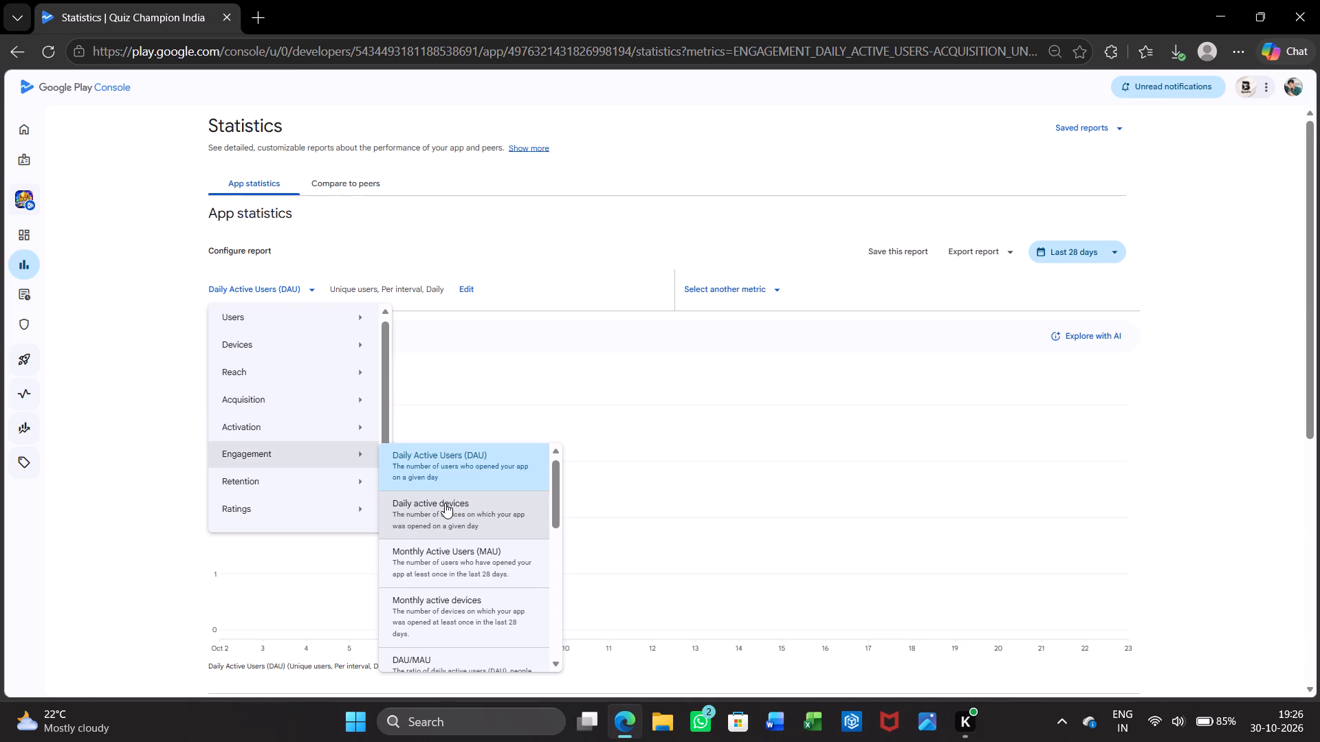
pyautogui.click(445, 503)
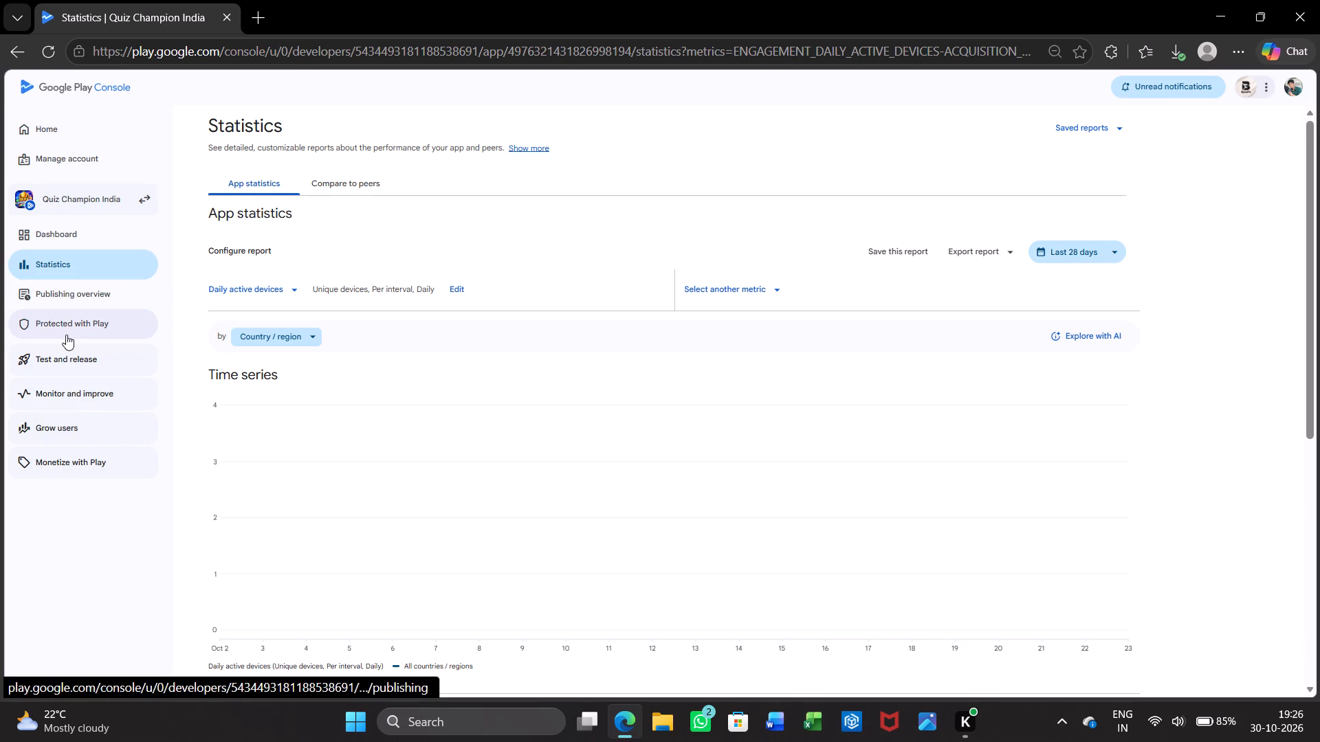
# Open Quiz Champion India's Protected with Play page and examine the automatic, Play Integrity API, Play Store and Play Billing protection services.
pyautogui.click(76, 320)
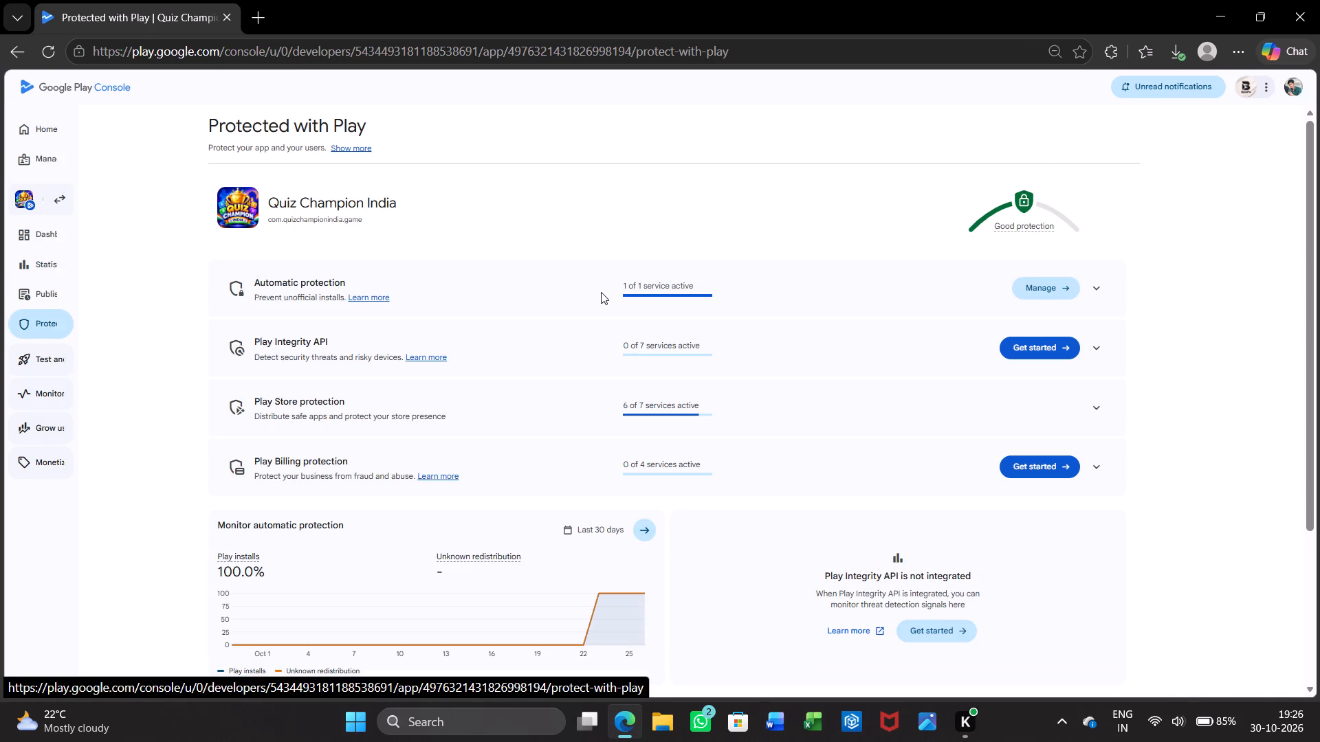
pyautogui.click(1091, 287)
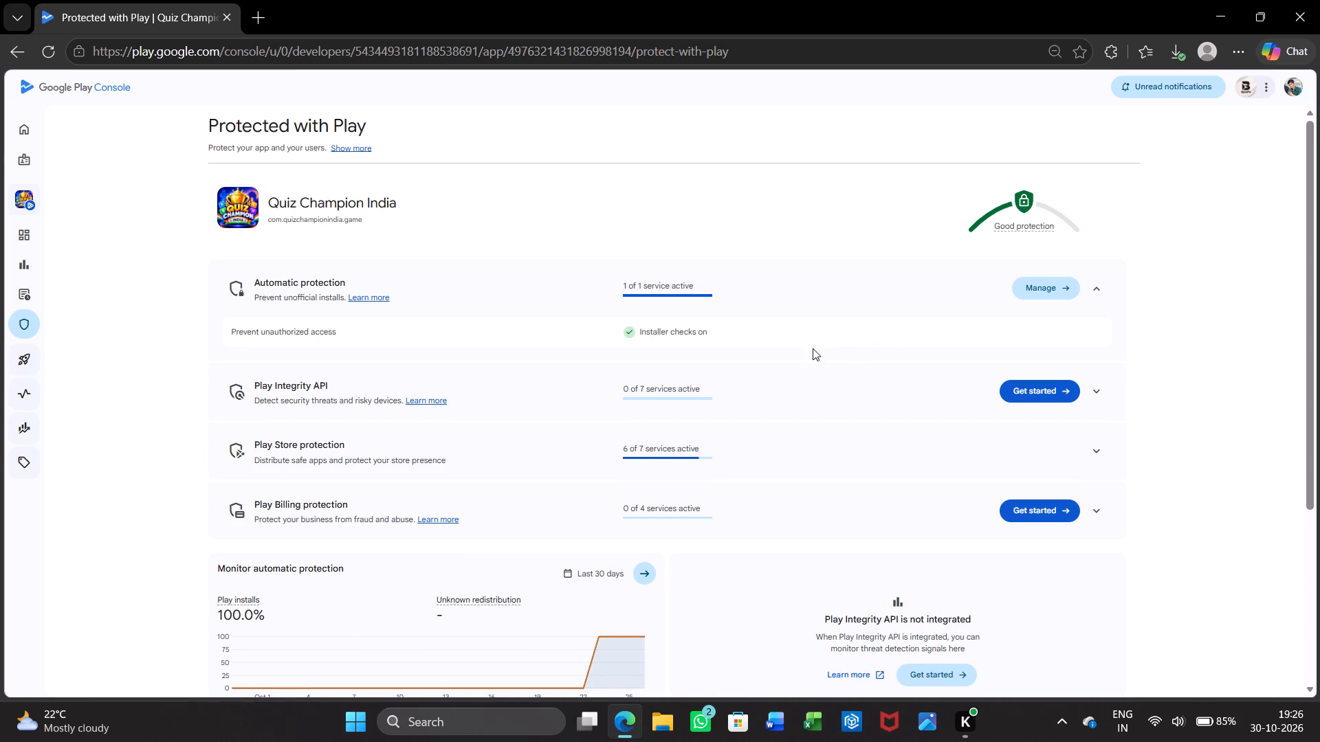
pyautogui.click(1099, 392)
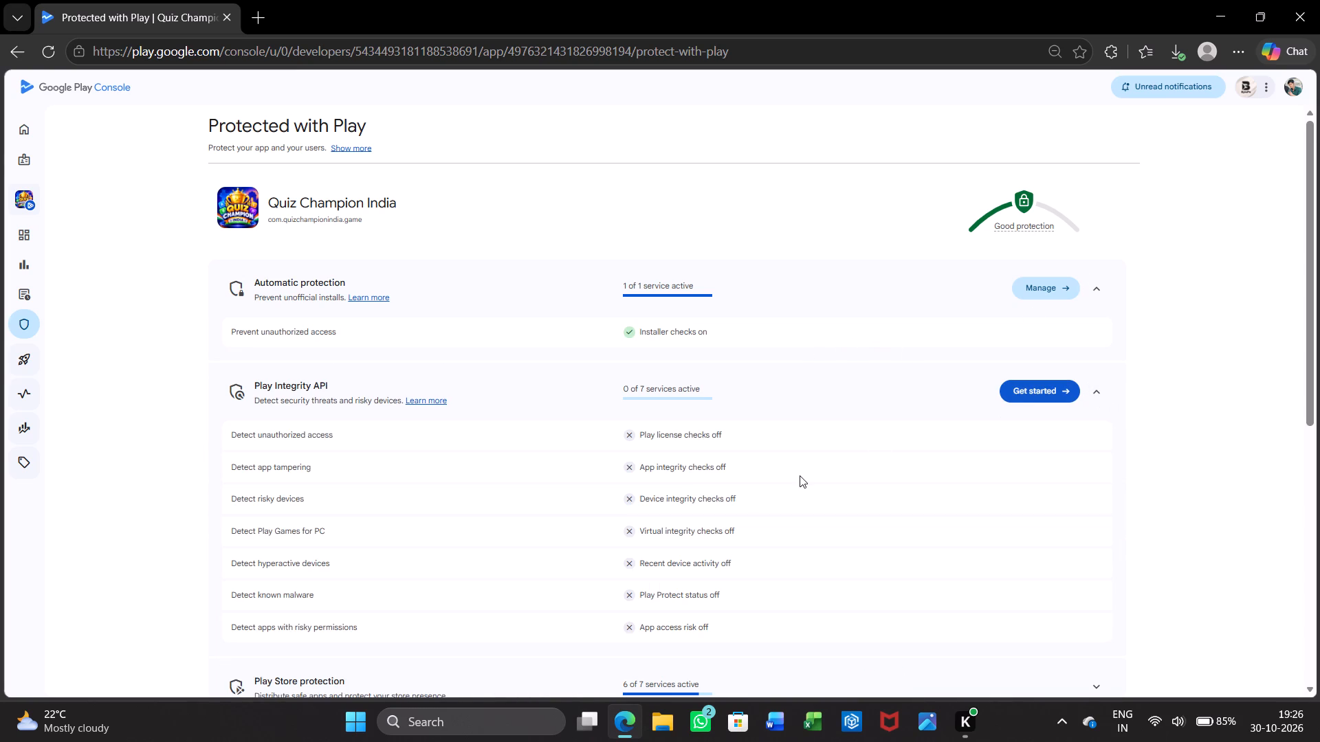
pyautogui.click(1090, 383)
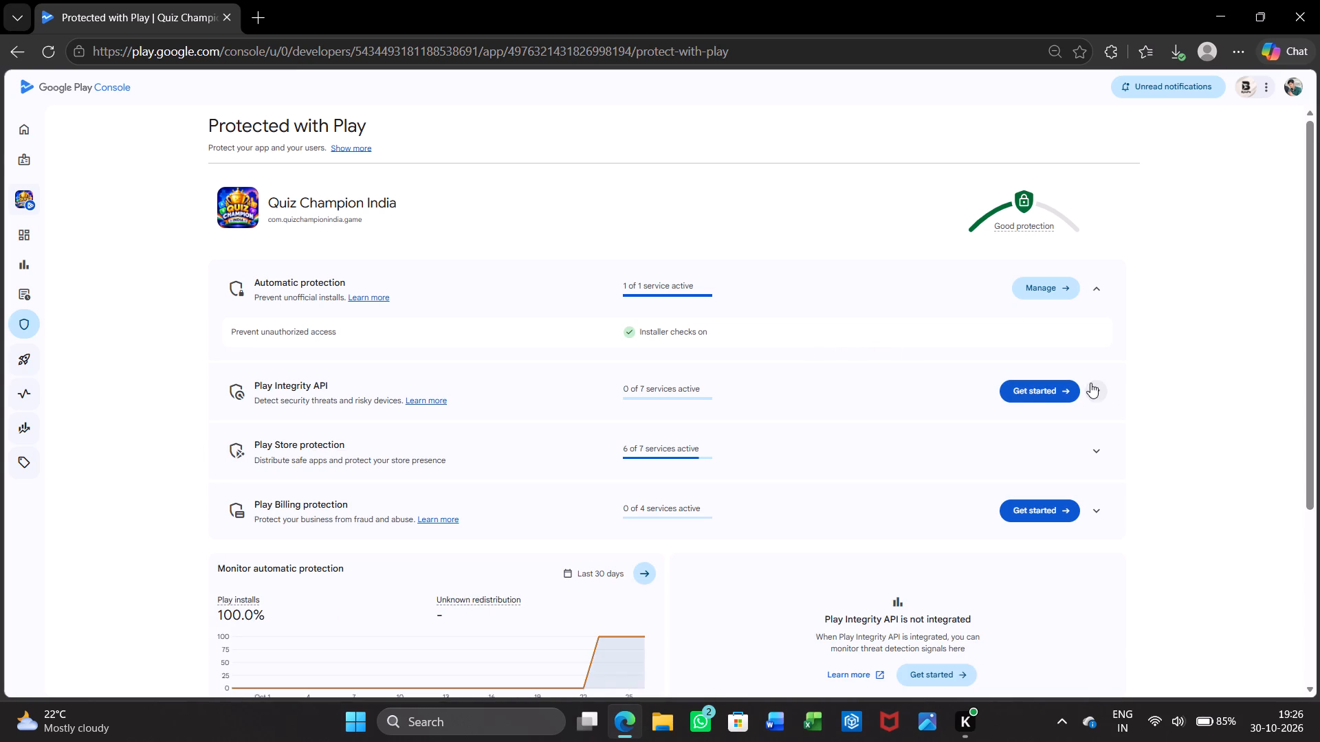
pyautogui.click(1097, 449)
pyautogui.scroll(-1, 868, 500)
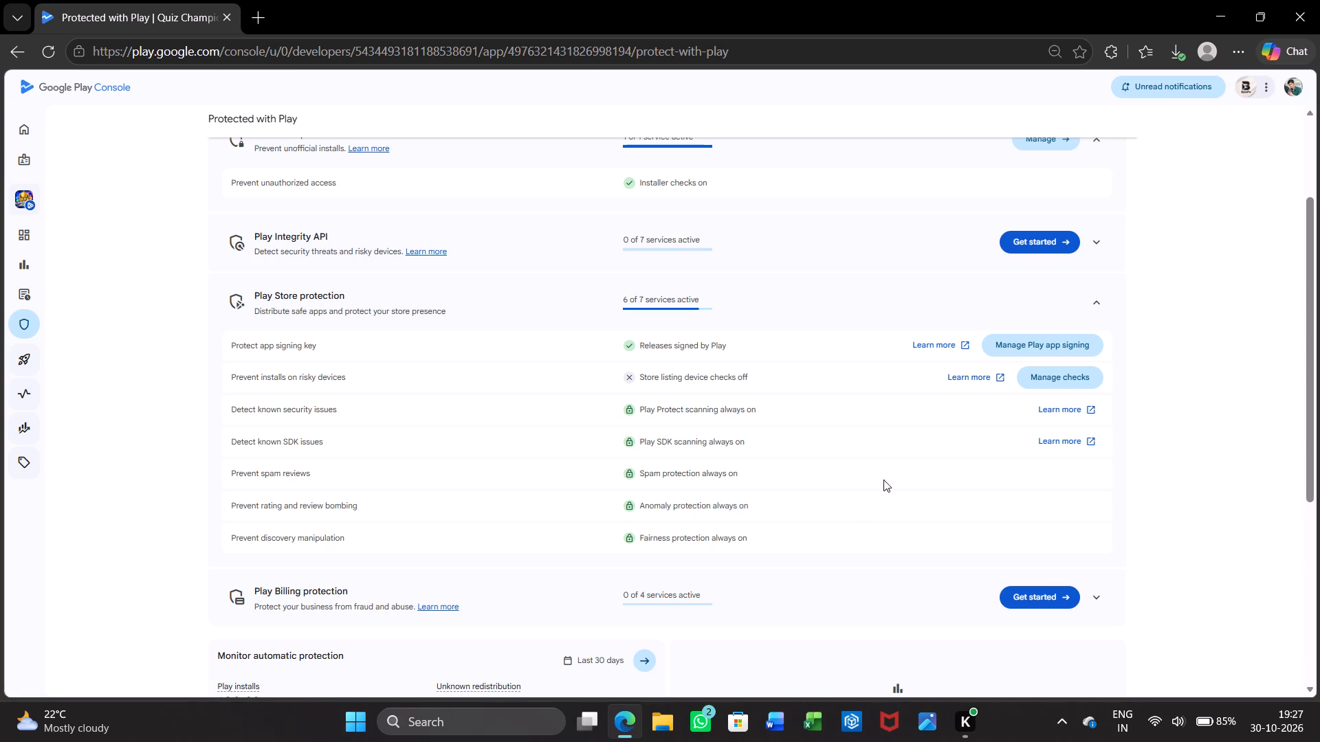
pyautogui.click(1093, 293)
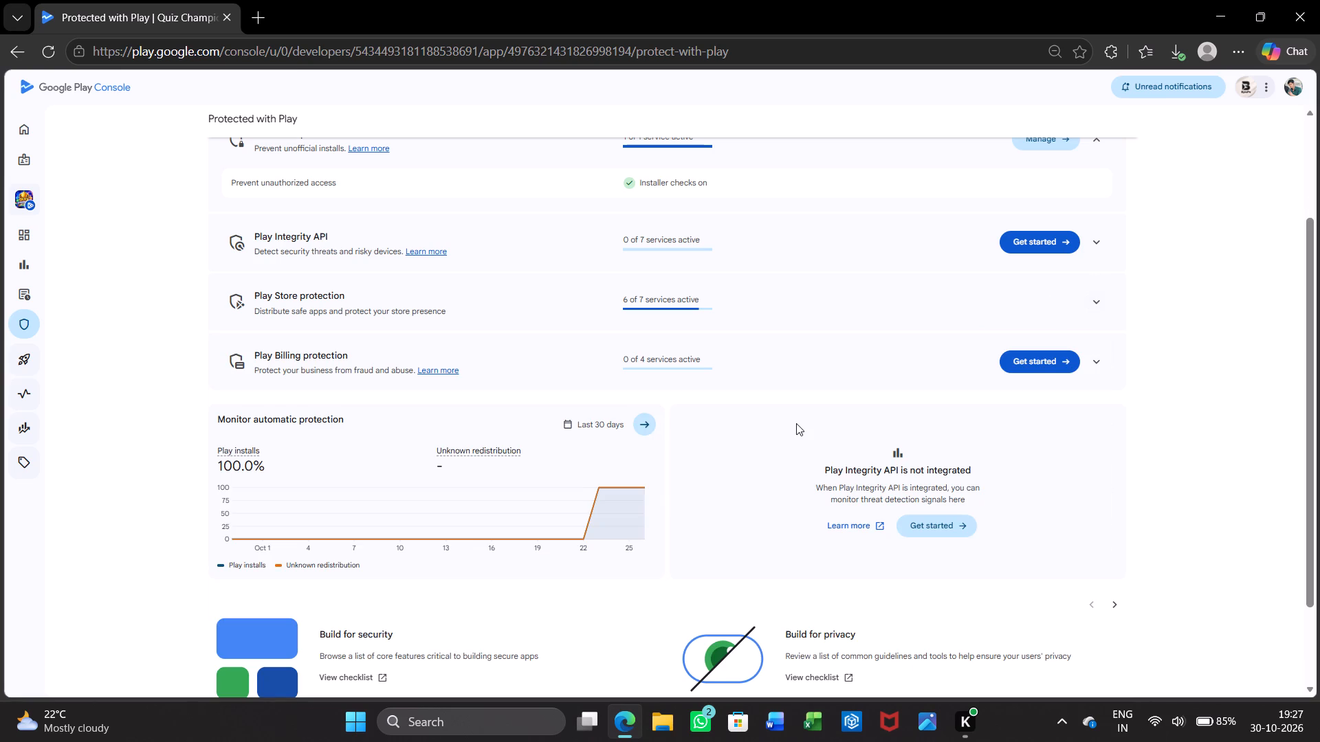
pyautogui.click(1096, 360)
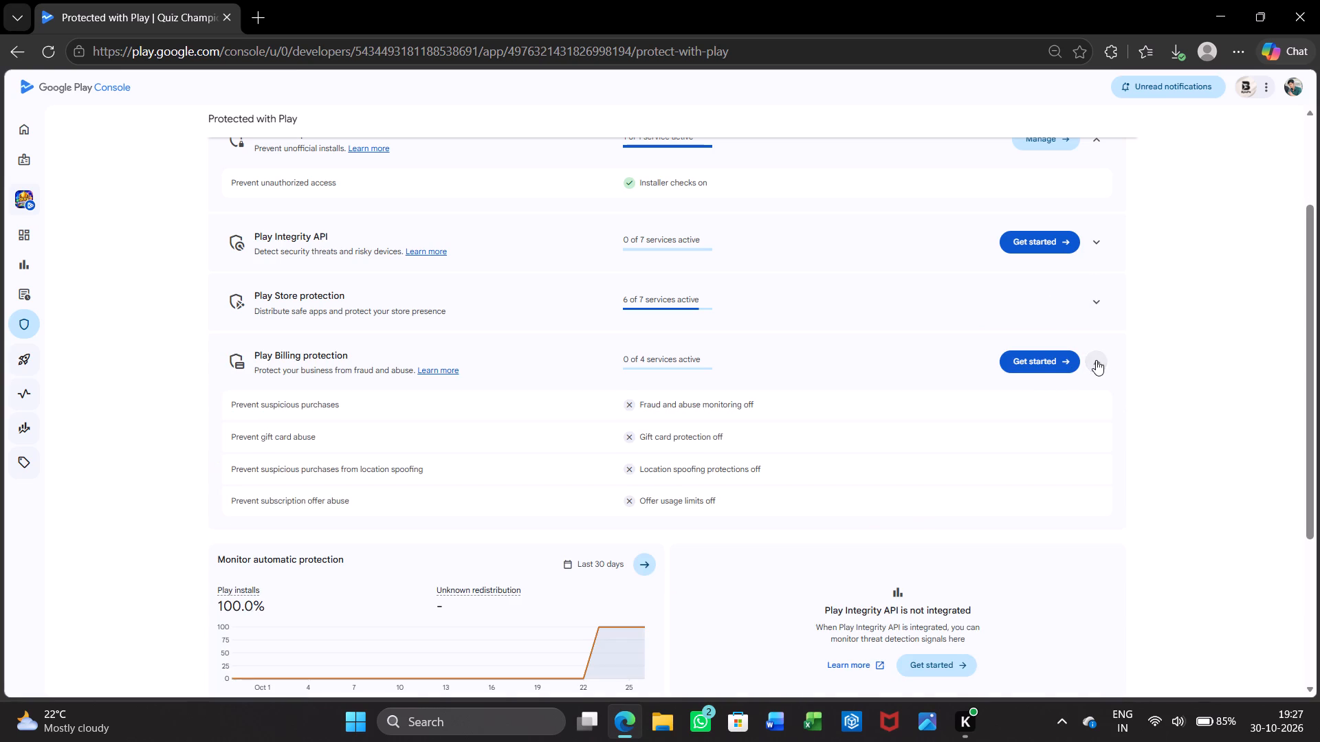
pyautogui.click(1092, 352)
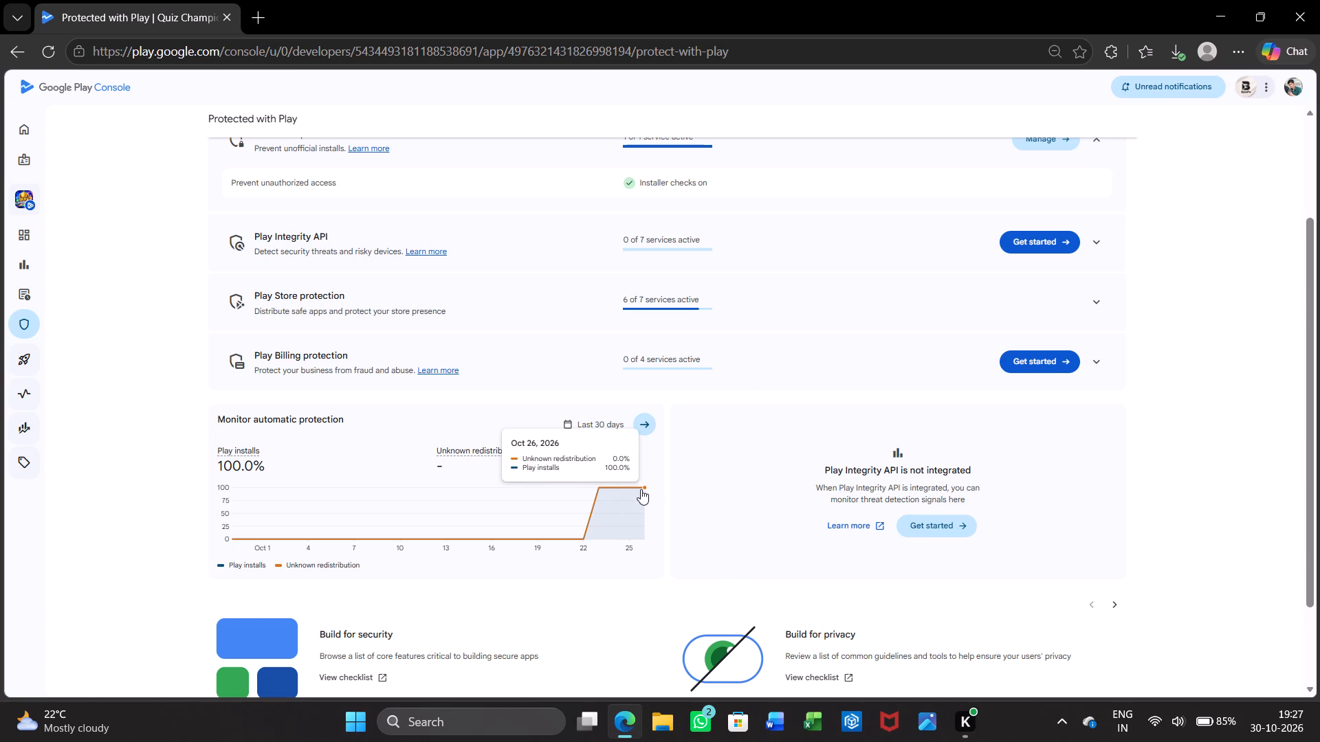
pyautogui.scroll(-1, 734, 460)
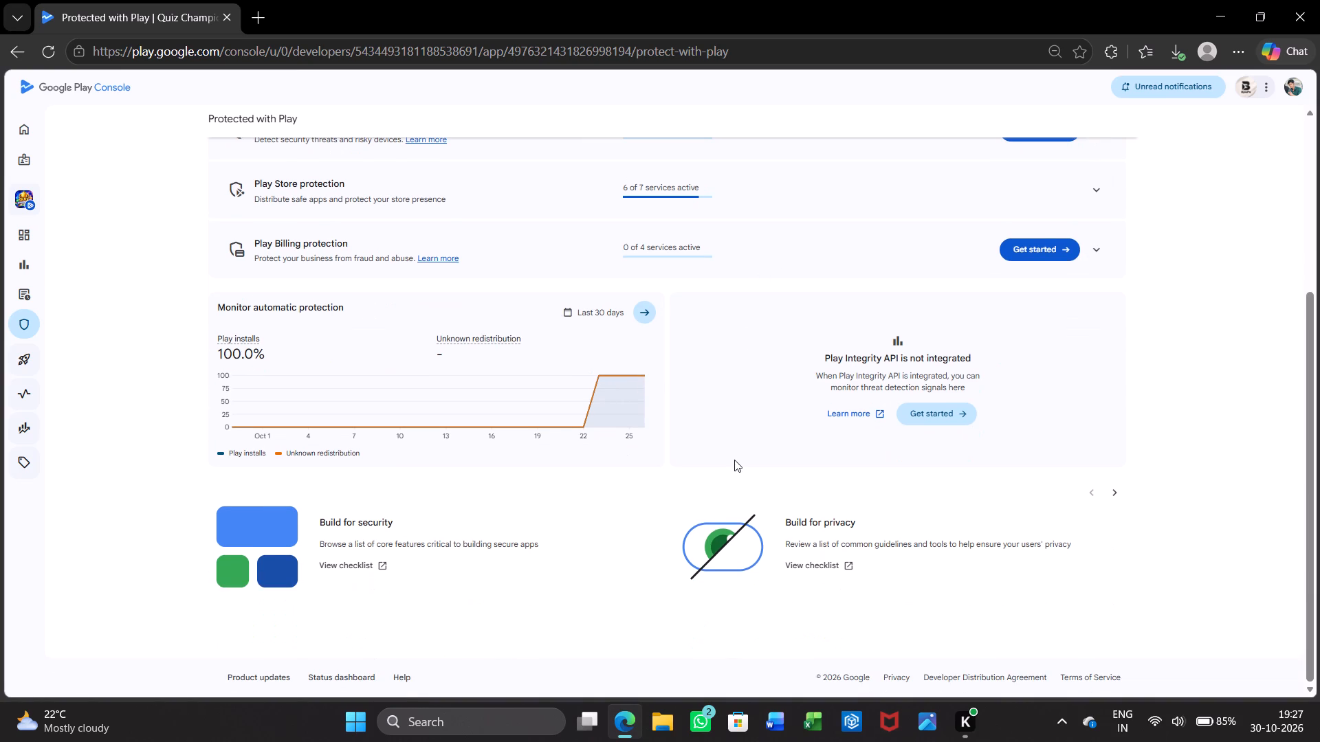
pyautogui.scroll(1, 734, 460)
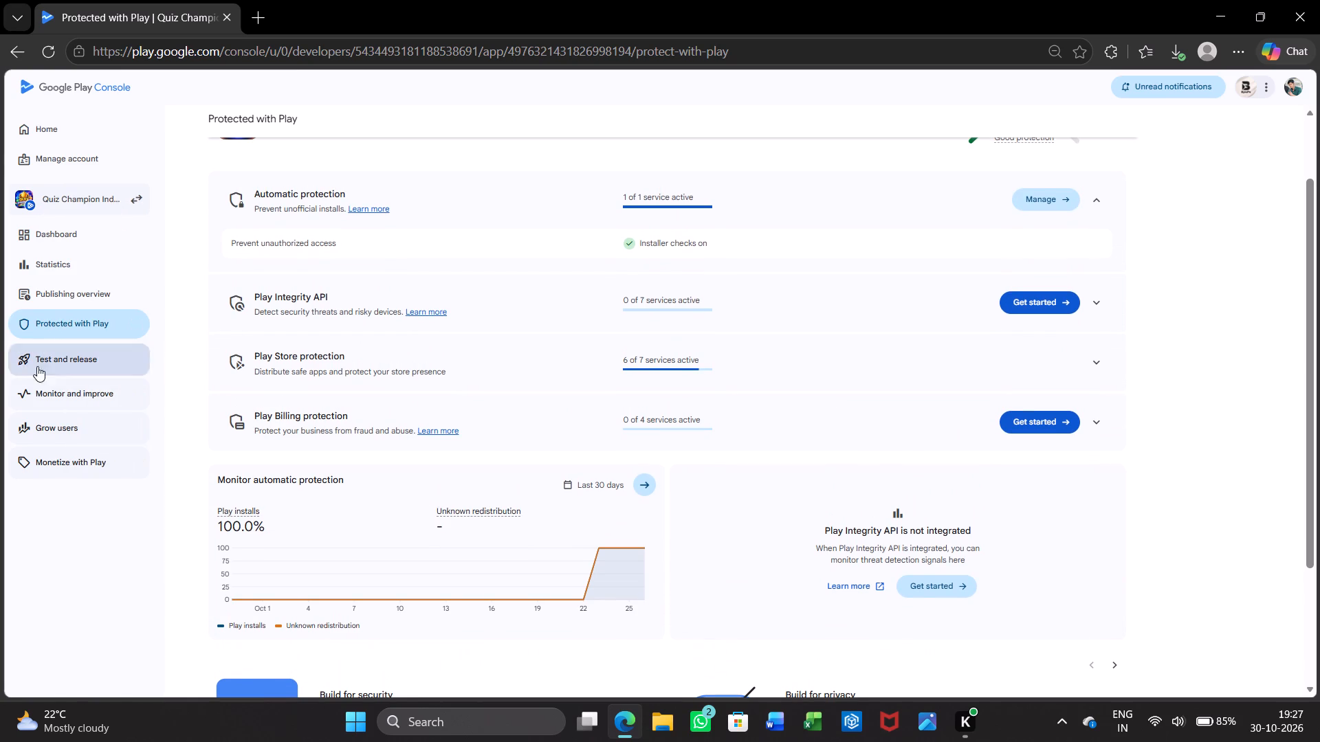
# Look at Quiz Champion India's Grow users overview and open the Play Games Services configuration to view its setup options.
pyautogui.click(89, 413)
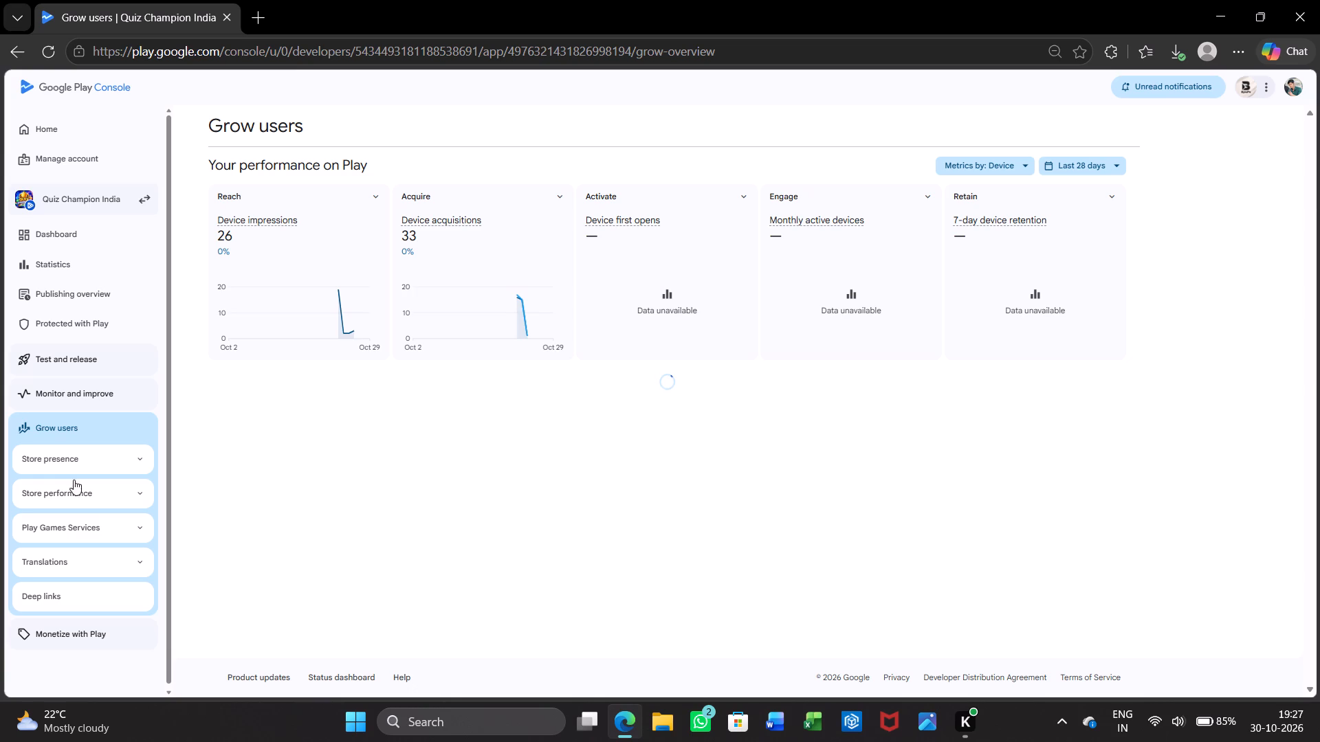
pyautogui.click(69, 526)
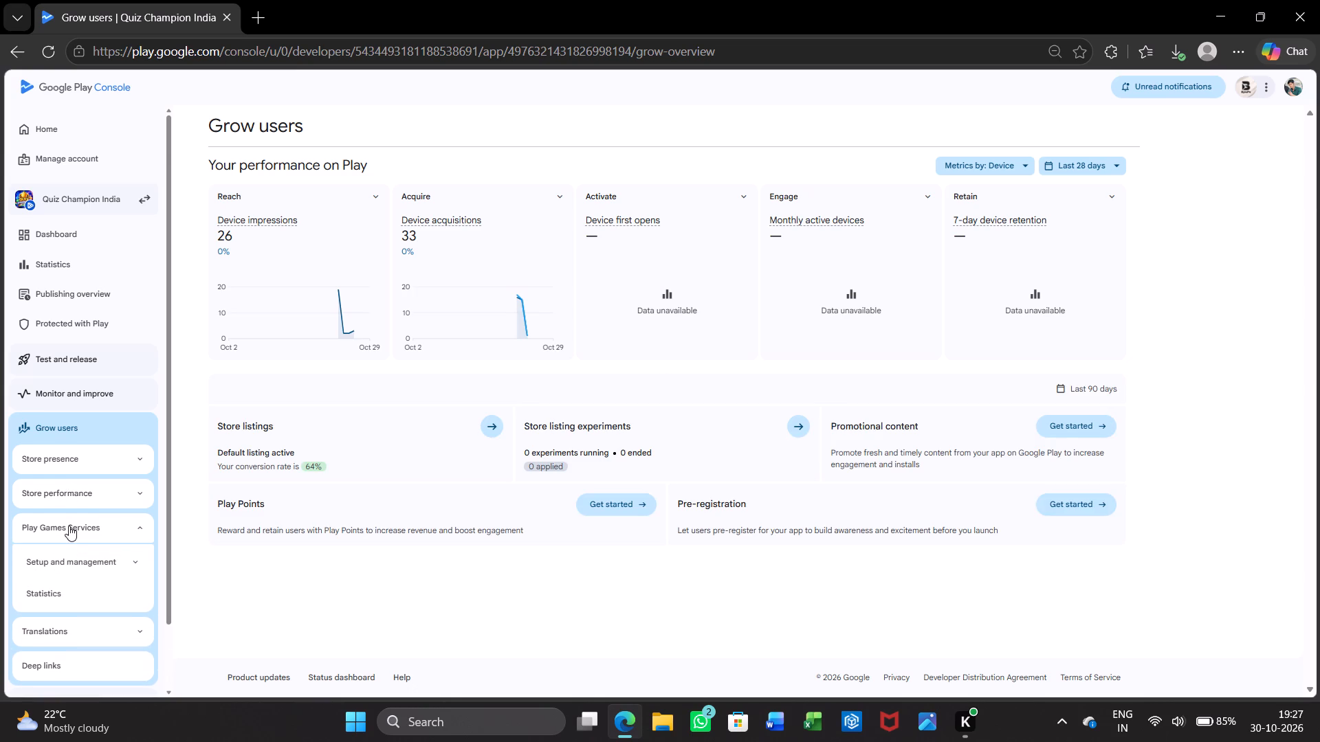
pyautogui.scroll(-1, 69, 526)
pyautogui.click(77, 513)
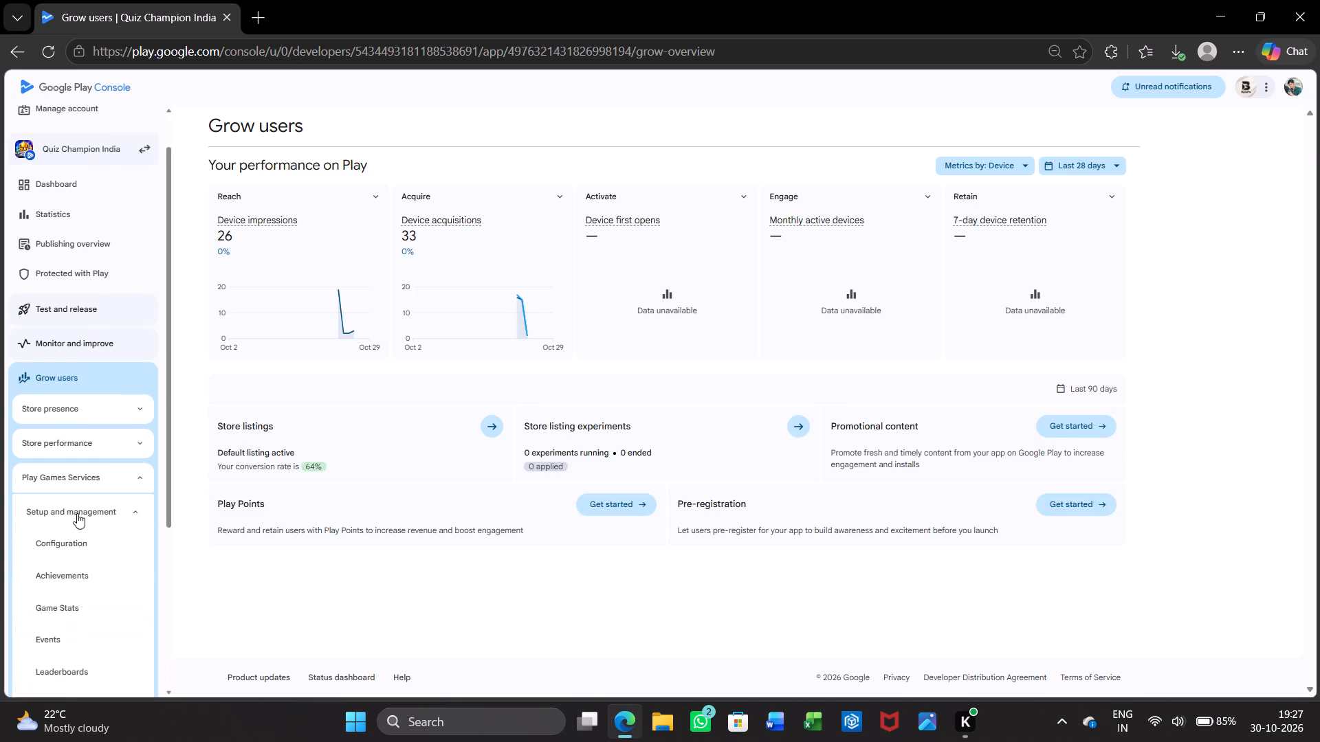
pyautogui.click(77, 513)
pyautogui.click(77, 513)
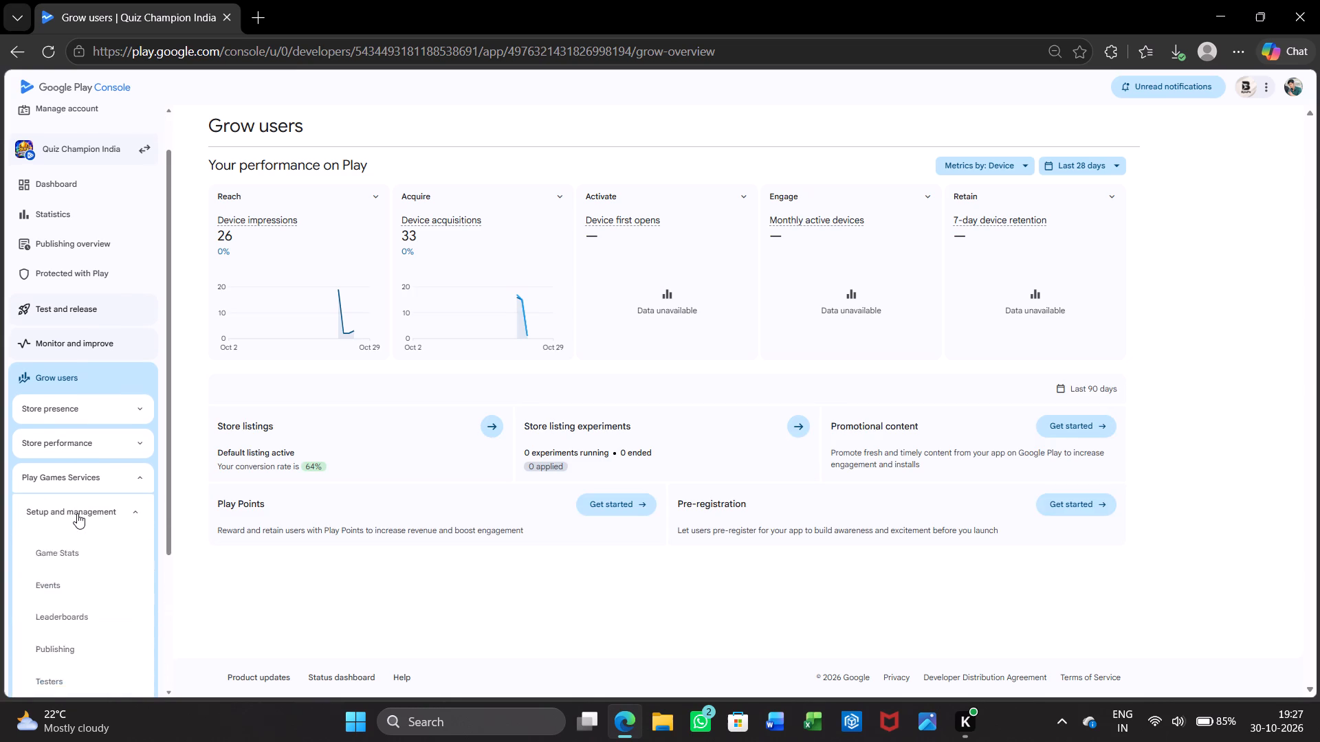
pyautogui.scroll(-2, 77, 513)
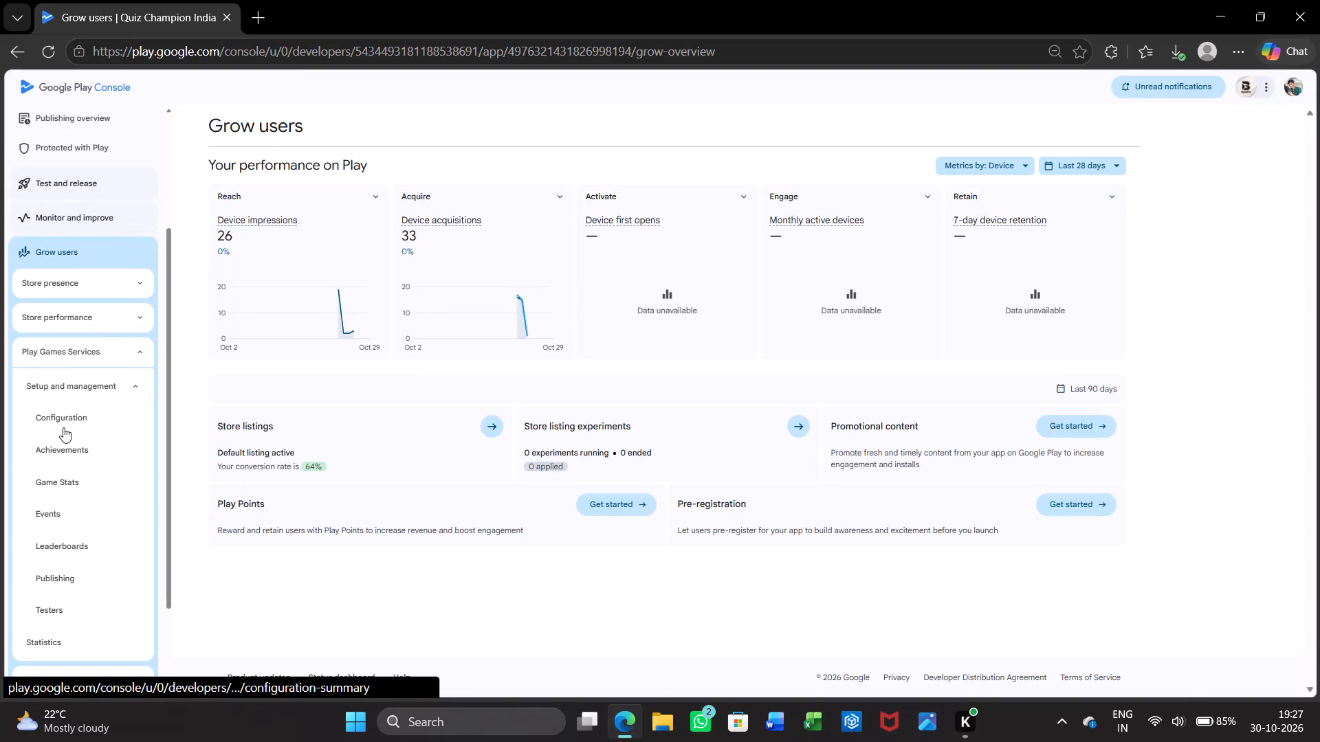
pyautogui.click(68, 421)
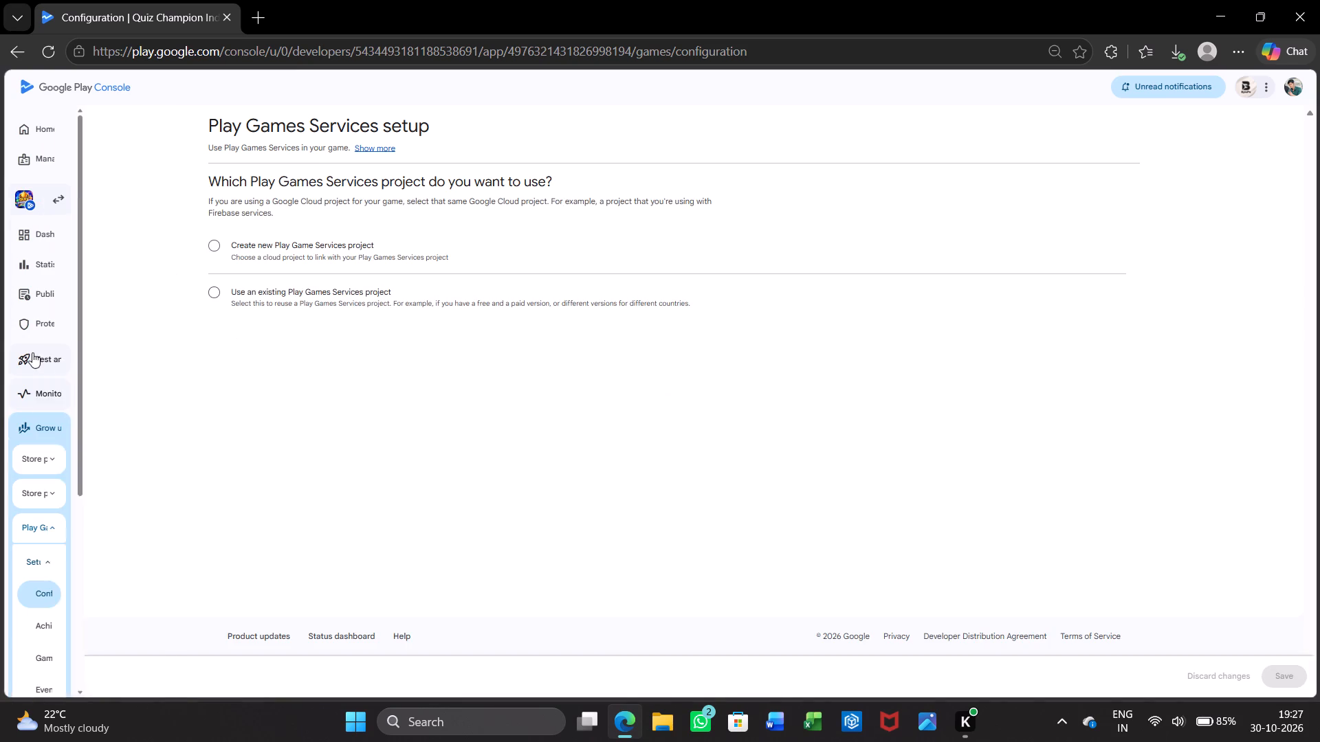
pyautogui.scroll(-2, 67, 387)
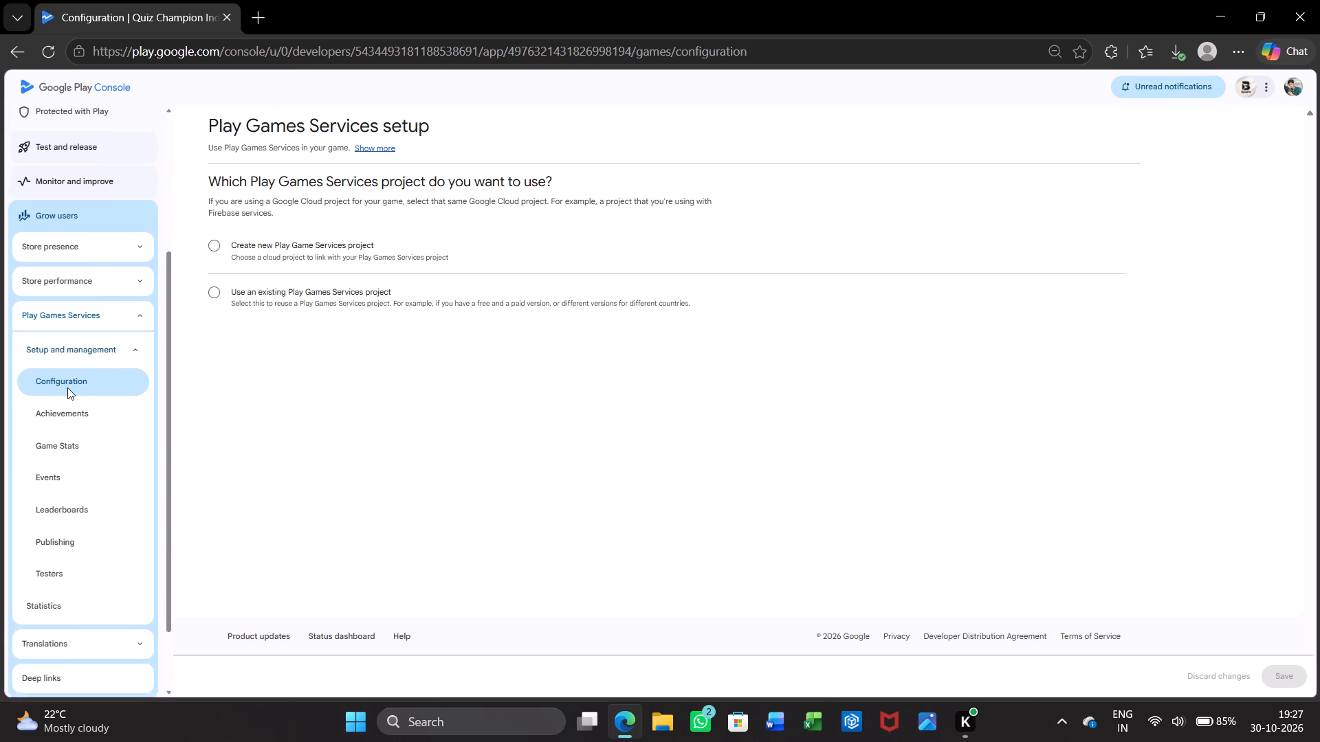
pyautogui.scroll(-1, 67, 387)
pyautogui.scroll(1, 67, 387)
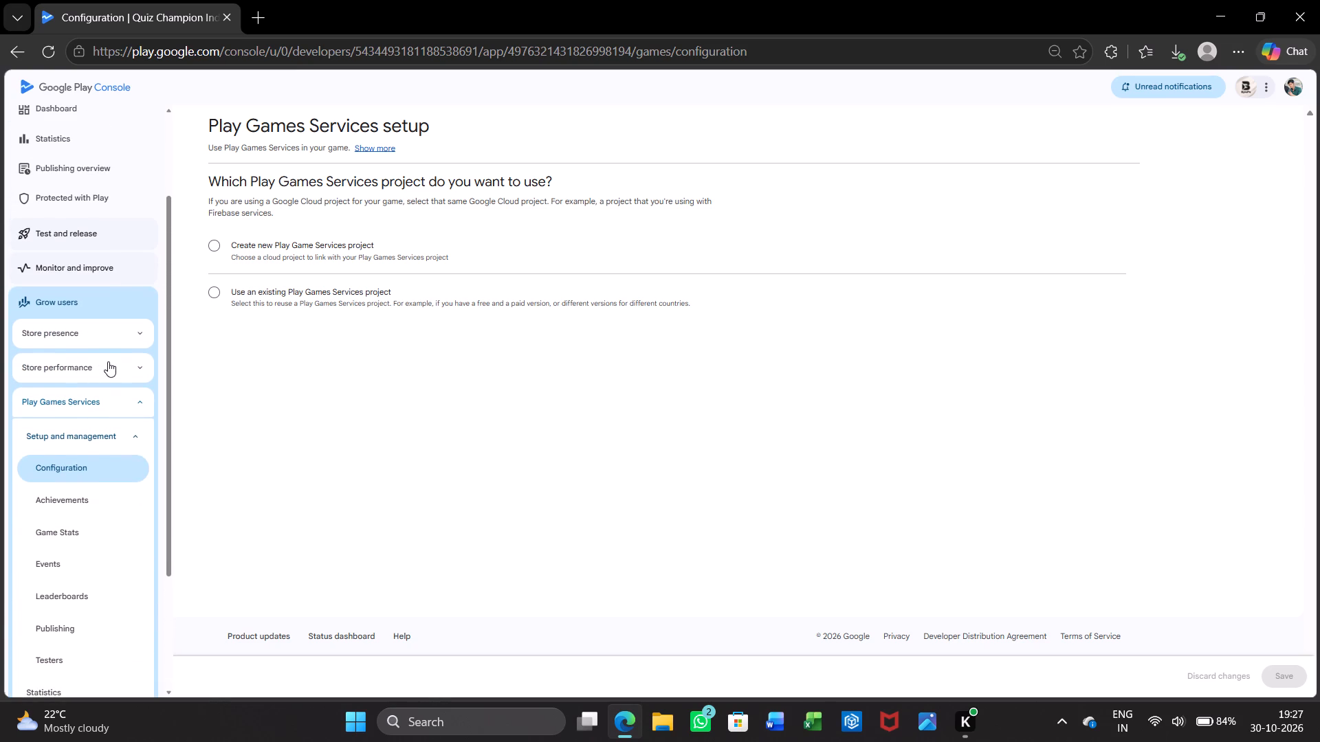
# Open the Promotional content page under Store presence and switch to the Arrow Flow - Sharpen Your Mind app.
pyautogui.click(108, 361)
pyautogui.click(102, 379)
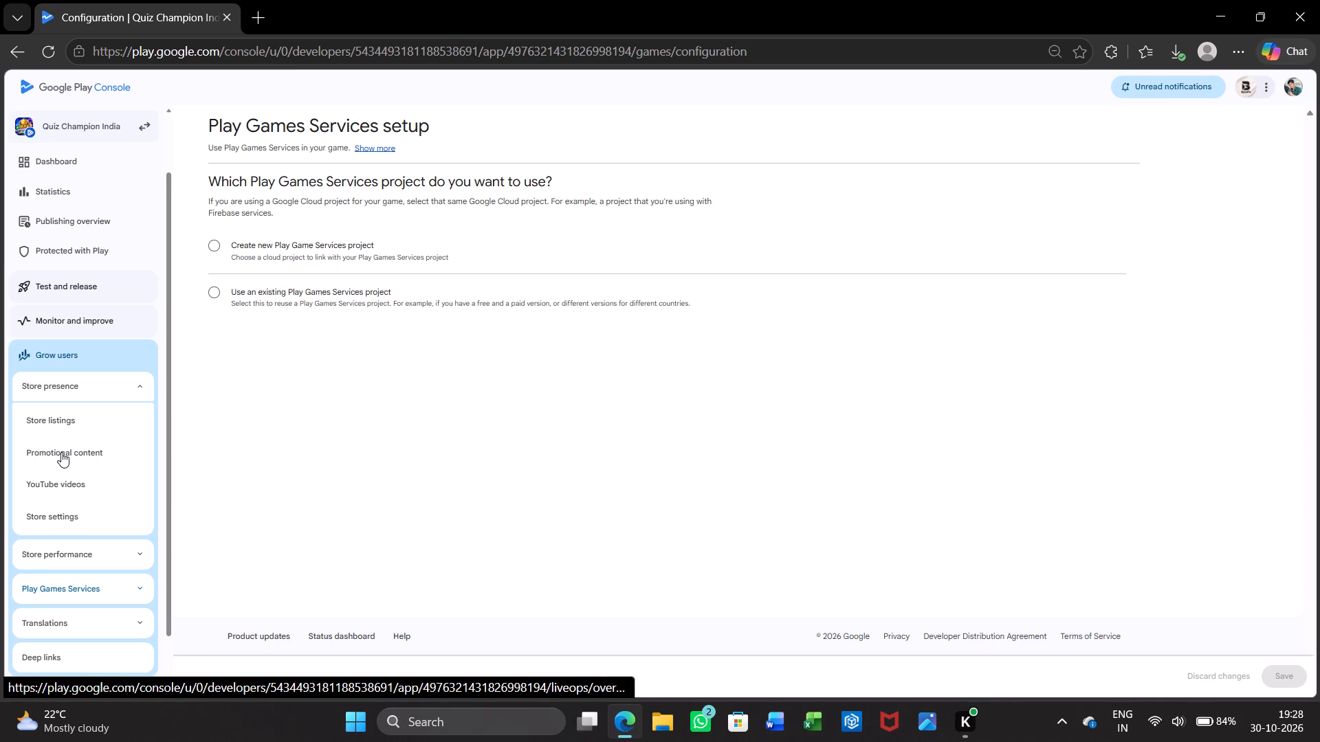
pyautogui.click(61, 452)
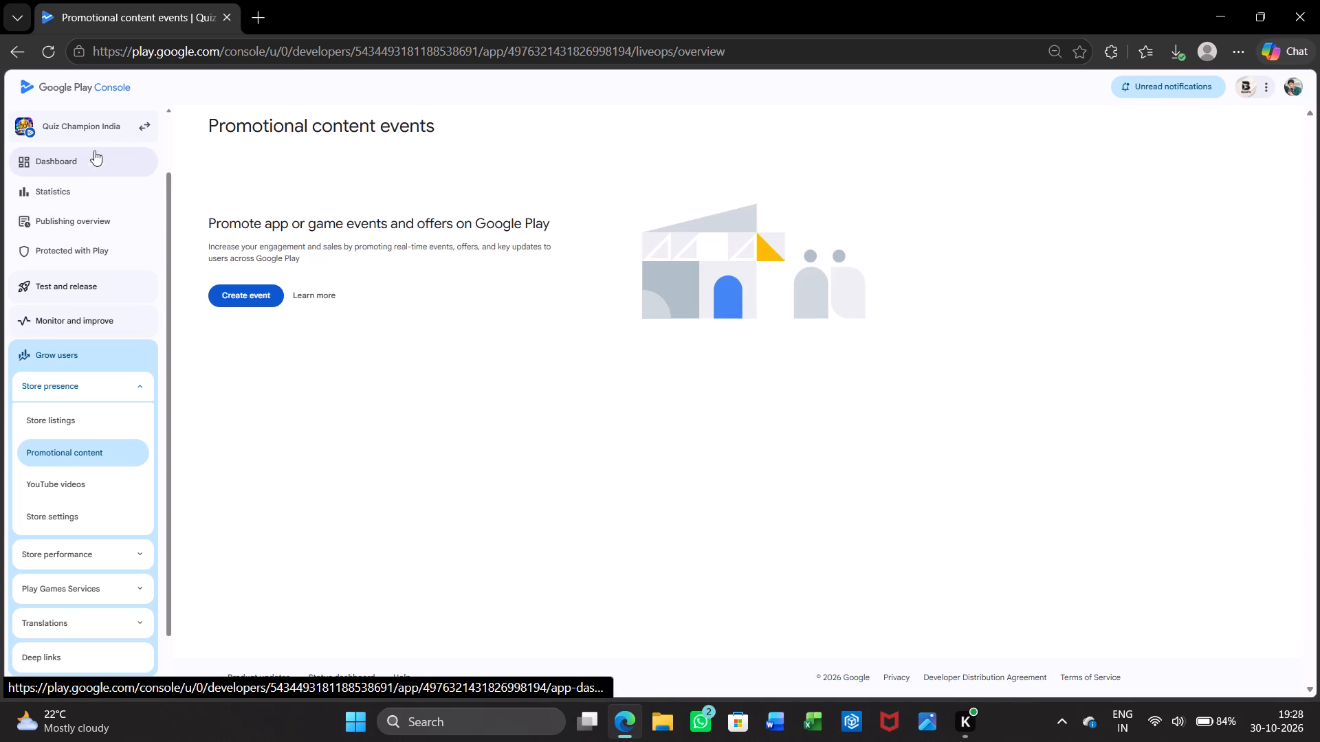
pyautogui.click(106, 112)
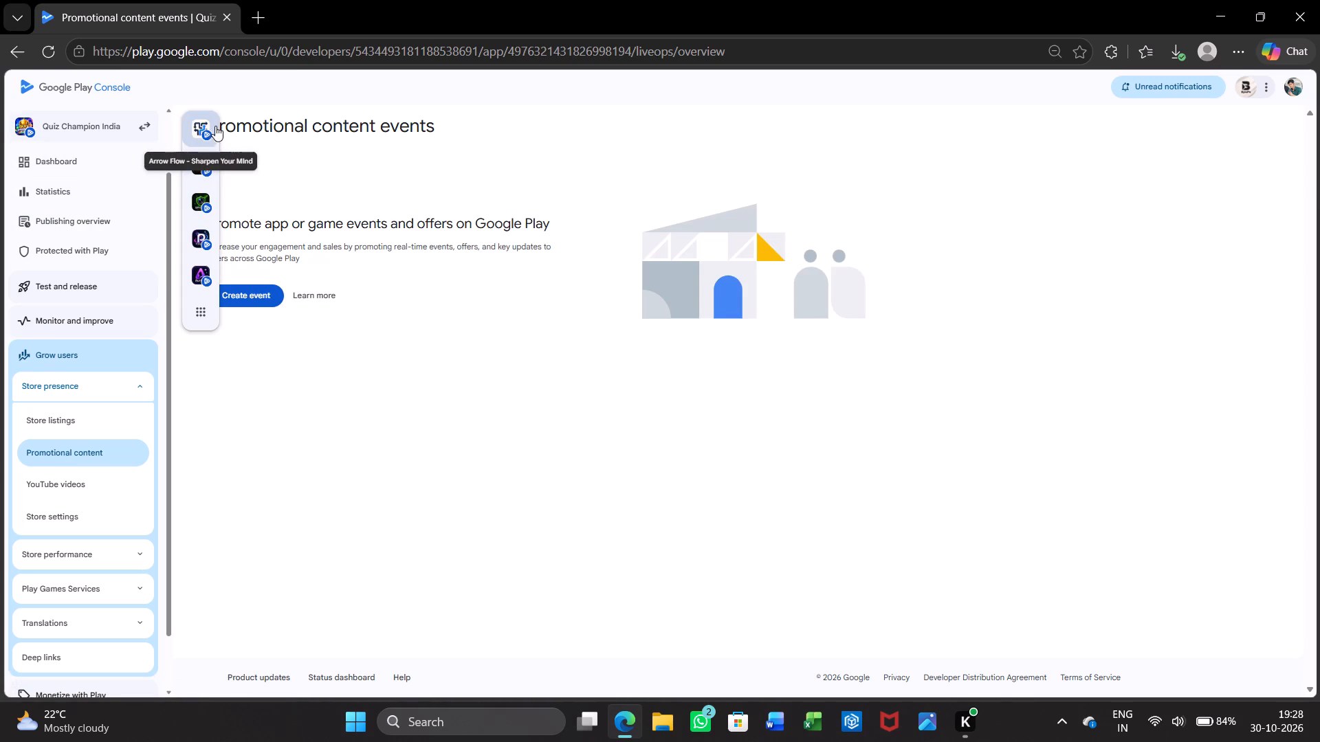
pyautogui.click(207, 124)
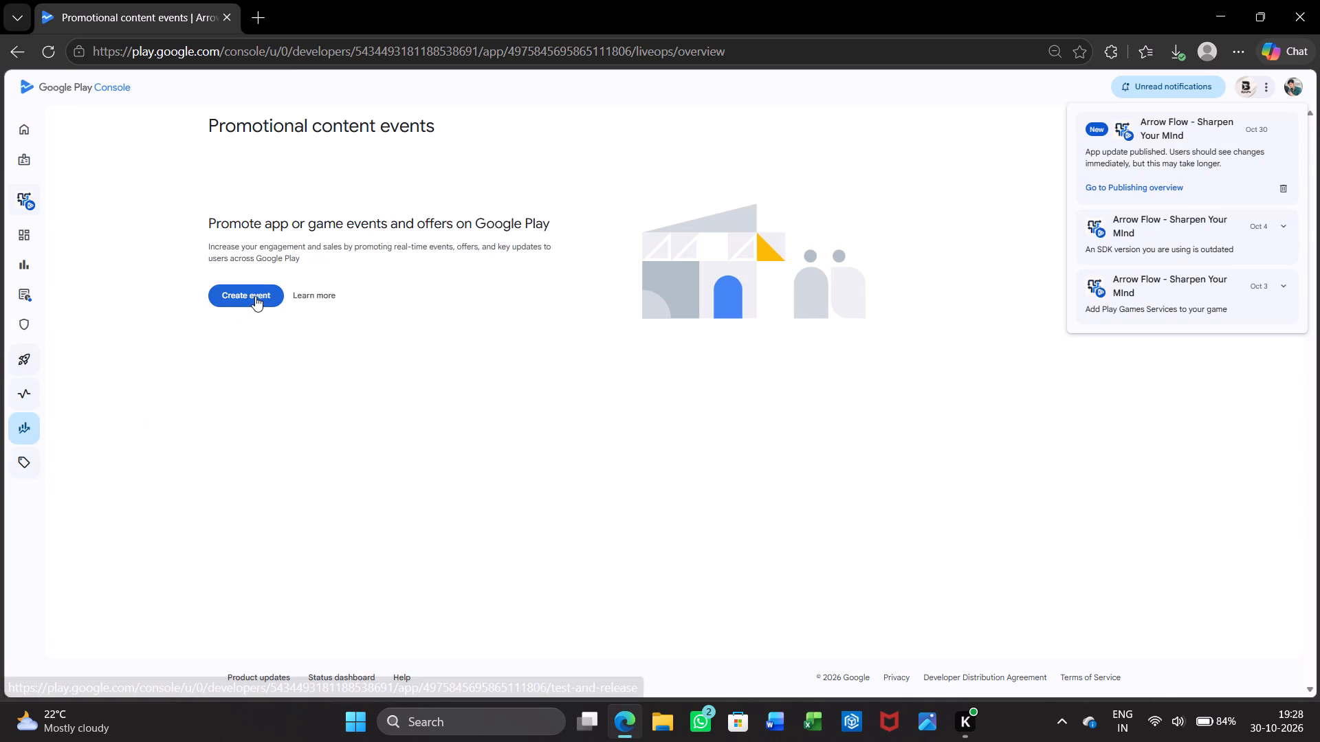
# Start a new promotional event for Arrow Flow from scratch and name it "Sharpen Your Mind".
pyautogui.click(255, 296)
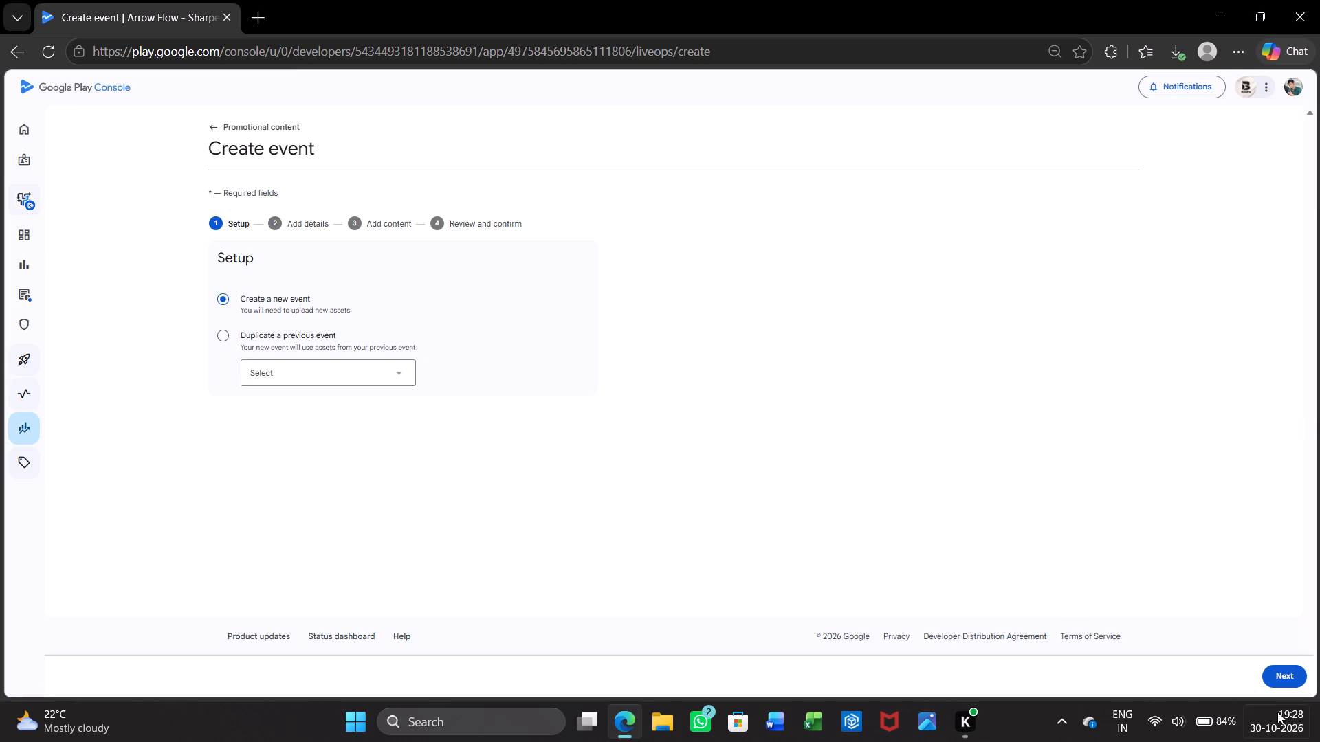
pyautogui.click(1289, 676)
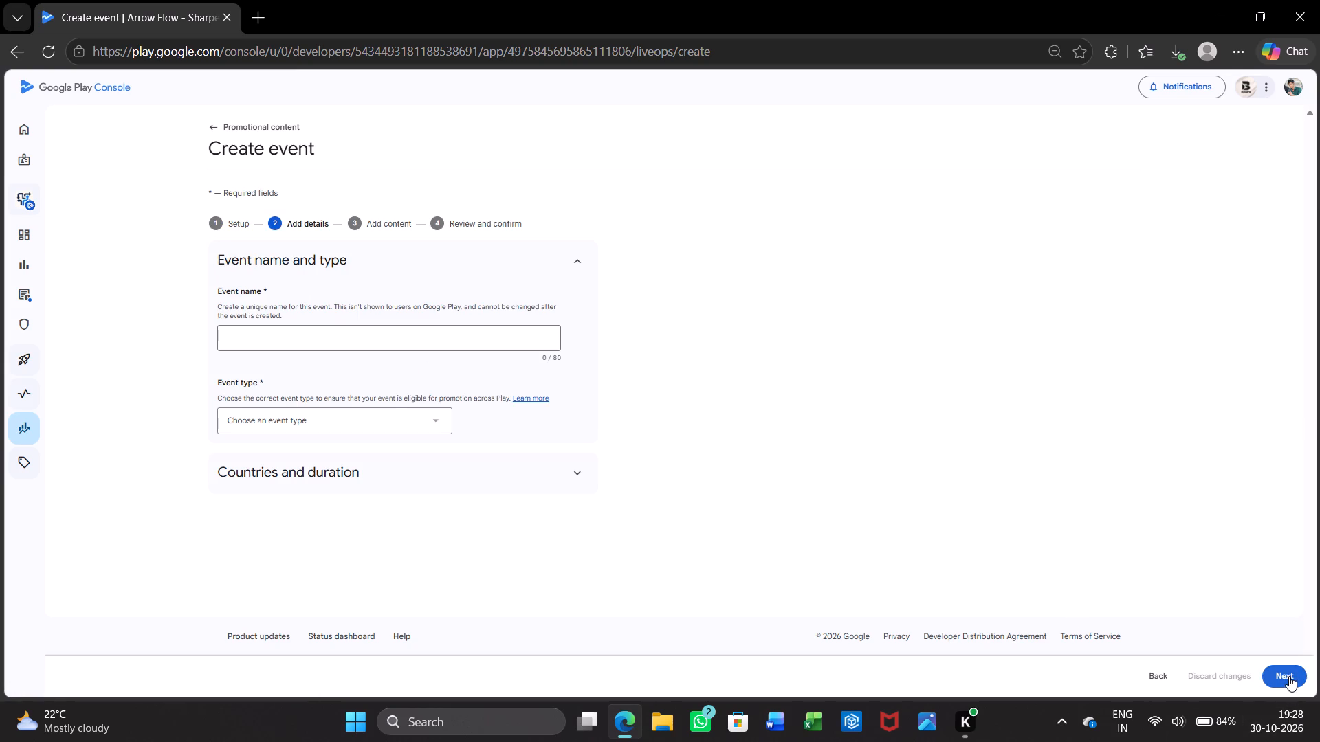
pyautogui.click(385, 341)
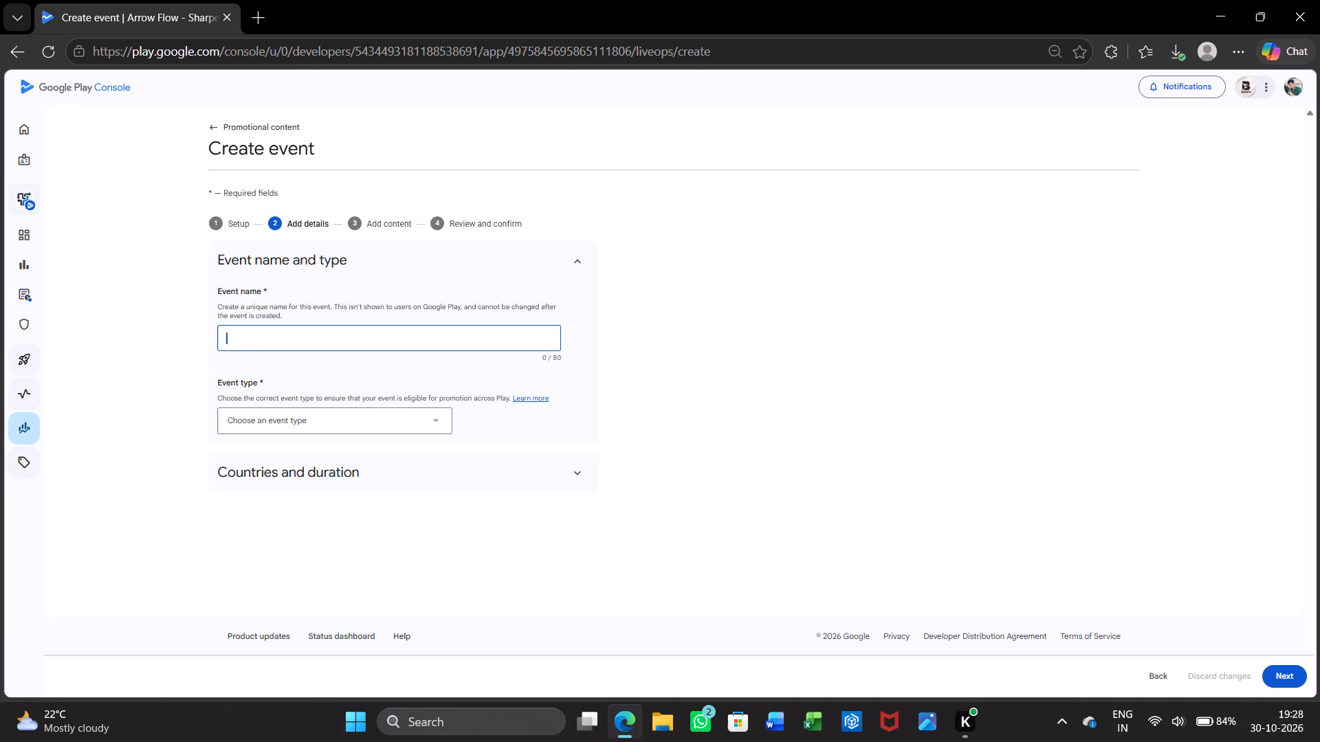
pyautogui.write('Sharpen Your Mind')
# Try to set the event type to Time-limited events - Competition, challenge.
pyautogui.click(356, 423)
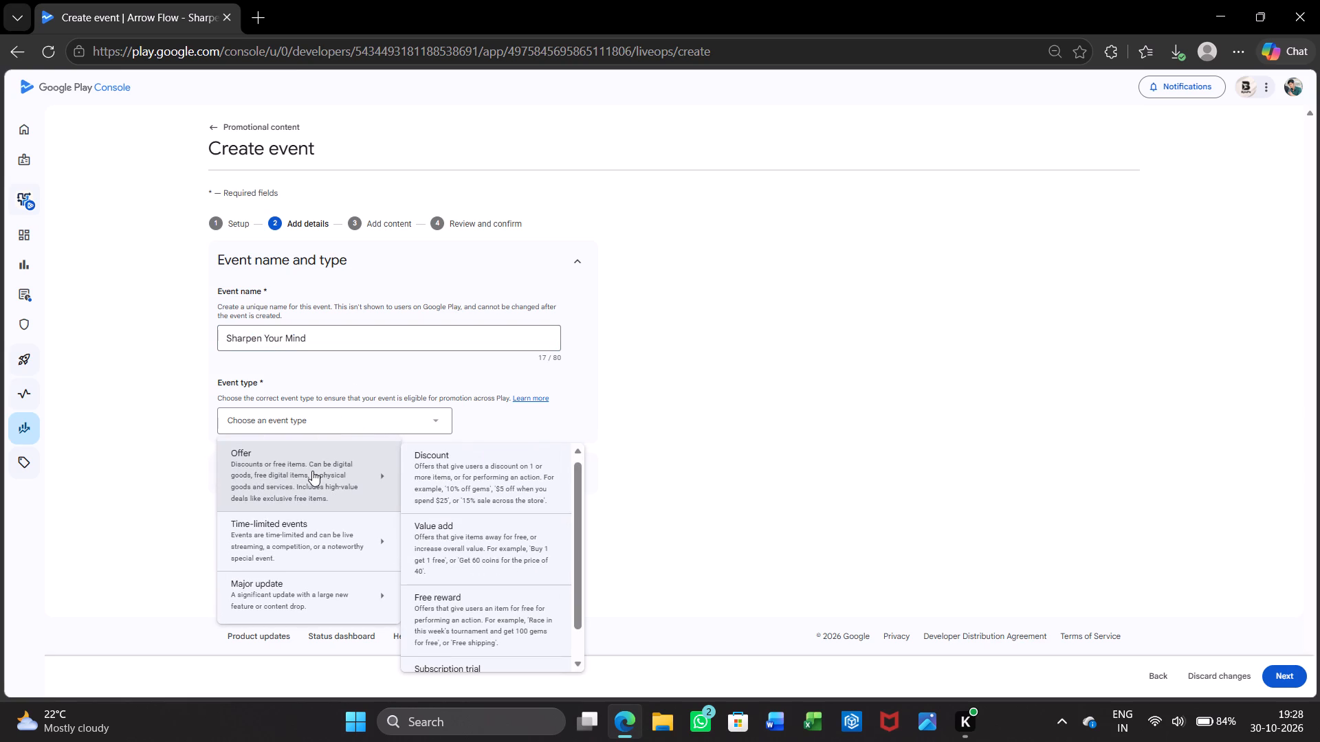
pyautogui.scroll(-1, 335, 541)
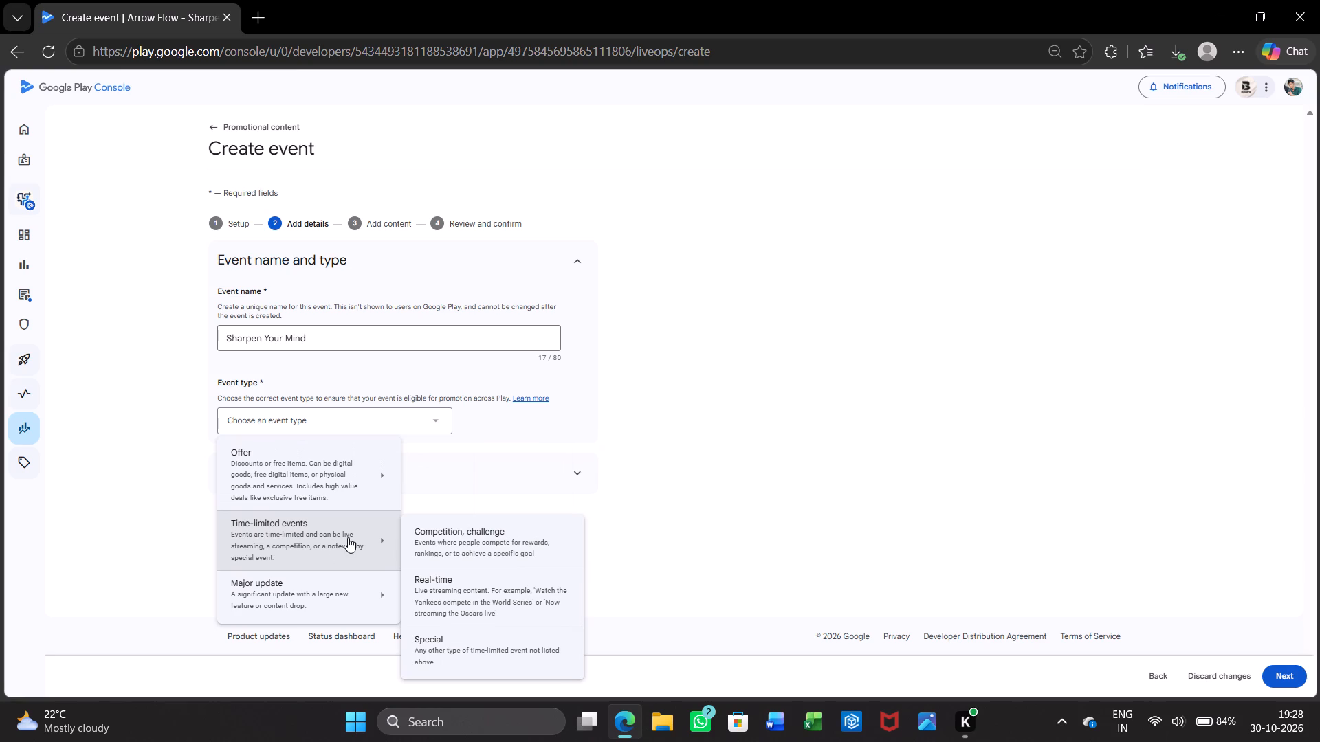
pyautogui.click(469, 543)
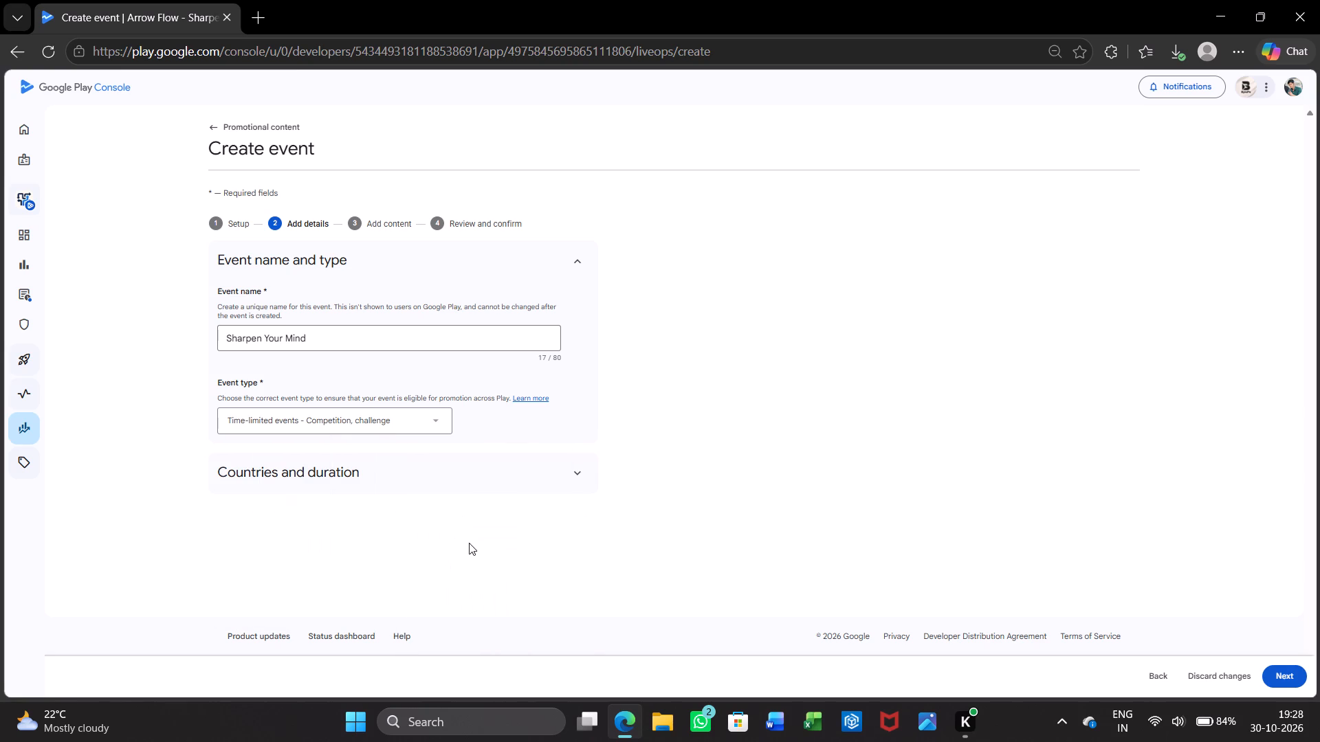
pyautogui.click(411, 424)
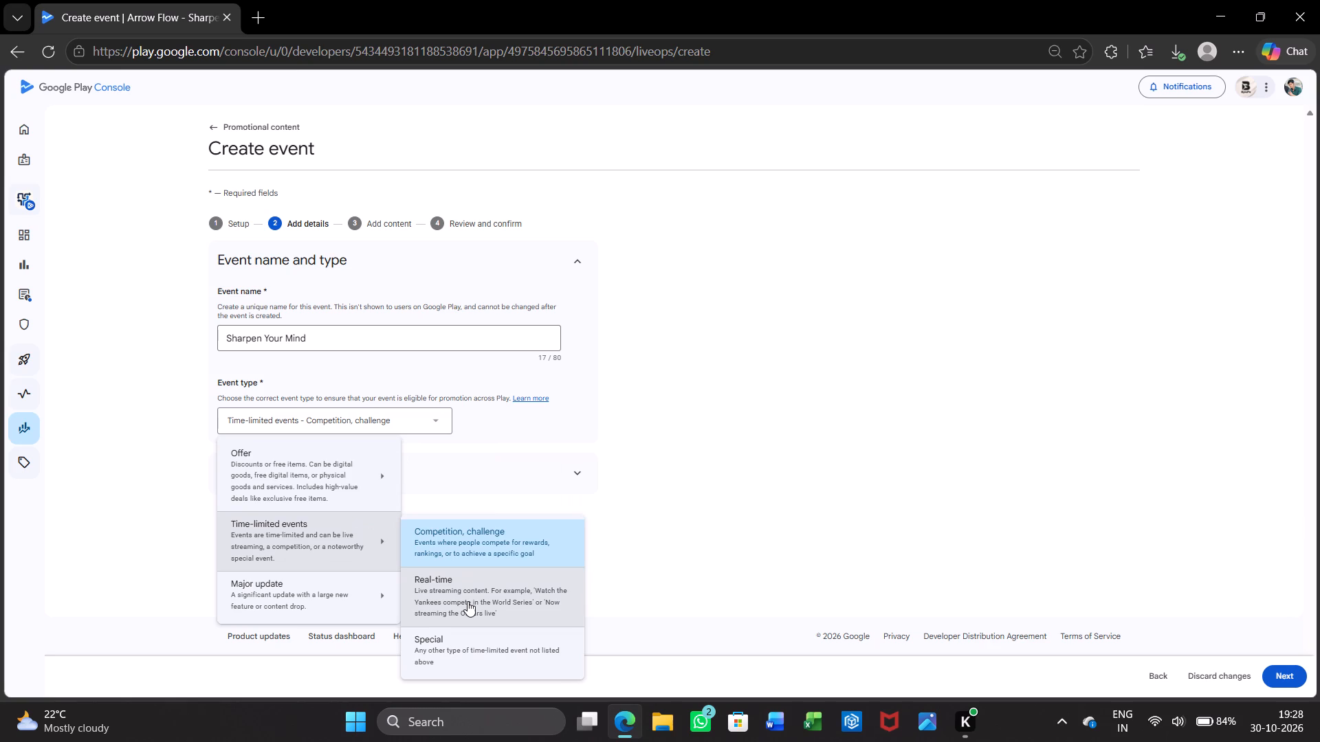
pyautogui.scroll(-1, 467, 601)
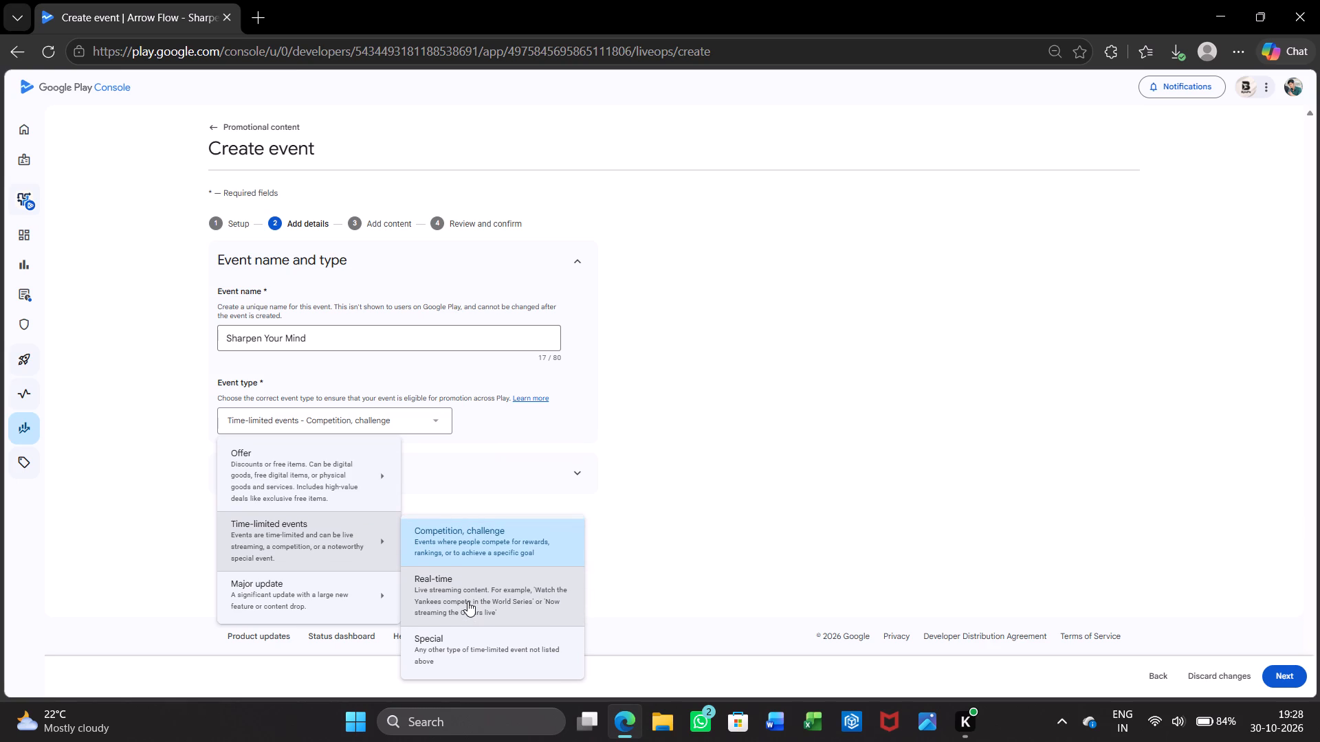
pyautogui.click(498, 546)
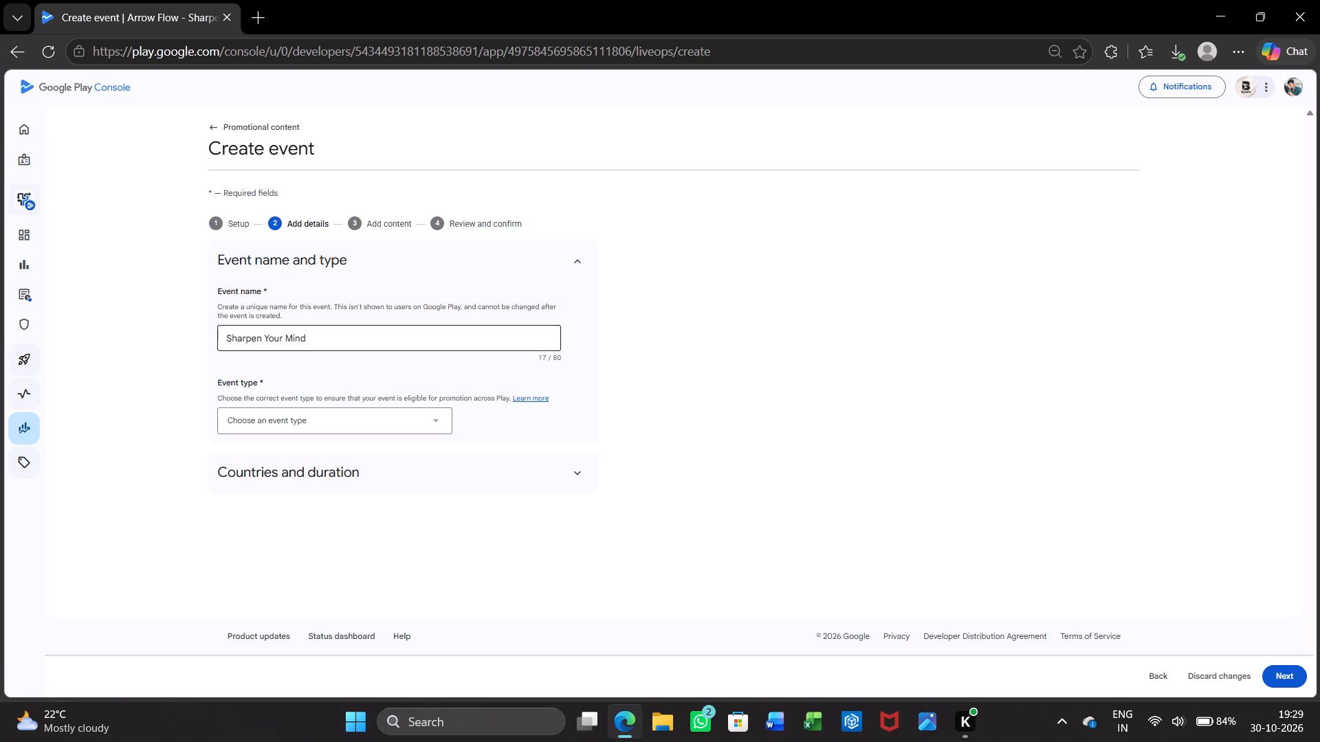
# Replace "Sharpen" with "Challenge" in the event name so it reads "Challenge Your Mind", and try to proceed to the content stage.
pyautogui.moveTo(260, 337); pyautogui.dragTo(205, 335)
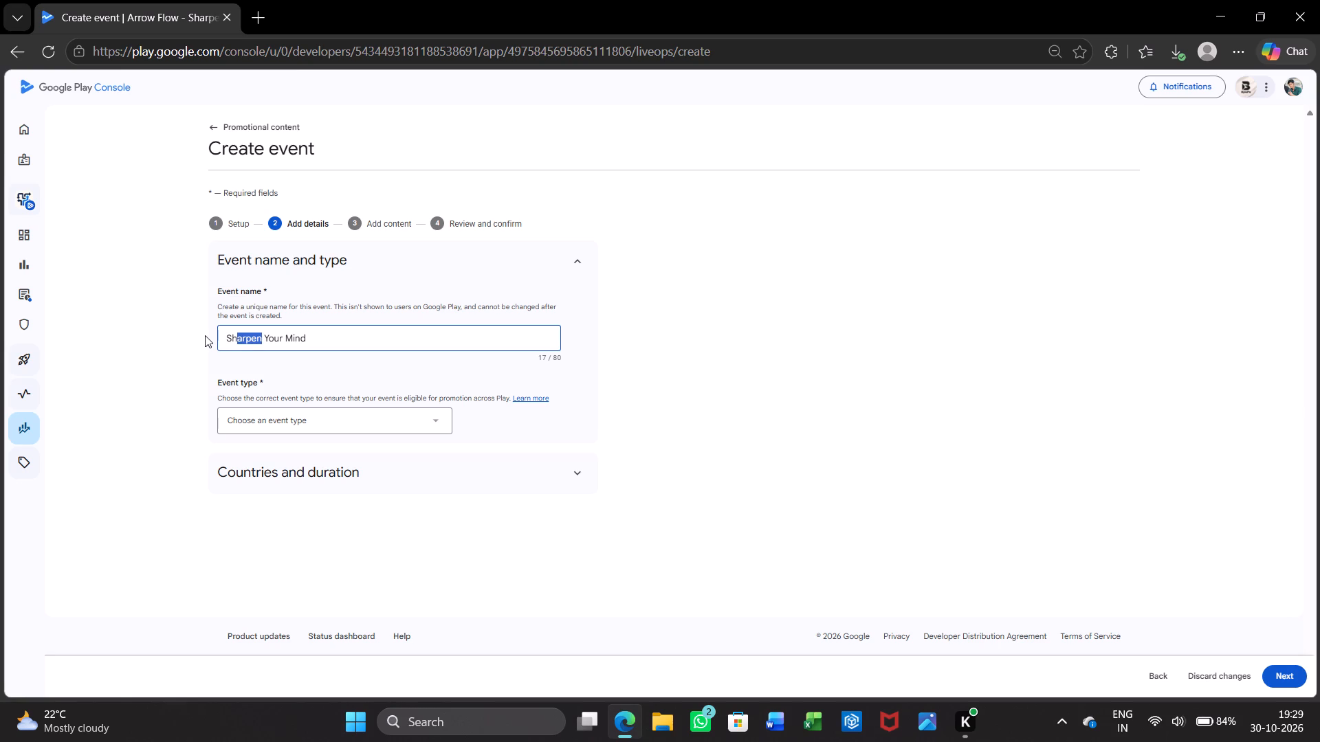
pyautogui.moveTo(205, 335); pyautogui.dragTo(204, 335)
pyautogui.write('Challenge')
pyautogui.click(1279, 668)
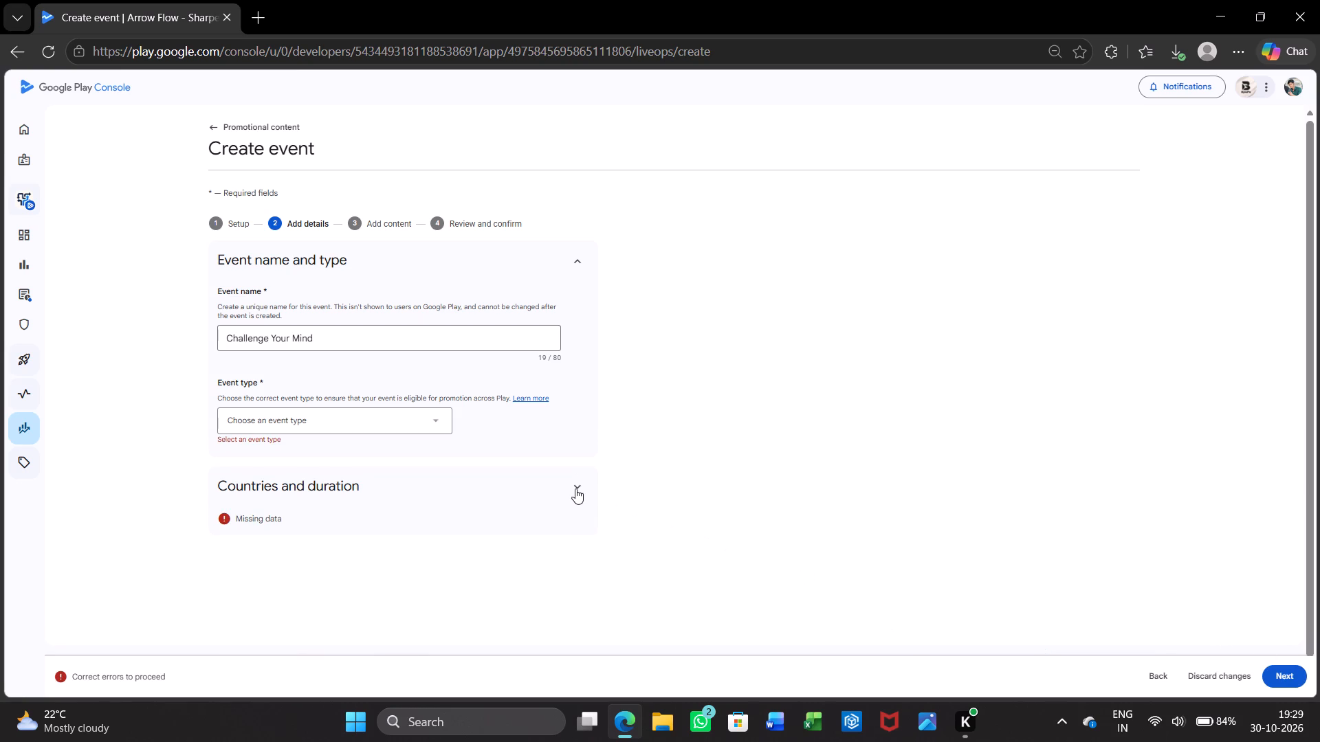
# Set the event type to Time-limited events - Competition, challenge.
pyautogui.click(426, 422)
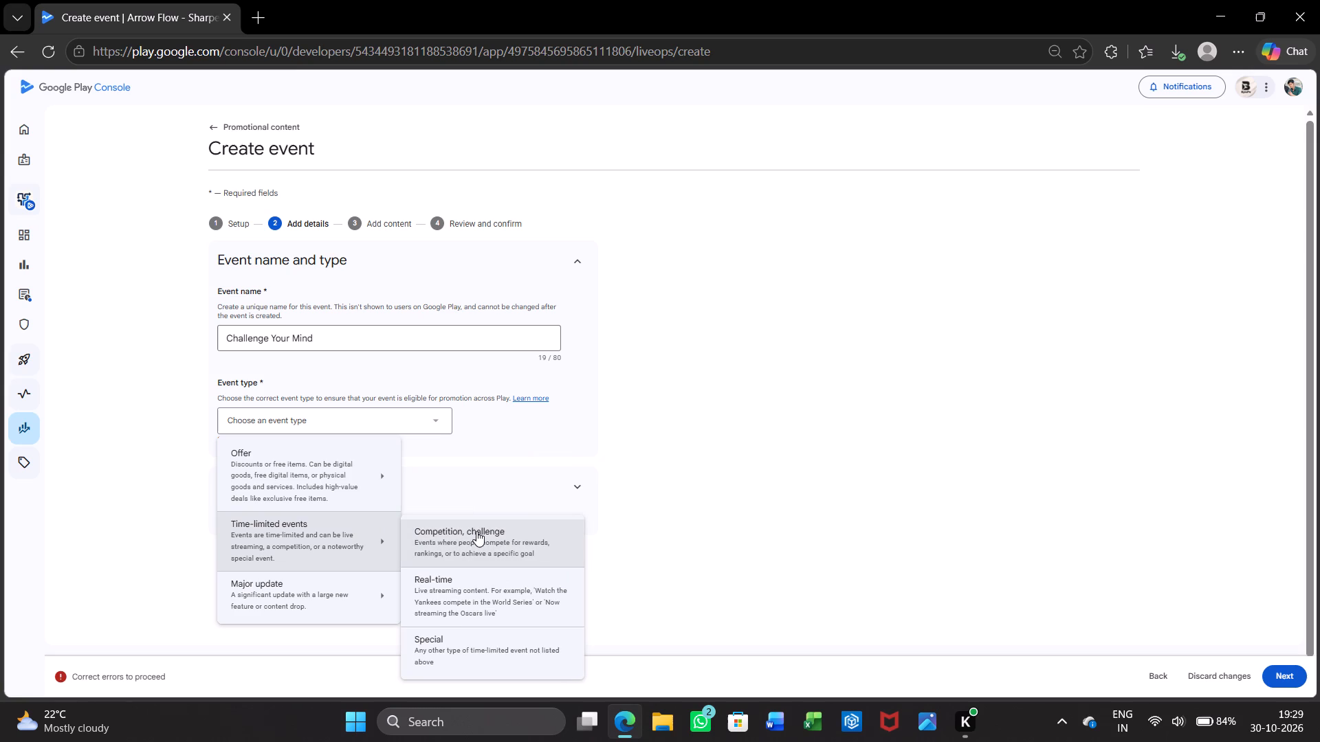
pyautogui.click(476, 531)
# Select all available countries and regions for the event under Countries and duration.
pyautogui.click(573, 489)
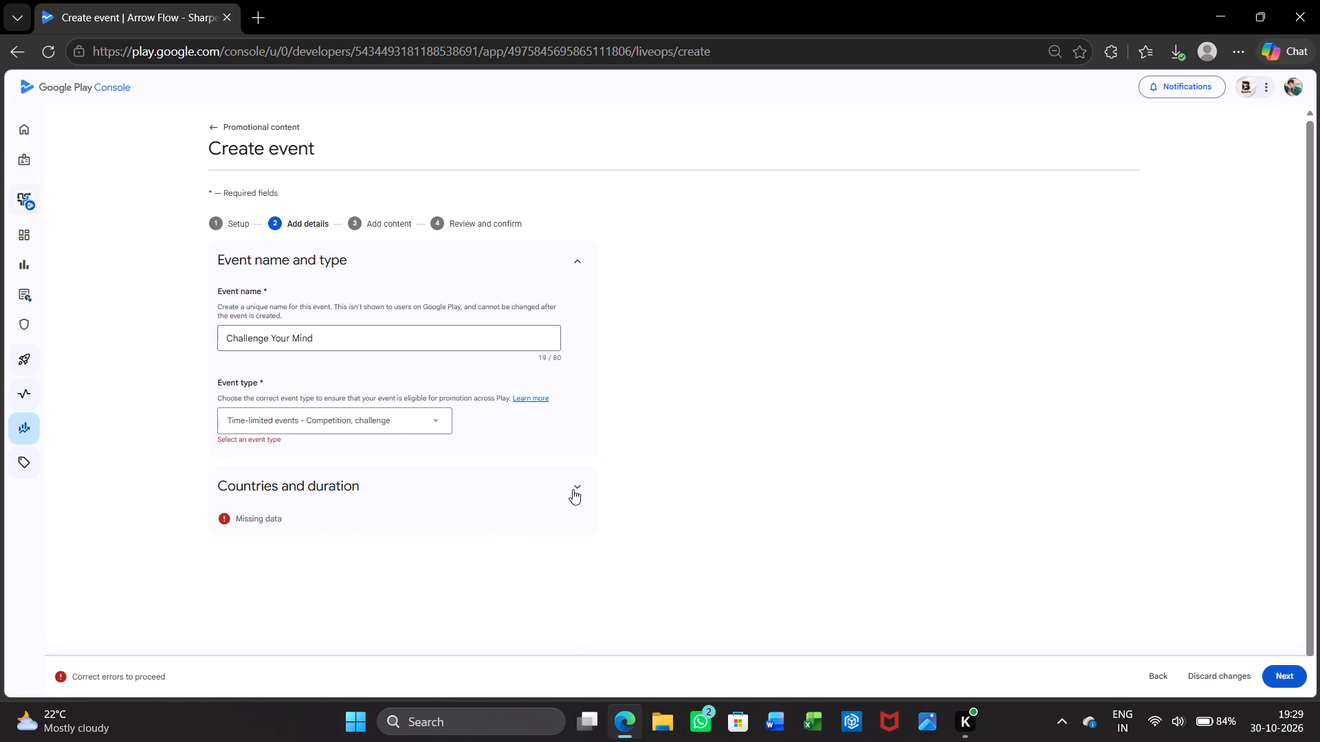
pyautogui.scroll(-1, 425, 475)
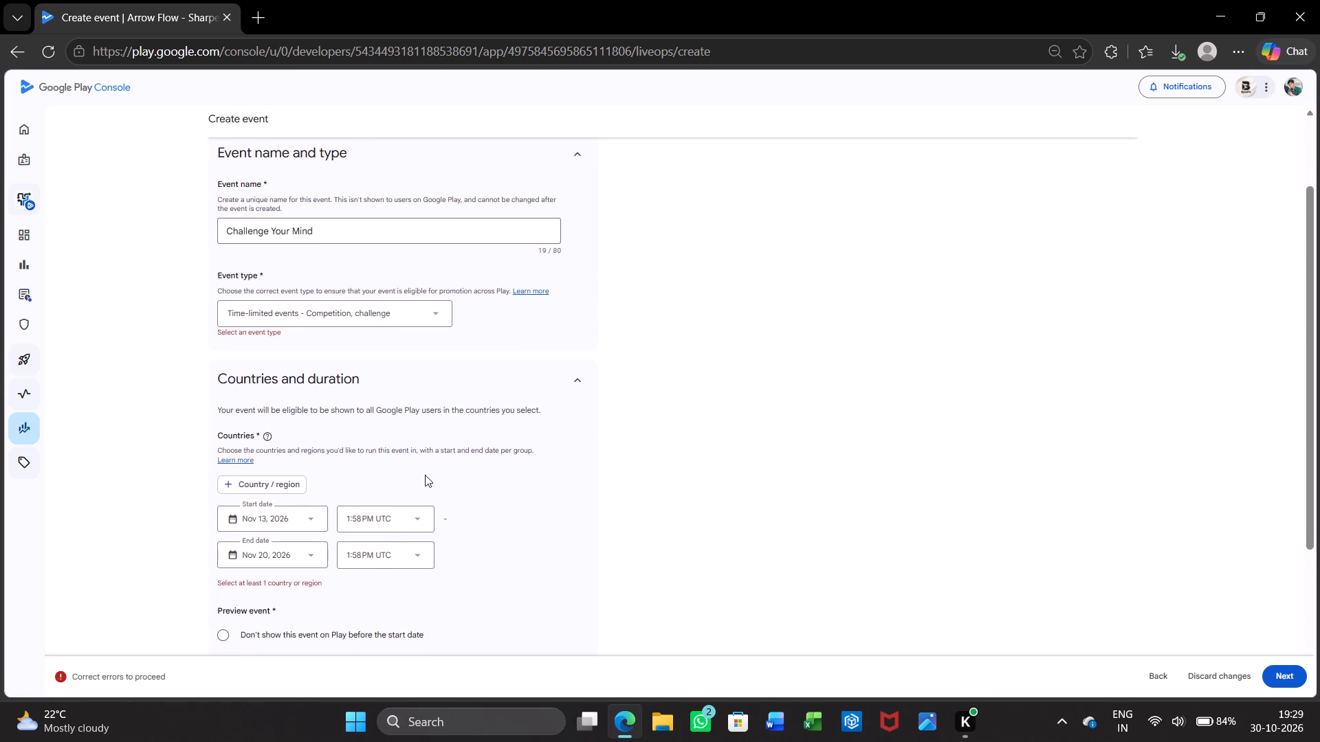
pyautogui.scroll(-1, 425, 475)
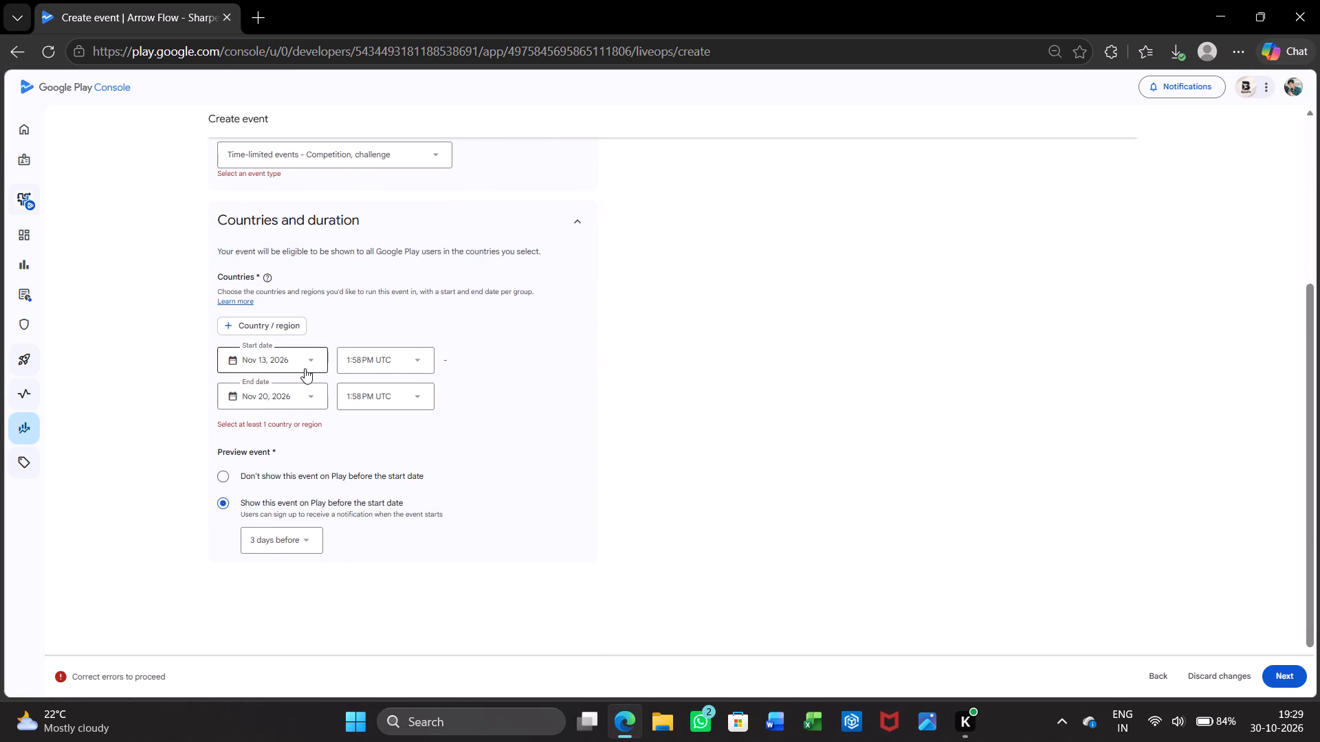
pyautogui.click(267, 325)
pyautogui.click(91, 392)
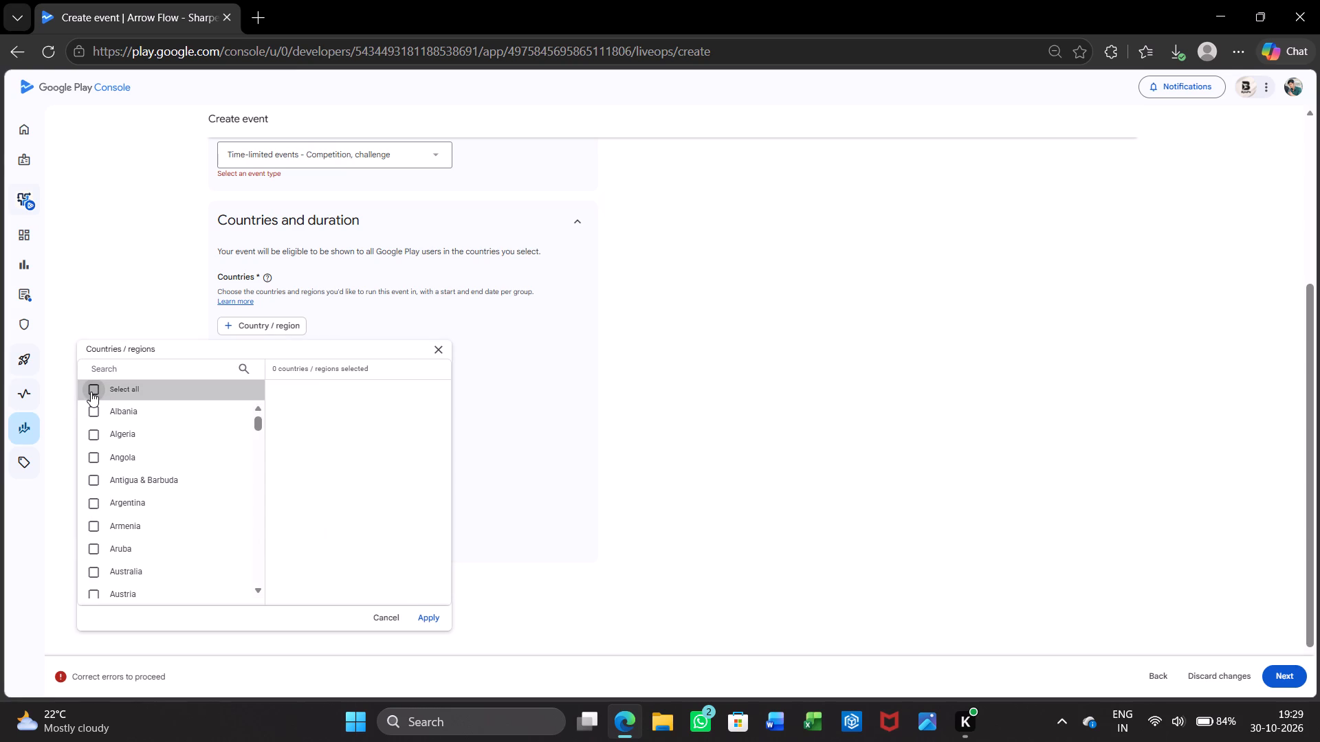
pyautogui.click(431, 618)
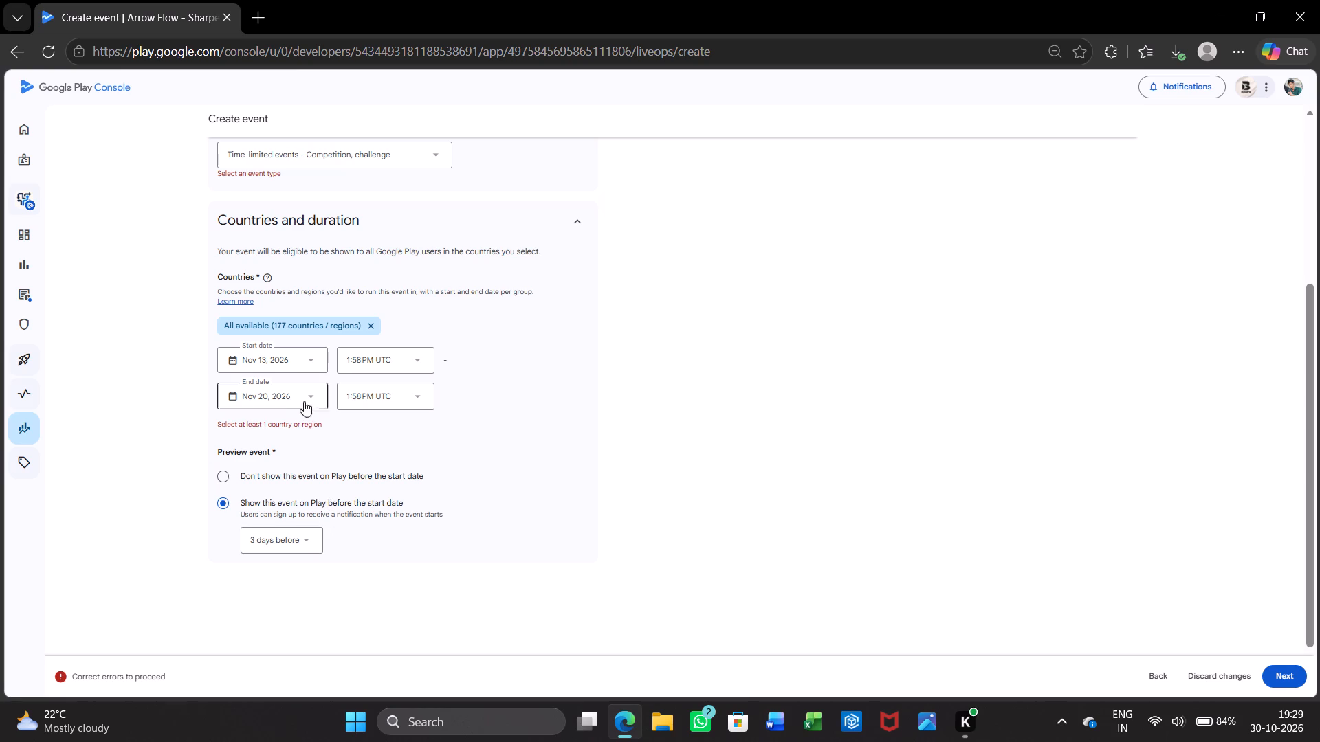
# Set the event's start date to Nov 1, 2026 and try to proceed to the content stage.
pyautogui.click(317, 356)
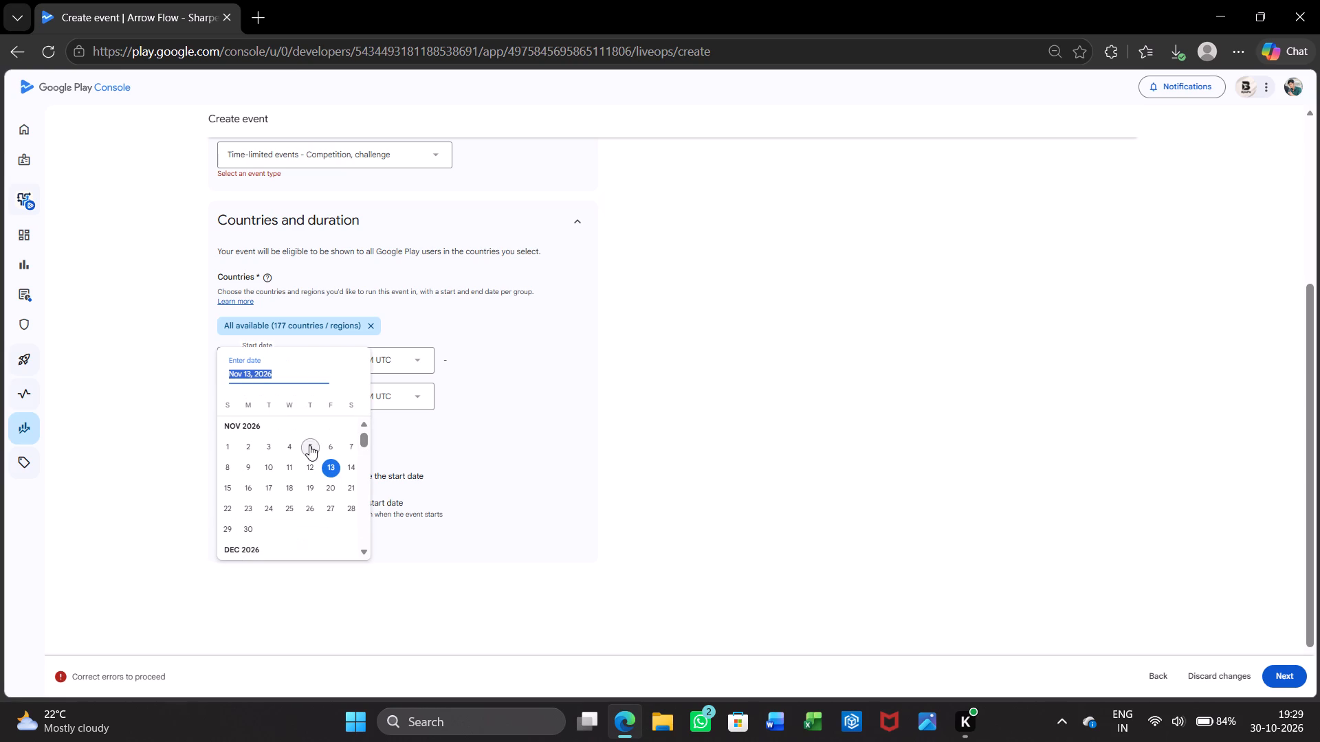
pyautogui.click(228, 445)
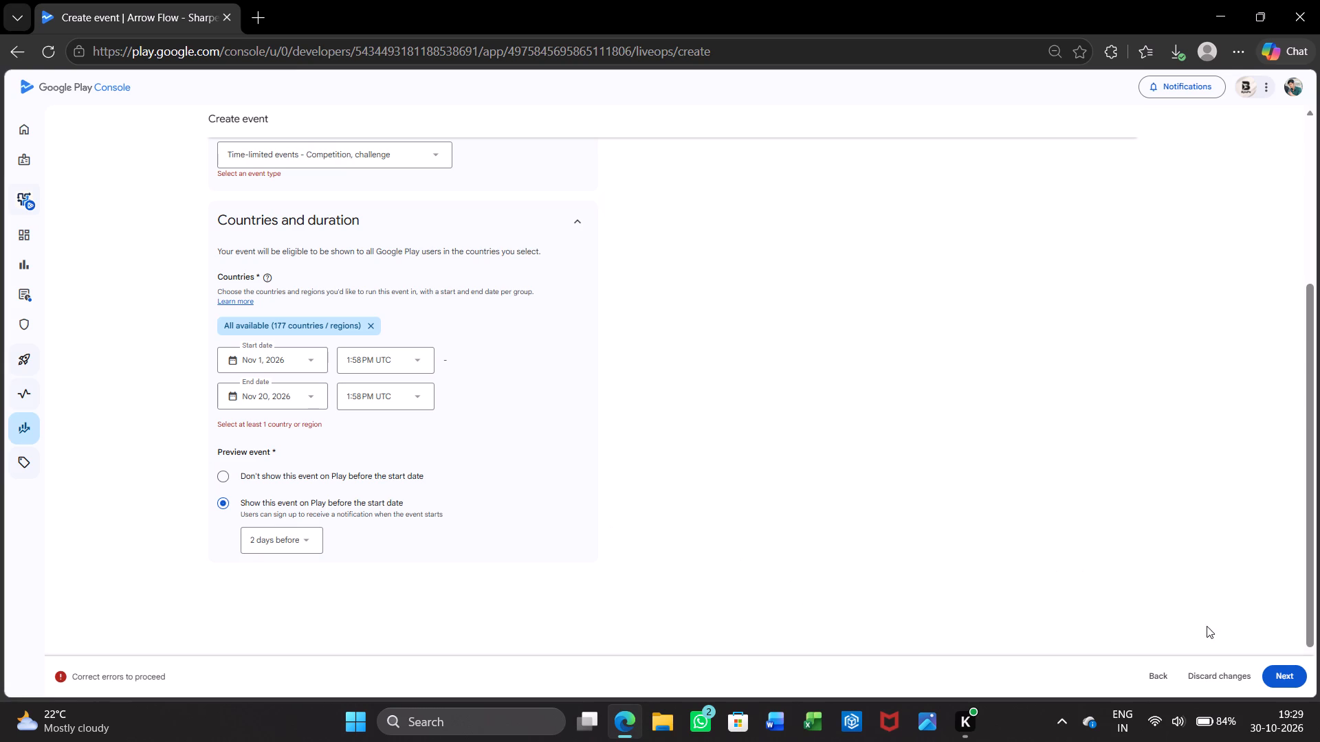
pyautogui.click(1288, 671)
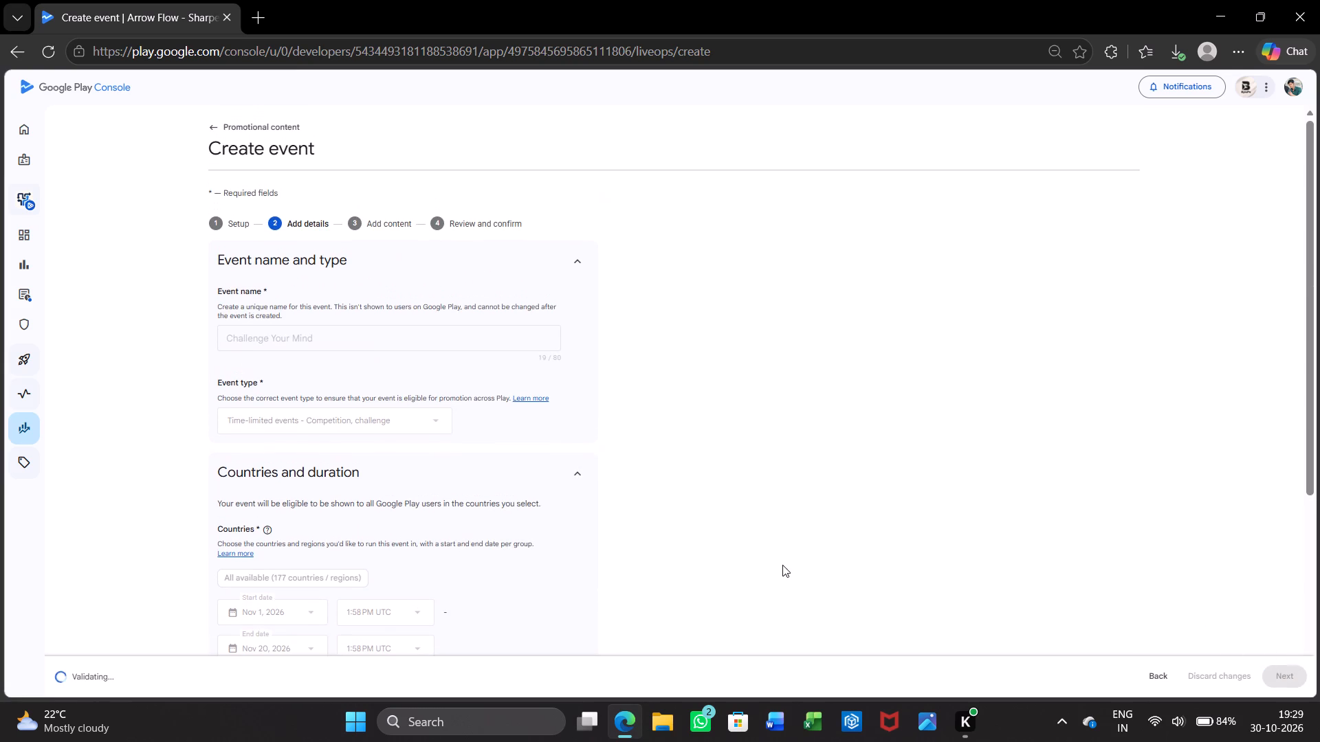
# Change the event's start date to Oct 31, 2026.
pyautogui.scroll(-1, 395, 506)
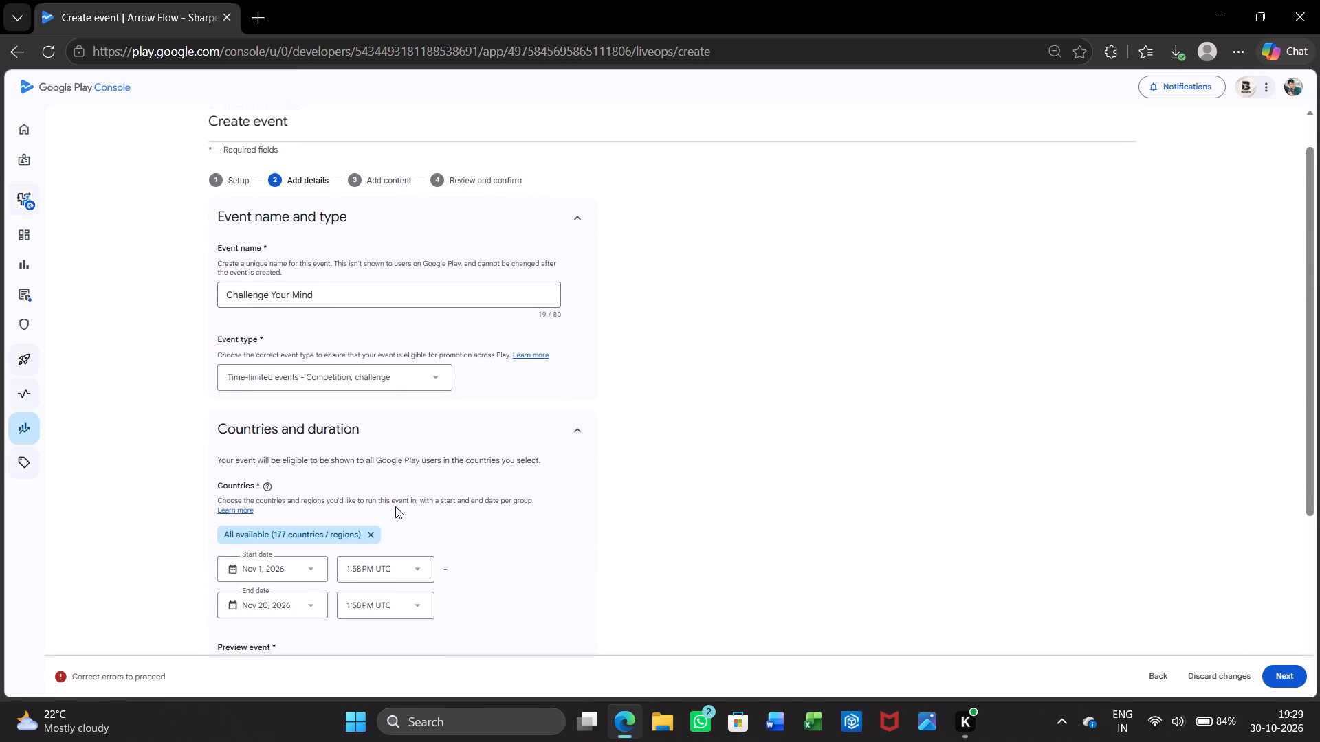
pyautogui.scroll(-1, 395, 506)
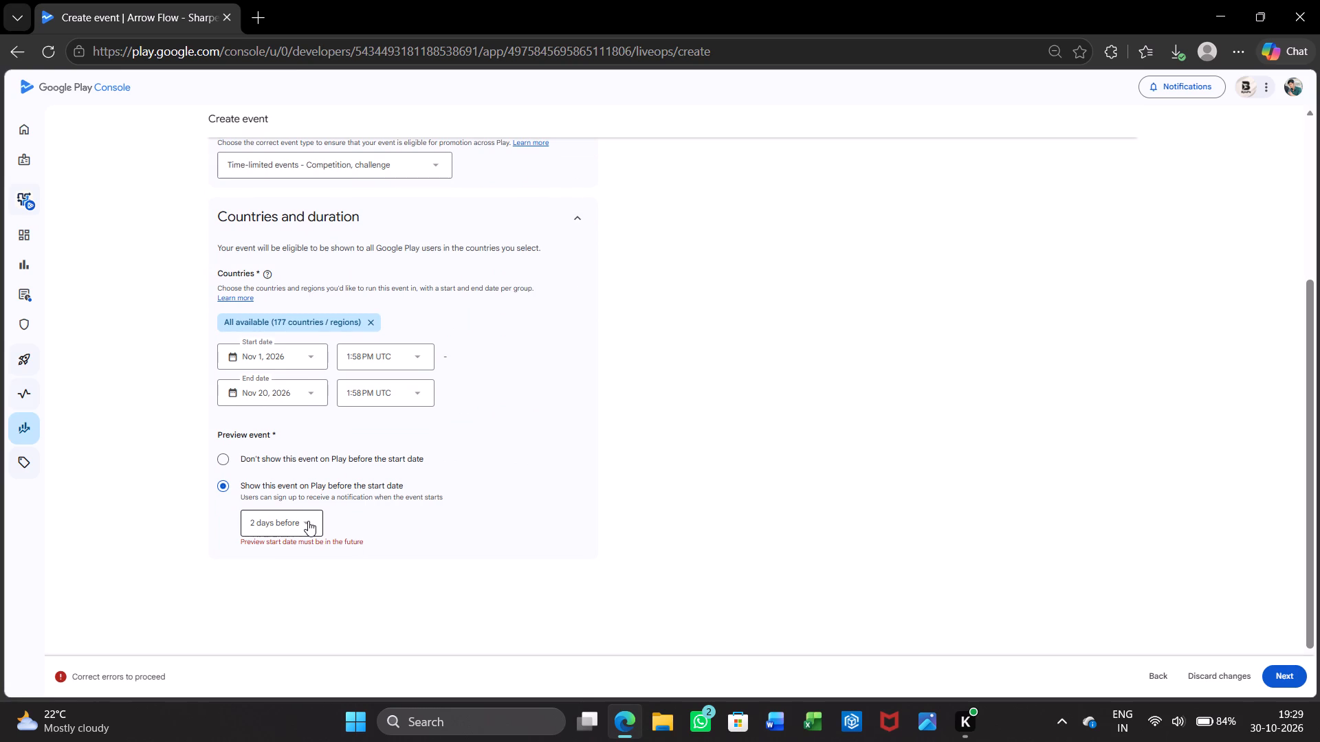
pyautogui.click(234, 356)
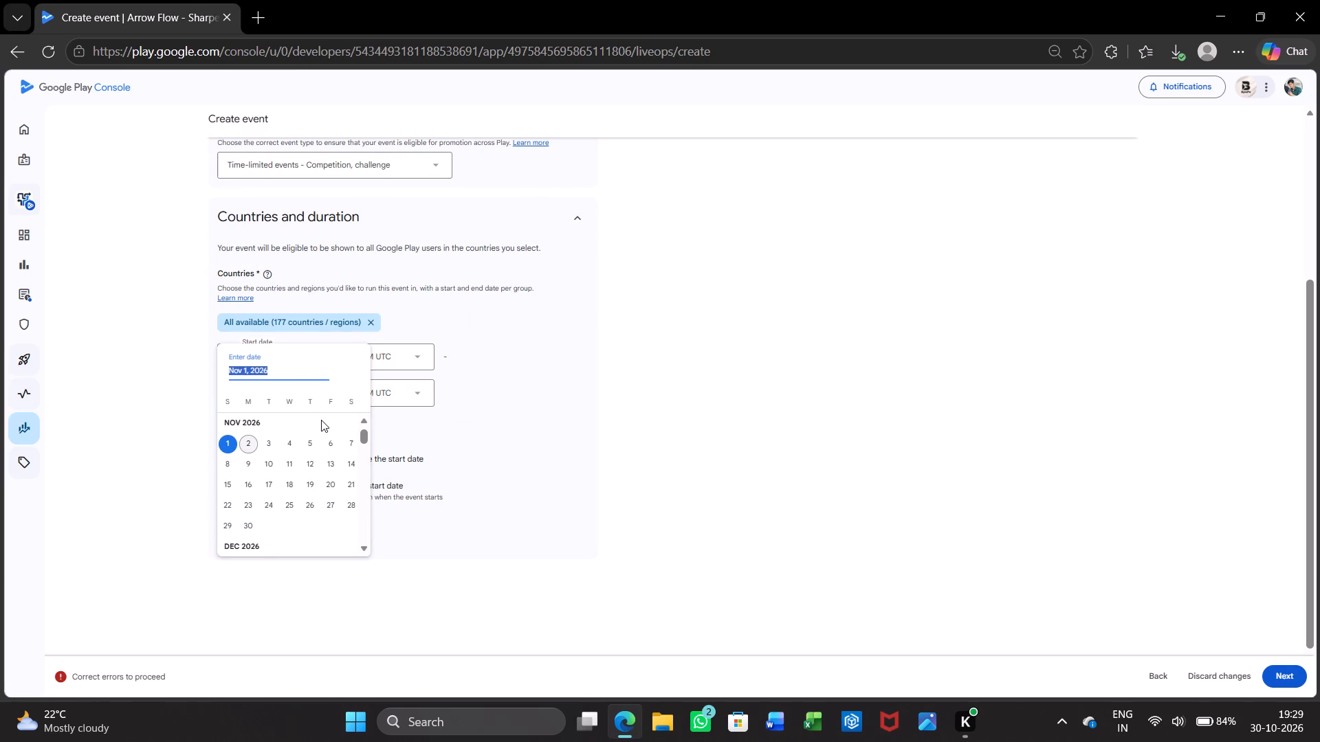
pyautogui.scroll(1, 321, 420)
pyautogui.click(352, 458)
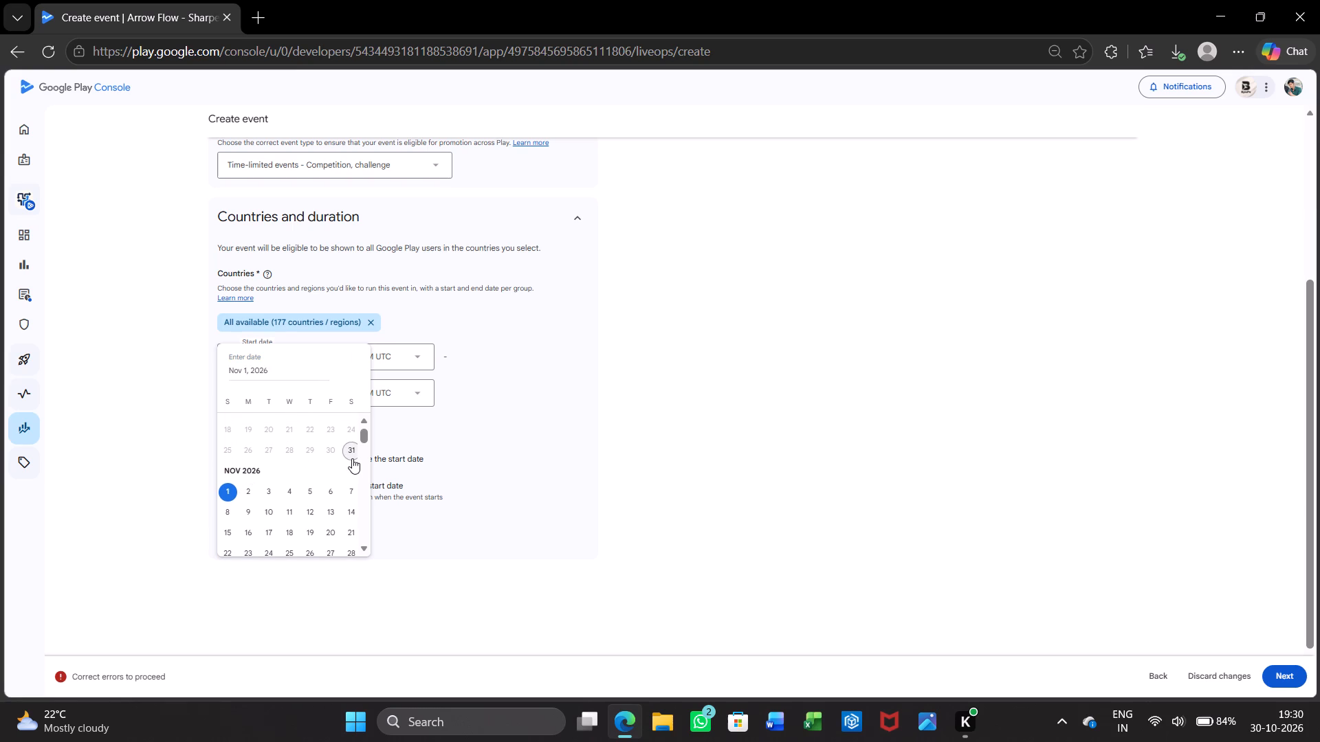
# Set the event preview to 1 day before the start date and try to proceed to the content stage.
pyautogui.click(283, 522)
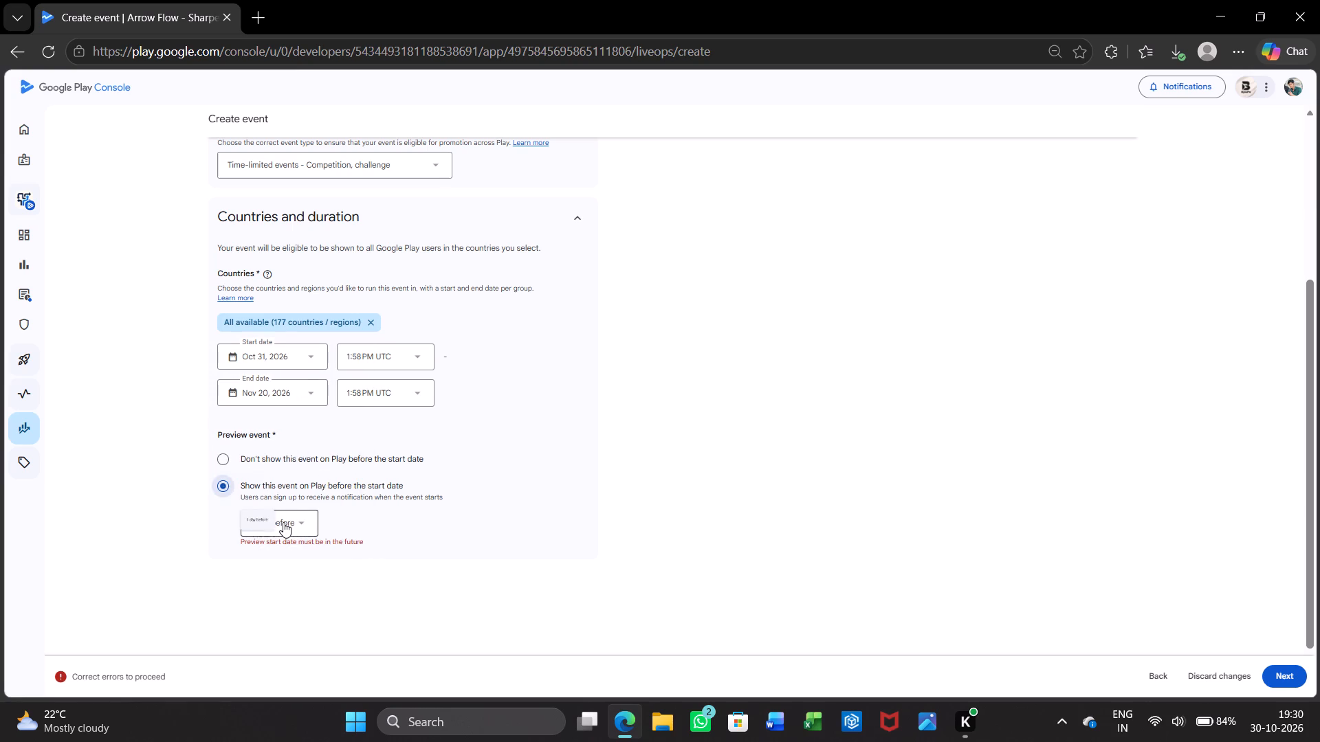
pyautogui.click(283, 524)
pyautogui.click(307, 521)
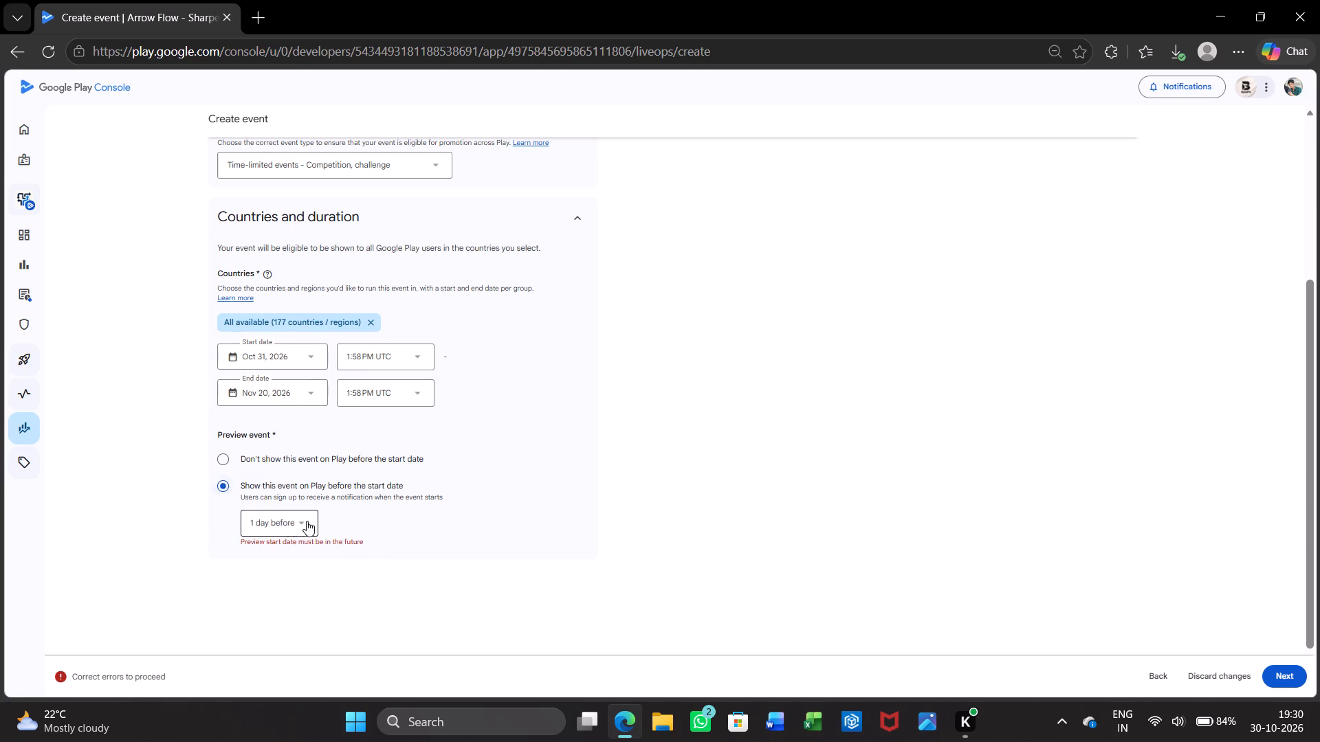
pyautogui.click(307, 521)
pyautogui.click(1283, 669)
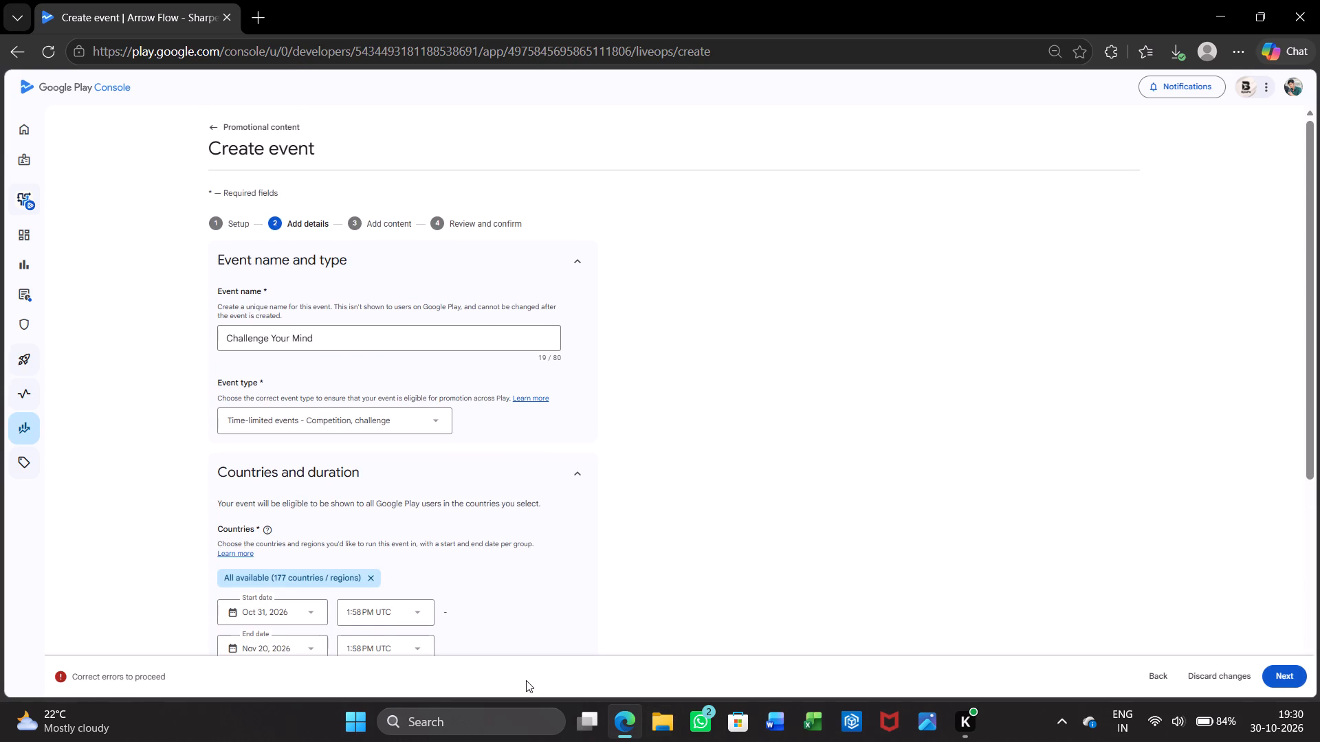
# Keep the event shown before its start date, set the start date to Nov 1, 2026, and proceed to the content stage.
pyautogui.scroll(-2, 526, 680)
pyautogui.click(223, 406)
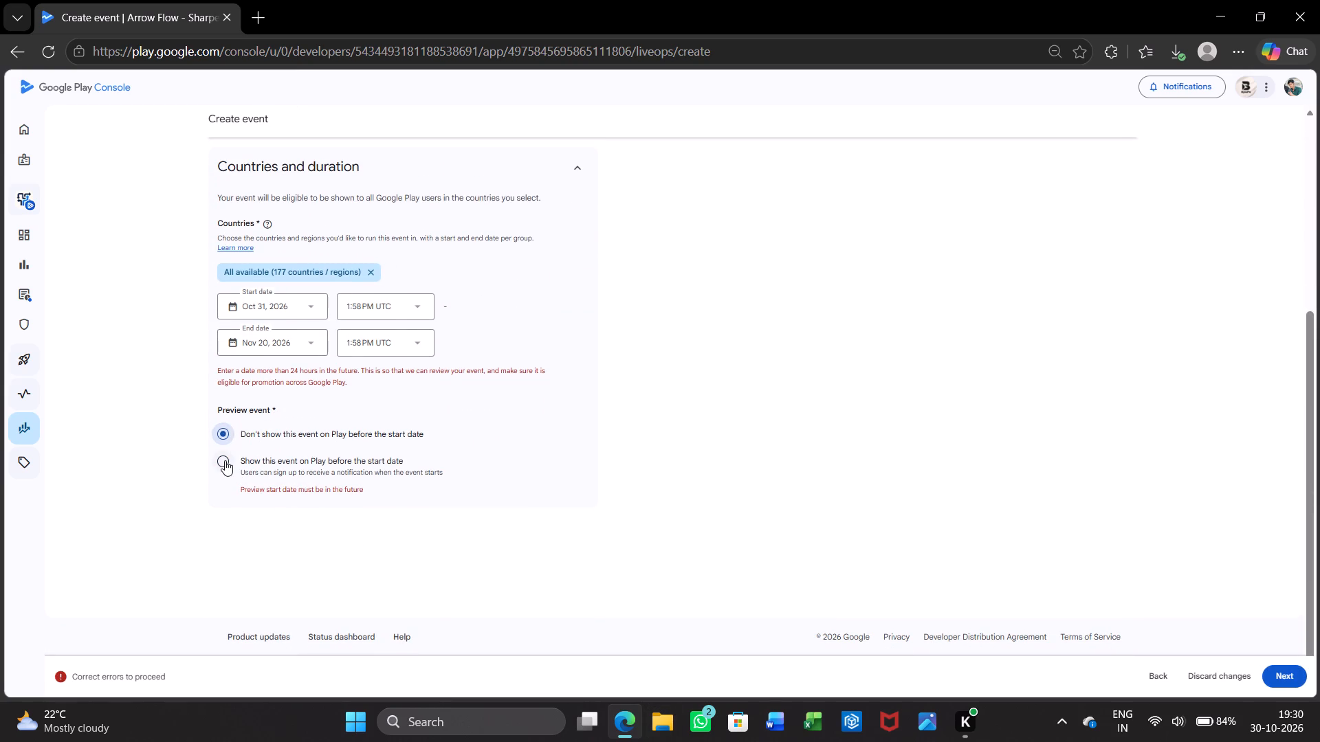
pyautogui.click(225, 460)
pyautogui.click(293, 304)
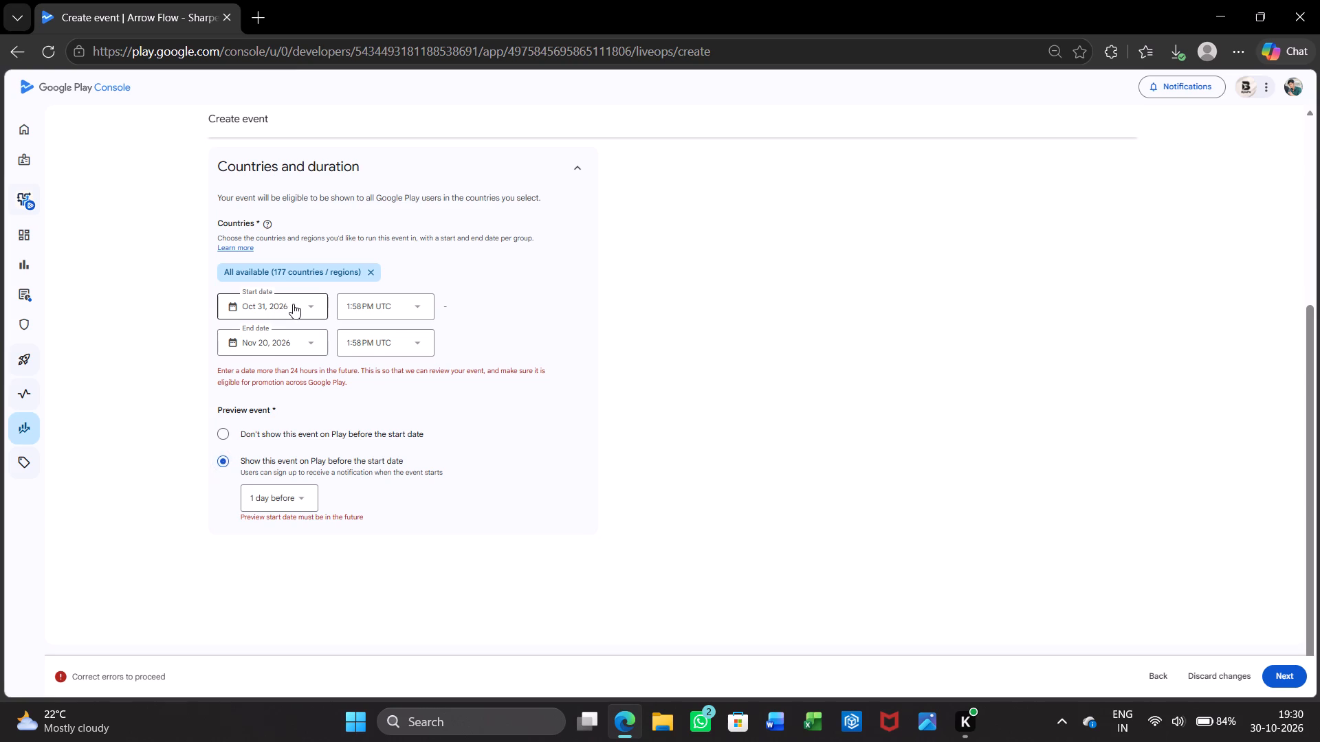
pyautogui.click(232, 488)
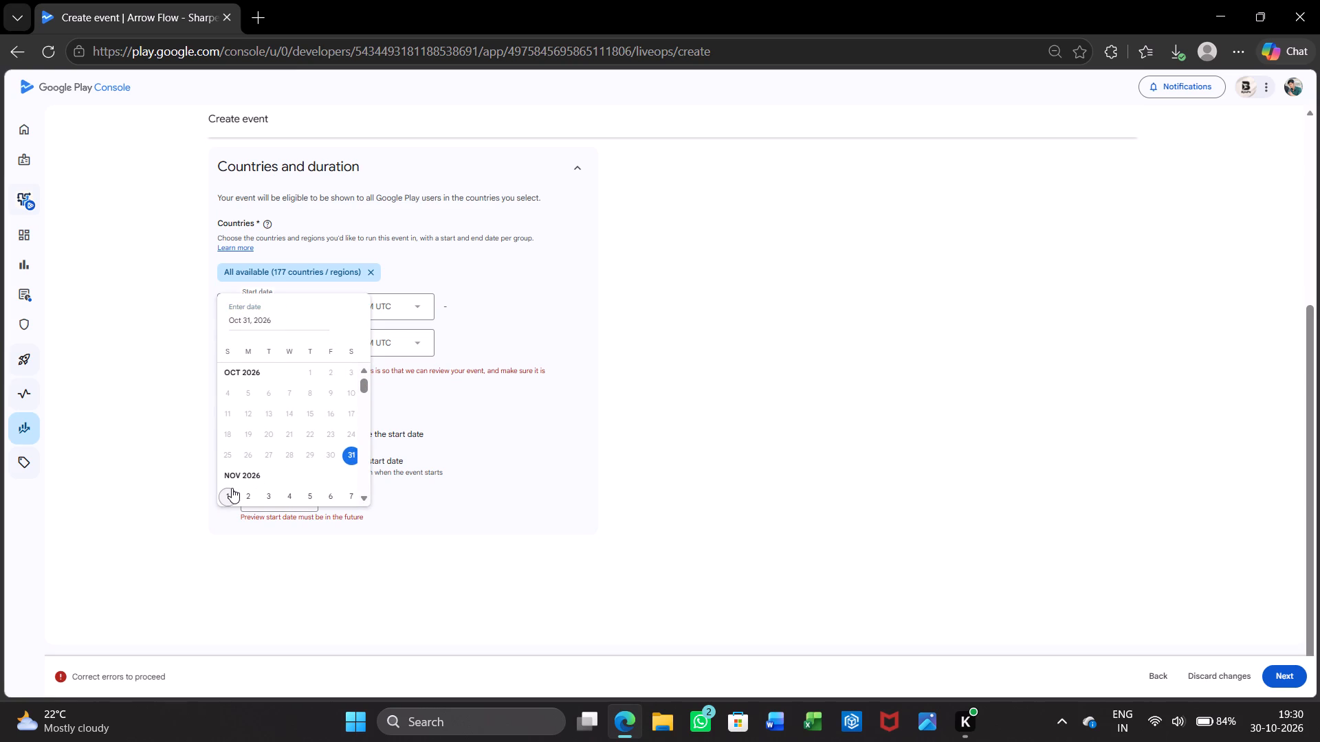
pyautogui.click(1279, 663)
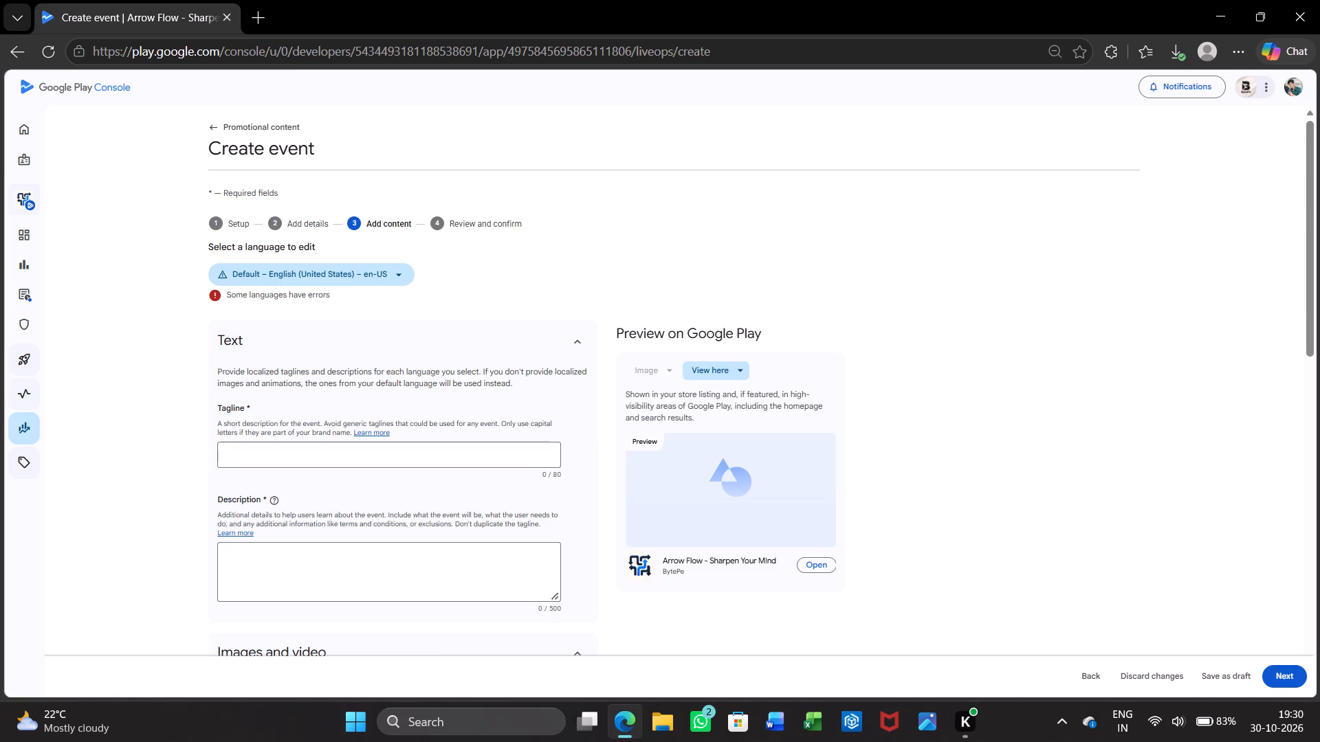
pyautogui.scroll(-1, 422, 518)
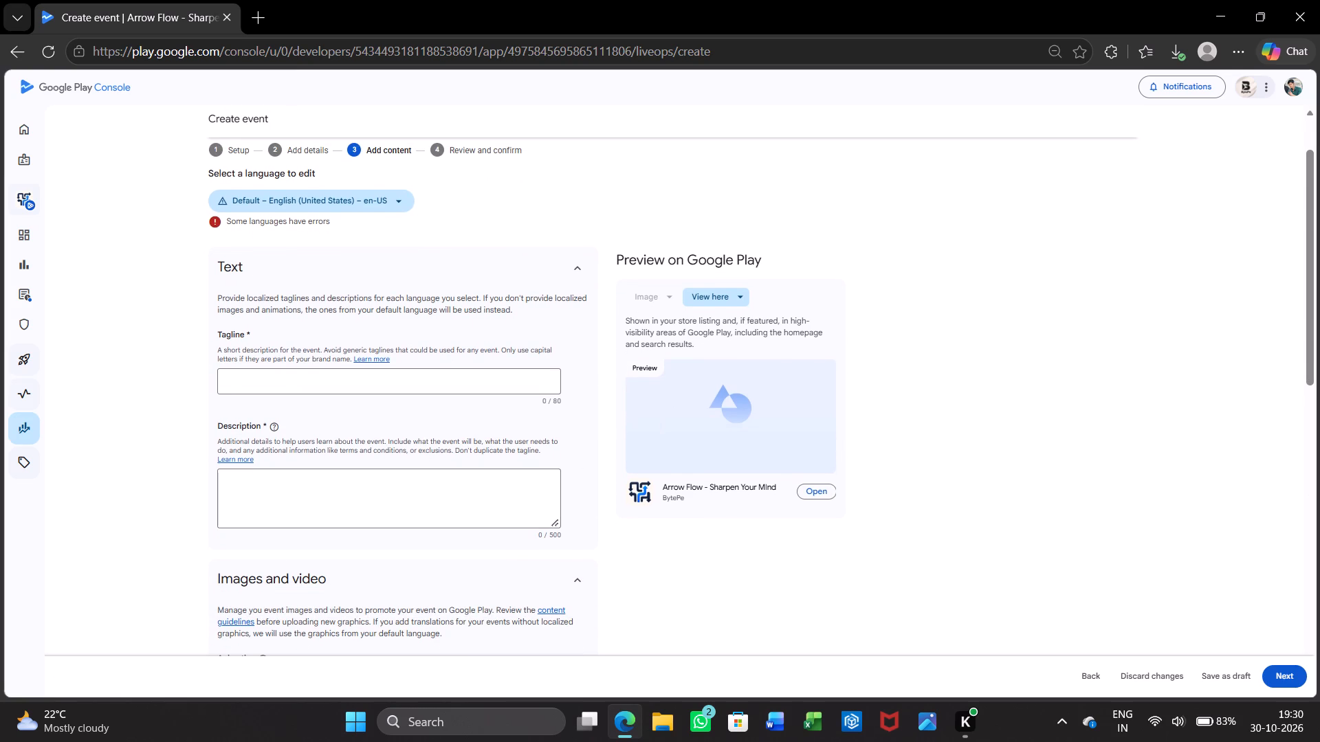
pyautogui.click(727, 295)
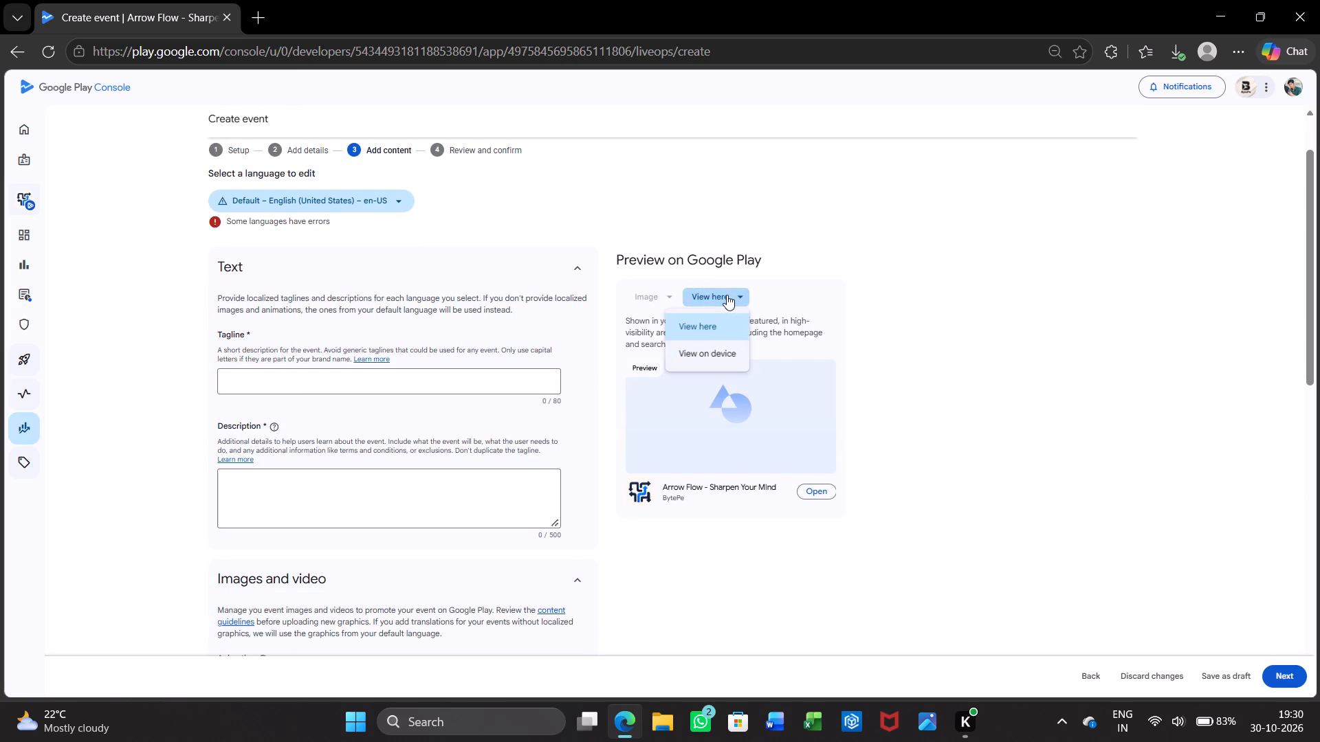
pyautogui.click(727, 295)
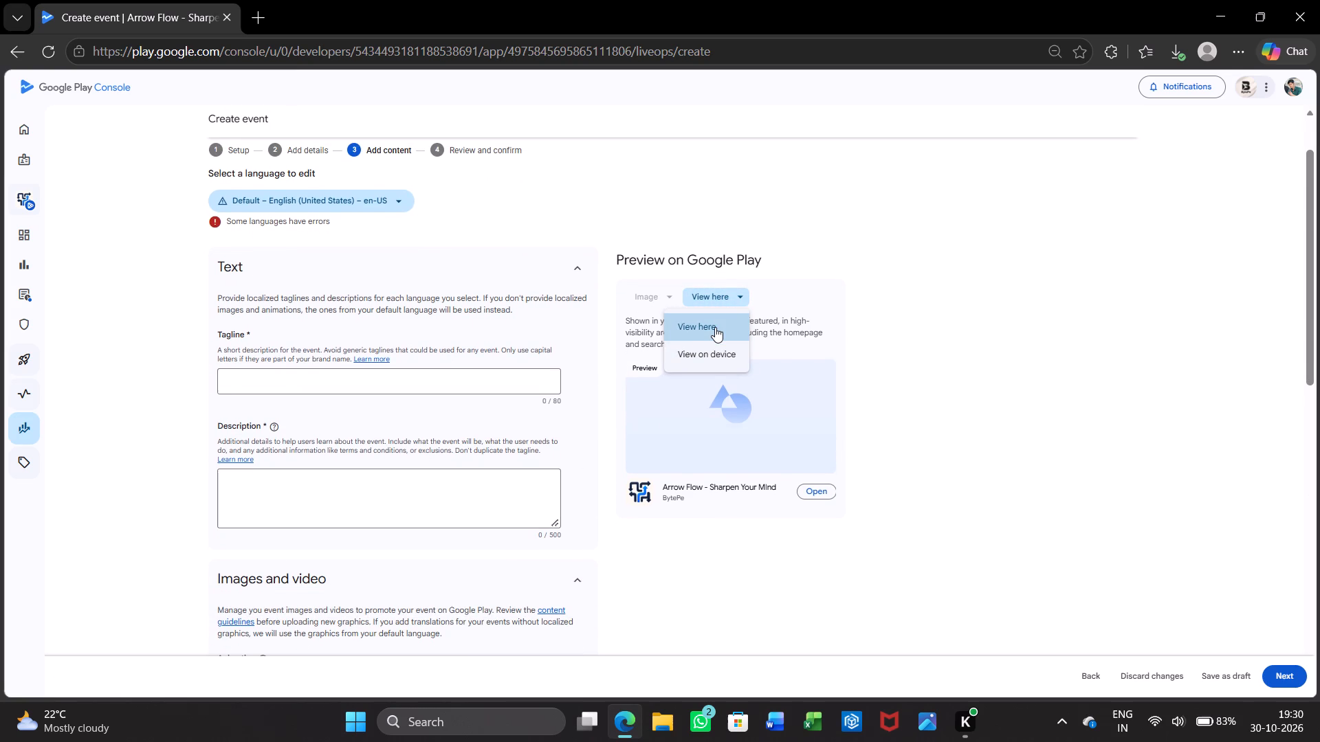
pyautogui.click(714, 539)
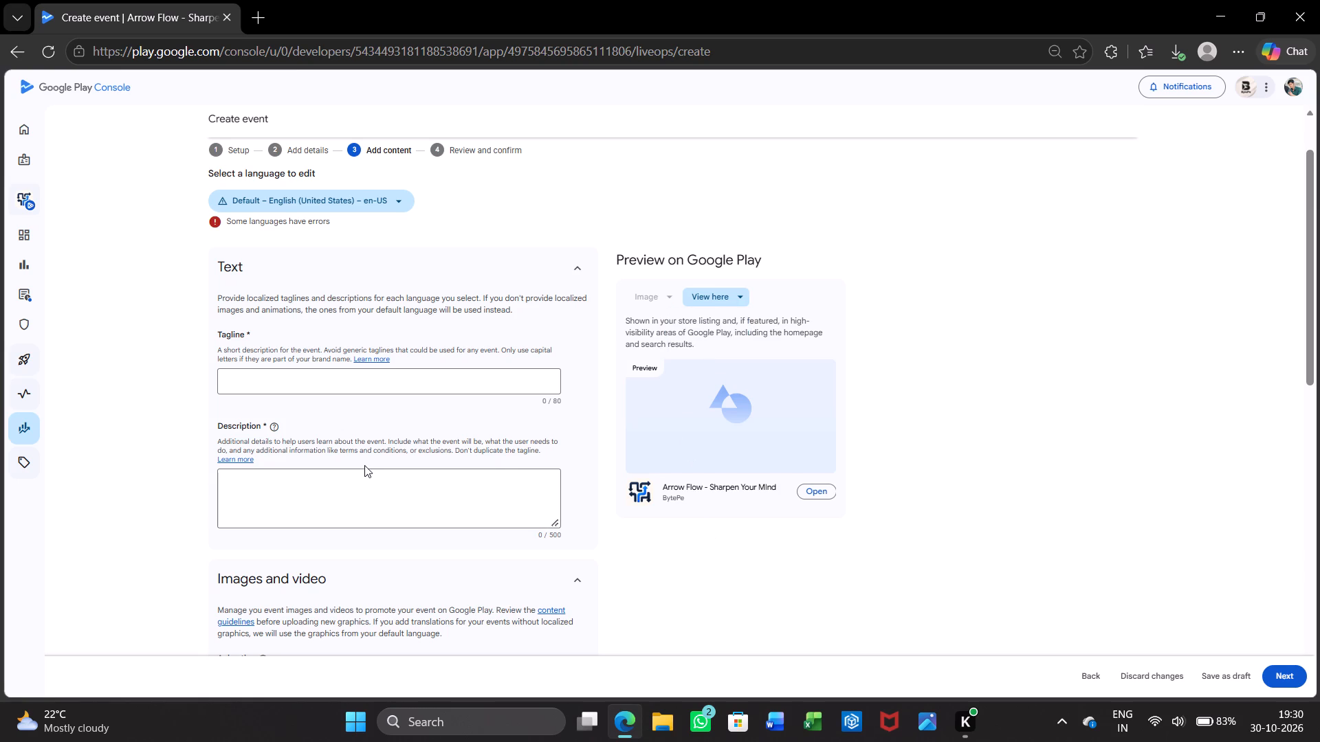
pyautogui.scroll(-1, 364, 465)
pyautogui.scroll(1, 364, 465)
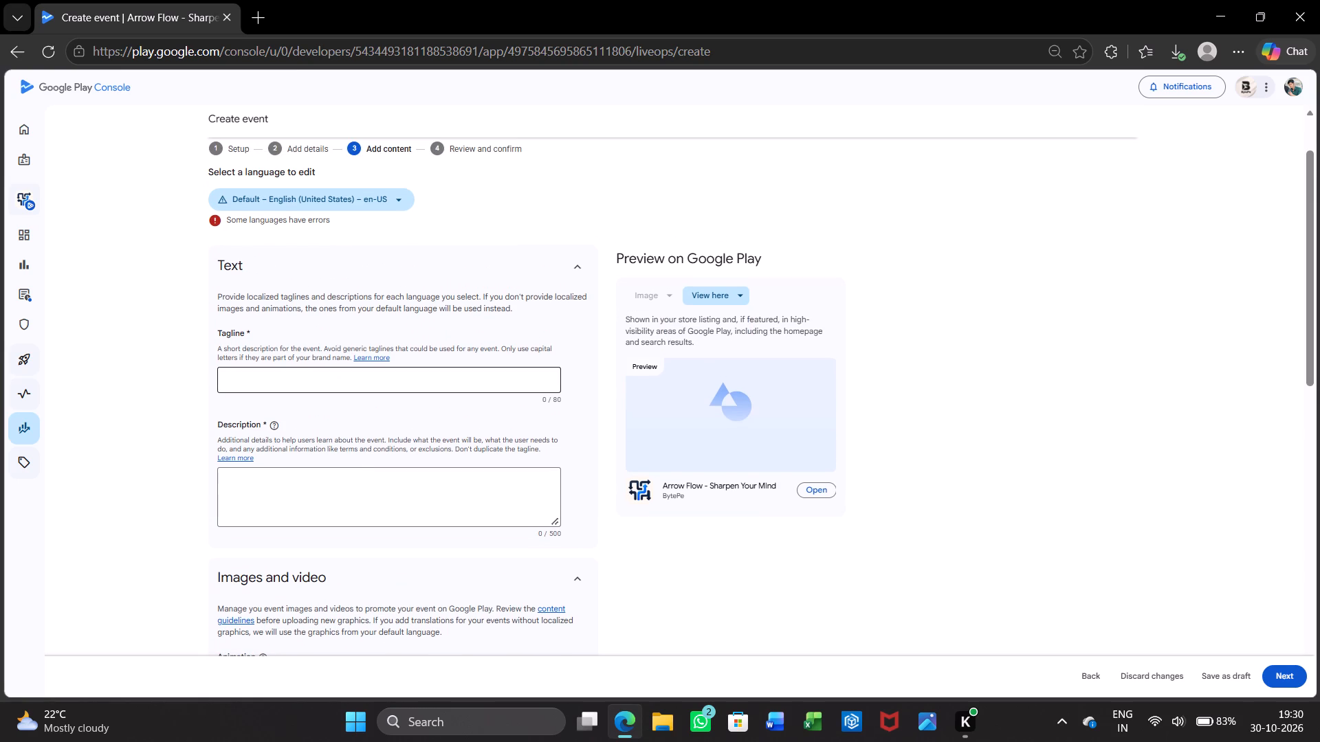
# Enter "Challenge Your Mind" as the event tagline.
pyautogui.click(386, 376)
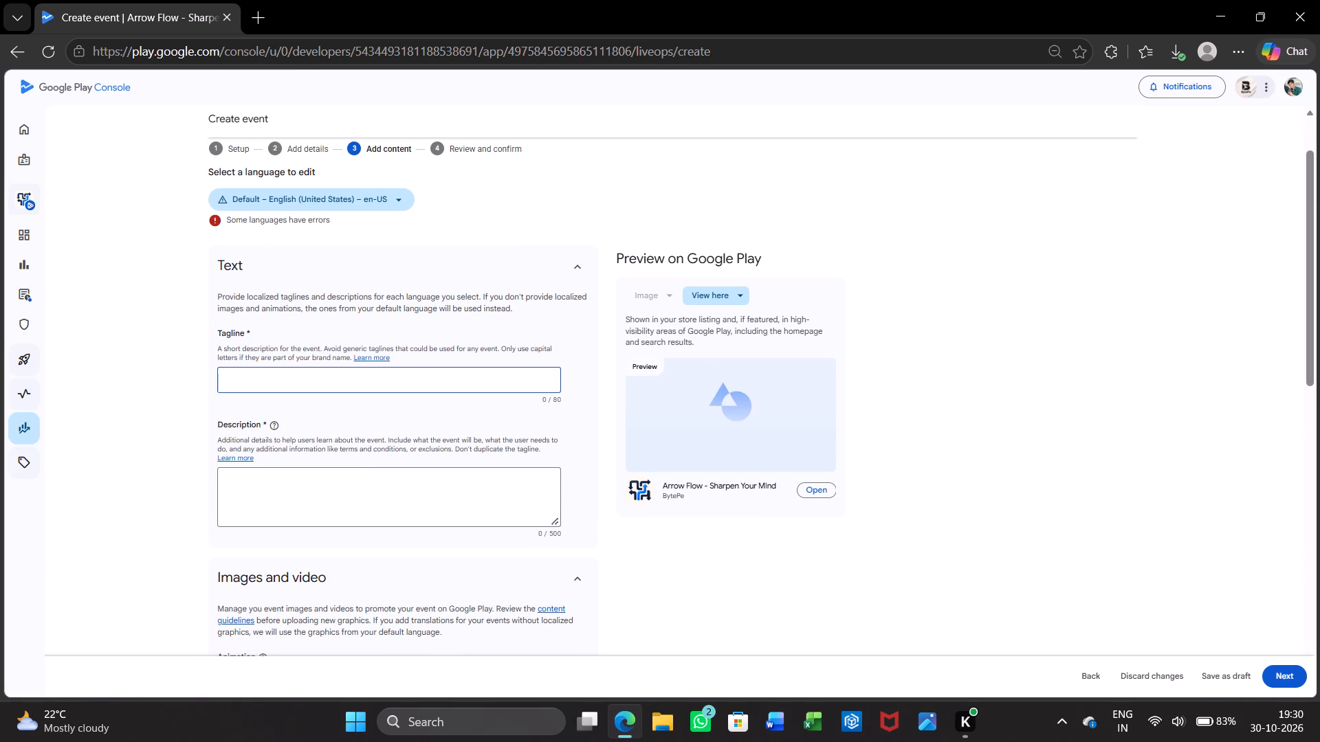
pyautogui.click(343, 374)
pyautogui.click(316, 496)
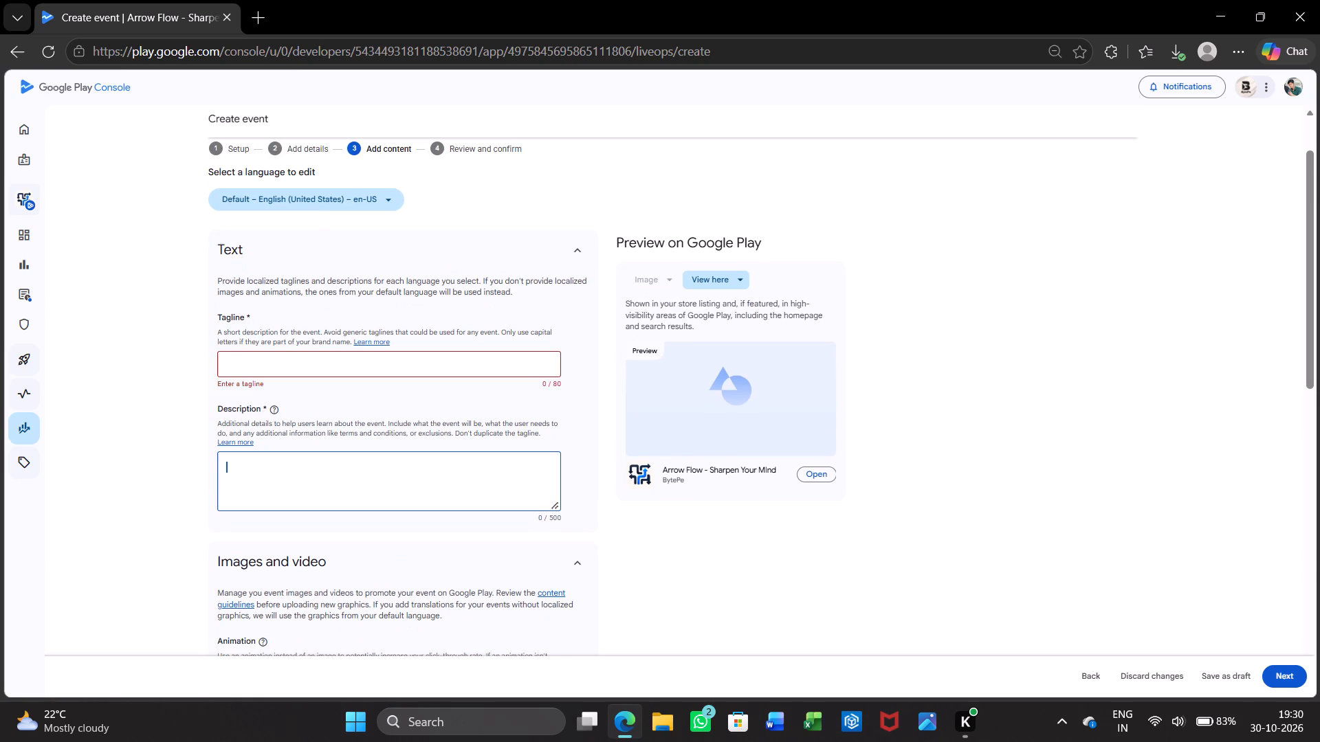
pyautogui.click(335, 361)
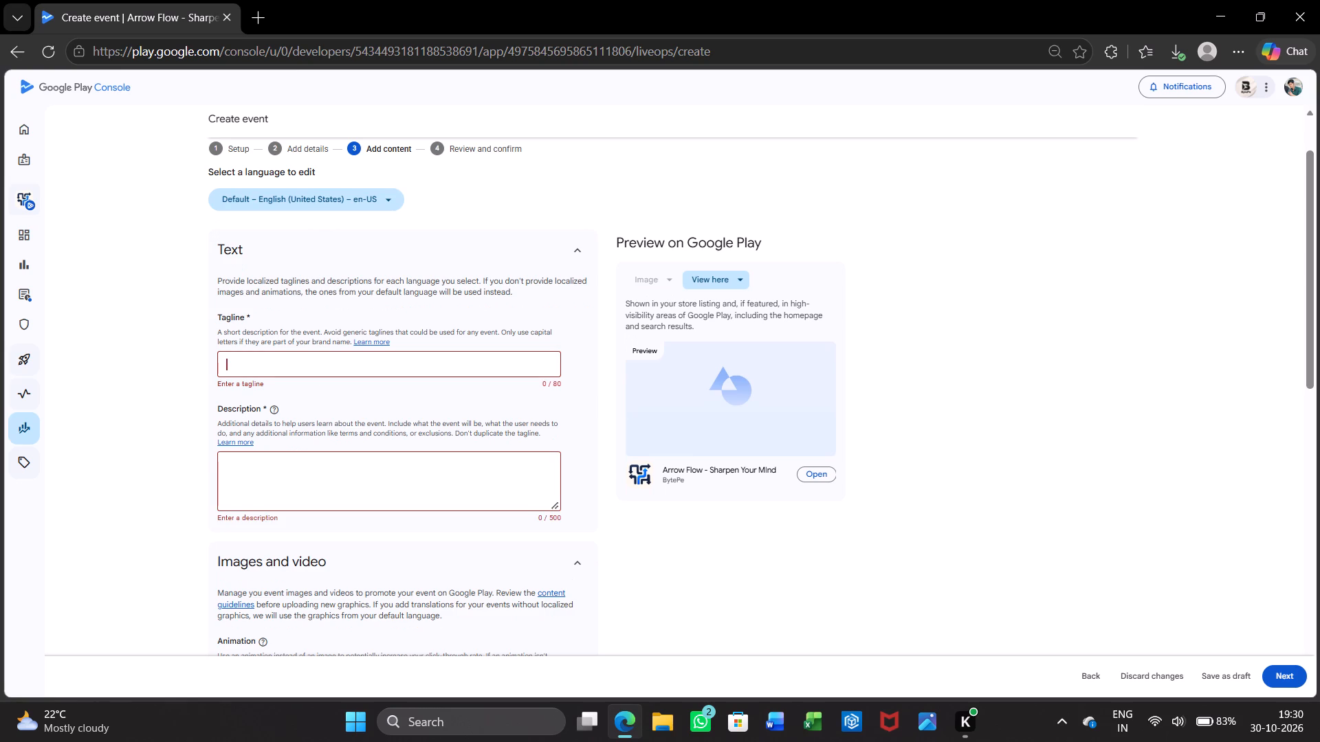
pyautogui.write('Challeng You')
pyautogui.write('r')
pyautogui.press('space')
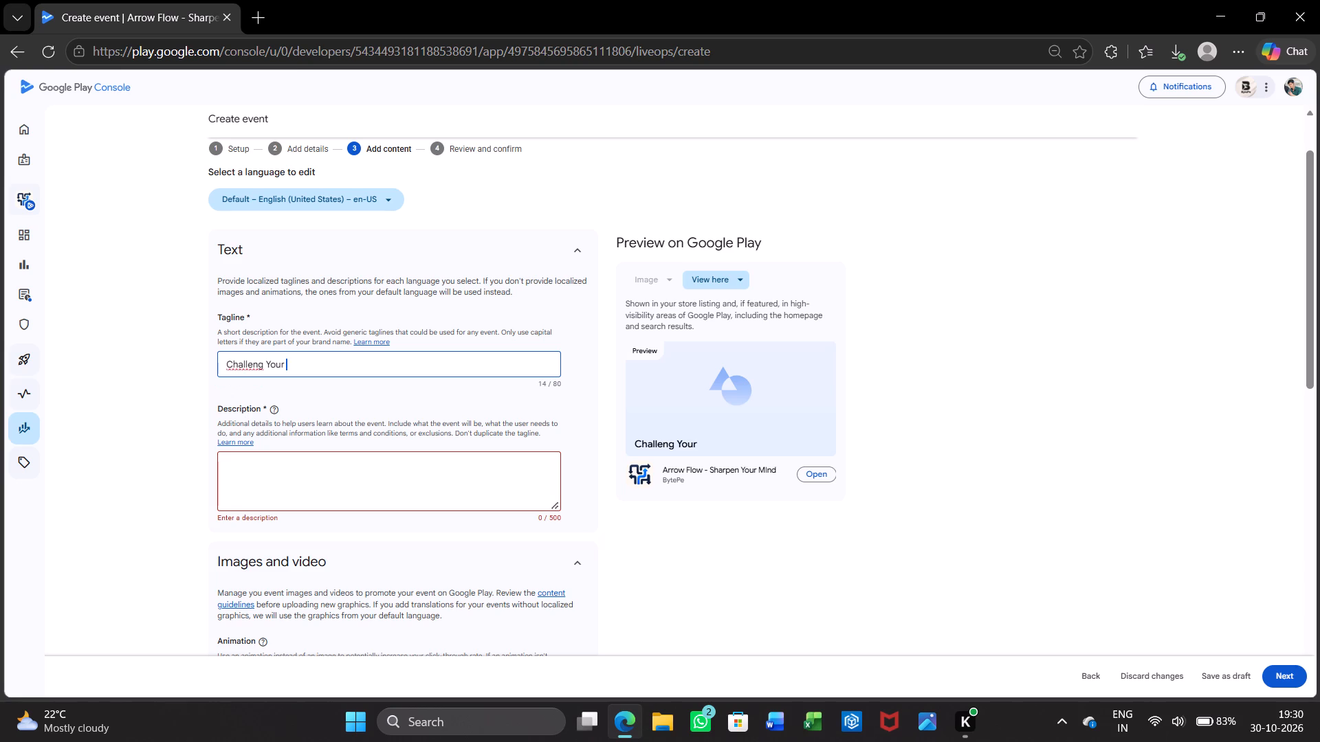
pyautogui.write('Mind')
pyautogui.click(262, 370)
pyautogui.press('e')
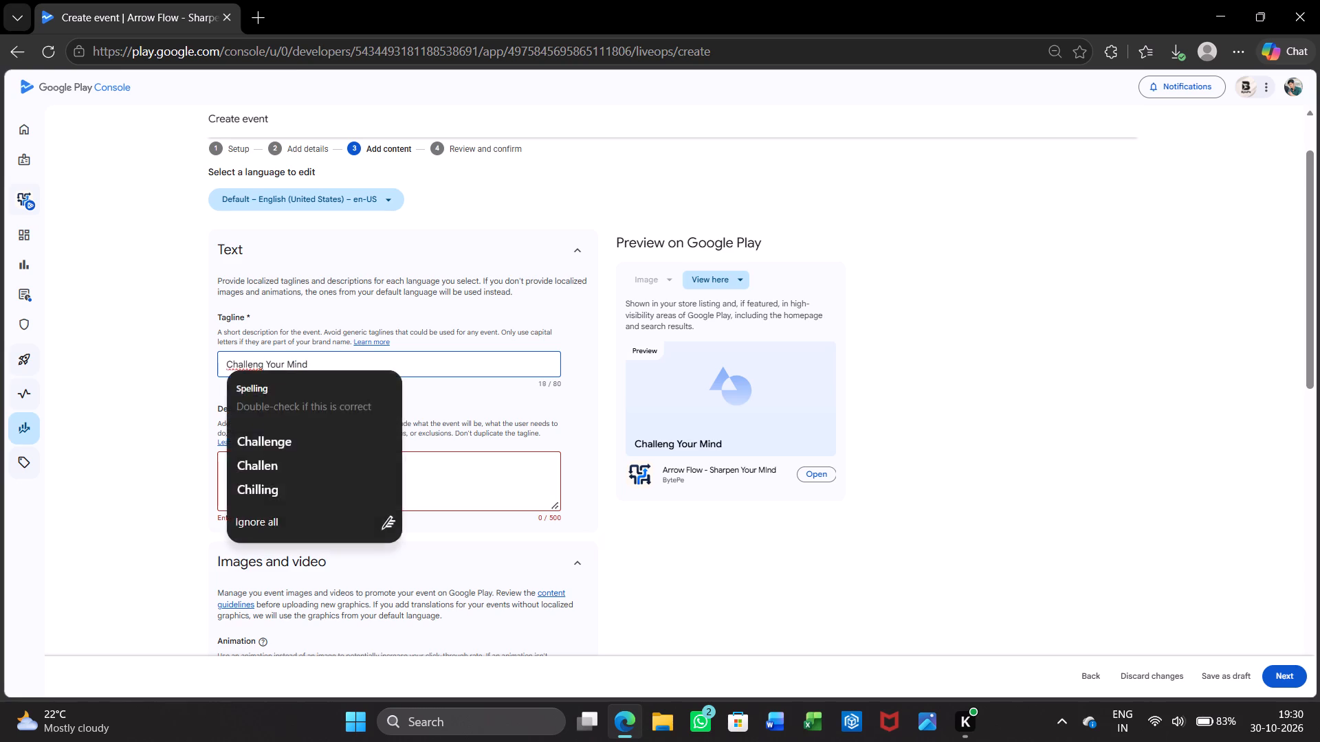
# Enter "Play Arrow Flow, Complete The Levels And Sharpen Your Mind" as the event description.
pyautogui.click(301, 474)
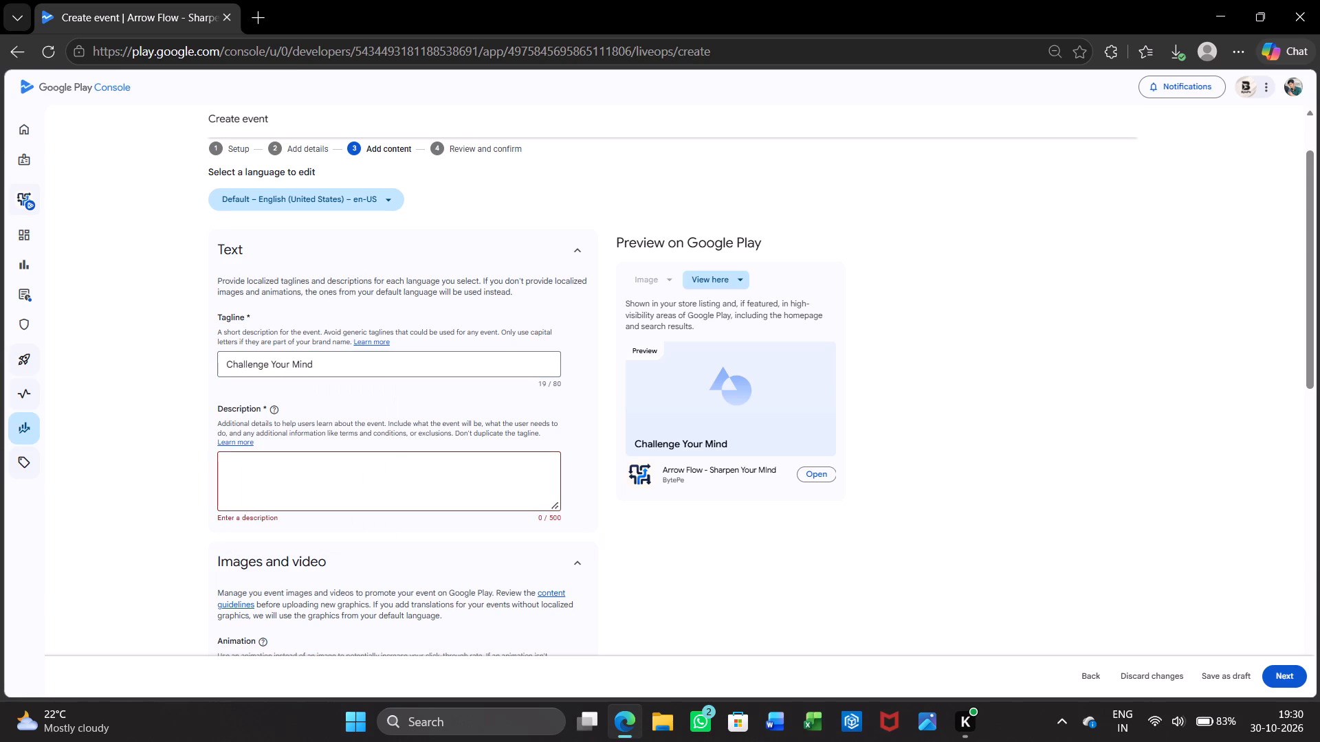
pyautogui.hotkey('shift', 'o')
pyautogui.press('BackSpace')
pyautogui.write('Play Arrow')
pyautogui.press('space')
pyautogui.hotkey('shift', 'f')
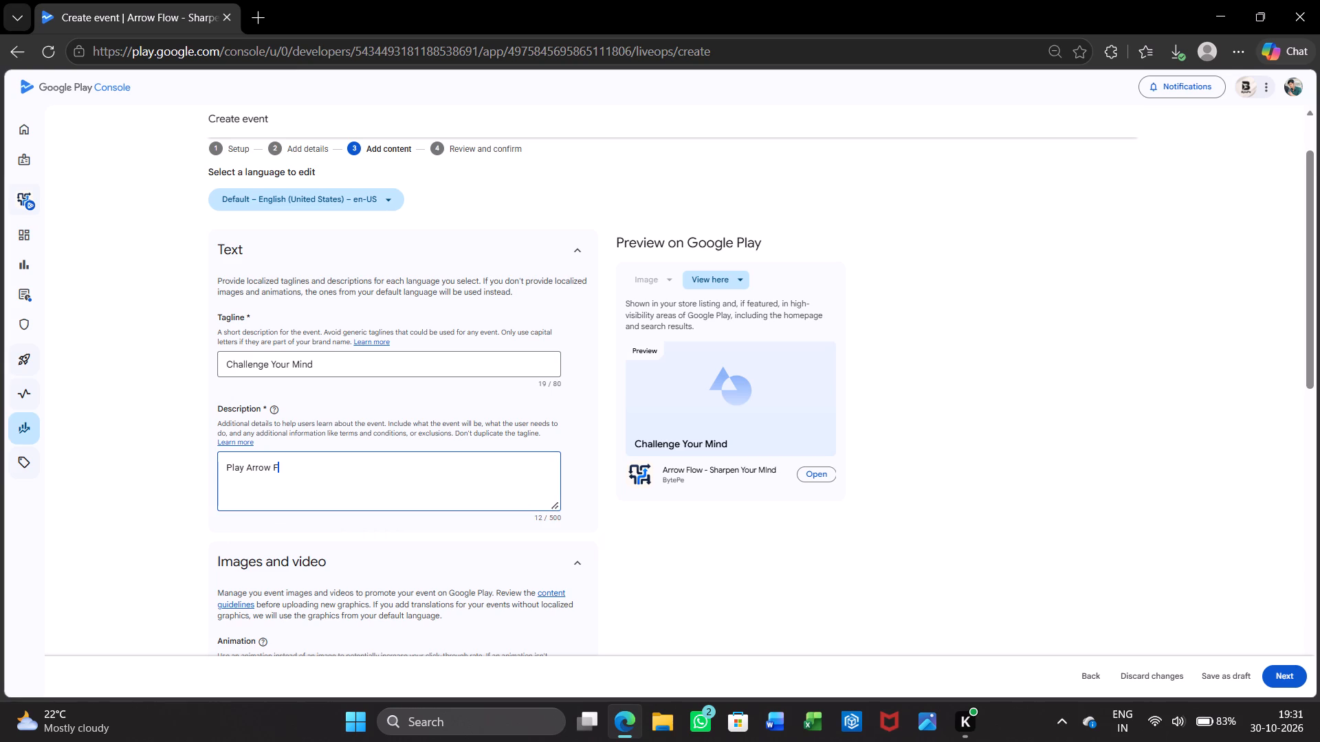
pyautogui.write('low,')
pyautogui.press('space')
pyautogui.hotkey('shift', 'c')
pyautogui.press('BackSpace')
pyautogui.write('Complete')
pyautogui.press('space')
pyautogui.write('The Levels And')
pyautogui.press('space')
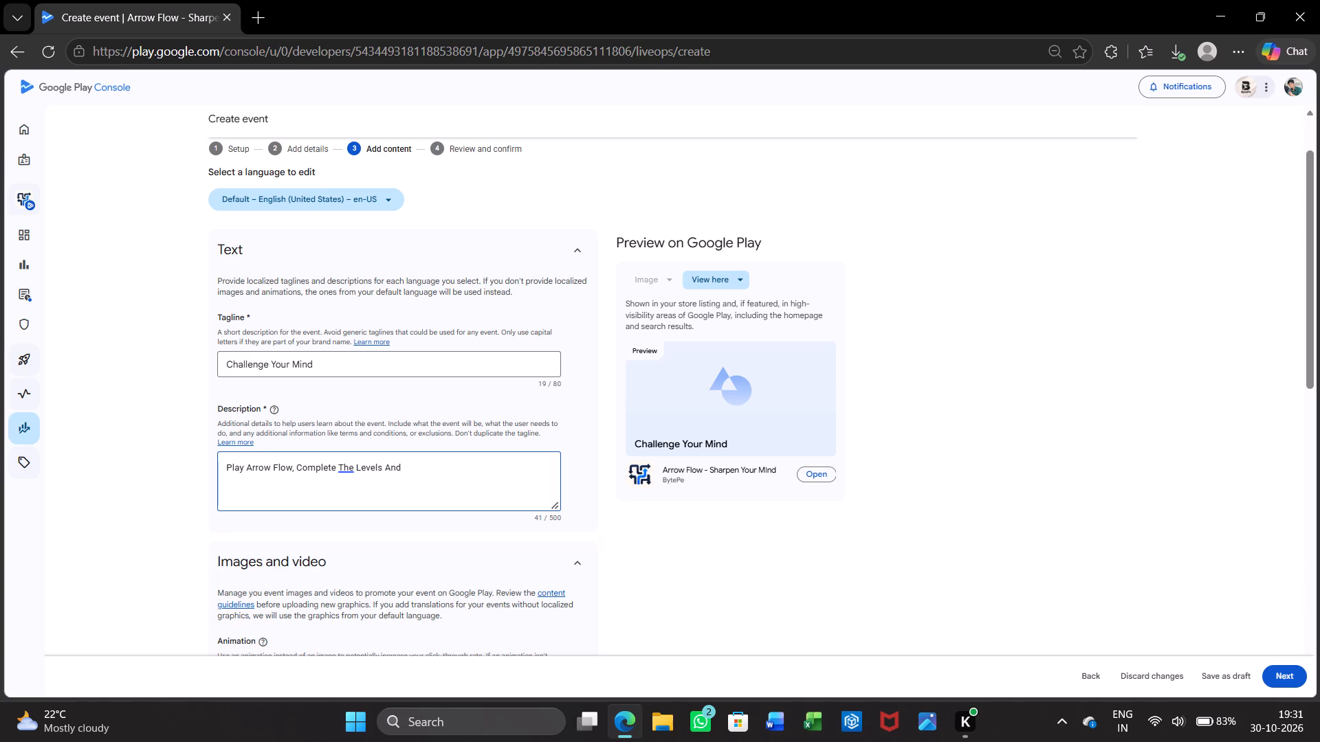
pyautogui.hotkey('shift', 's')
pyautogui.write('harpen Your')
pyautogui.press('space')
pyautogui.write('Mind')
pyautogui.click(327, 539)
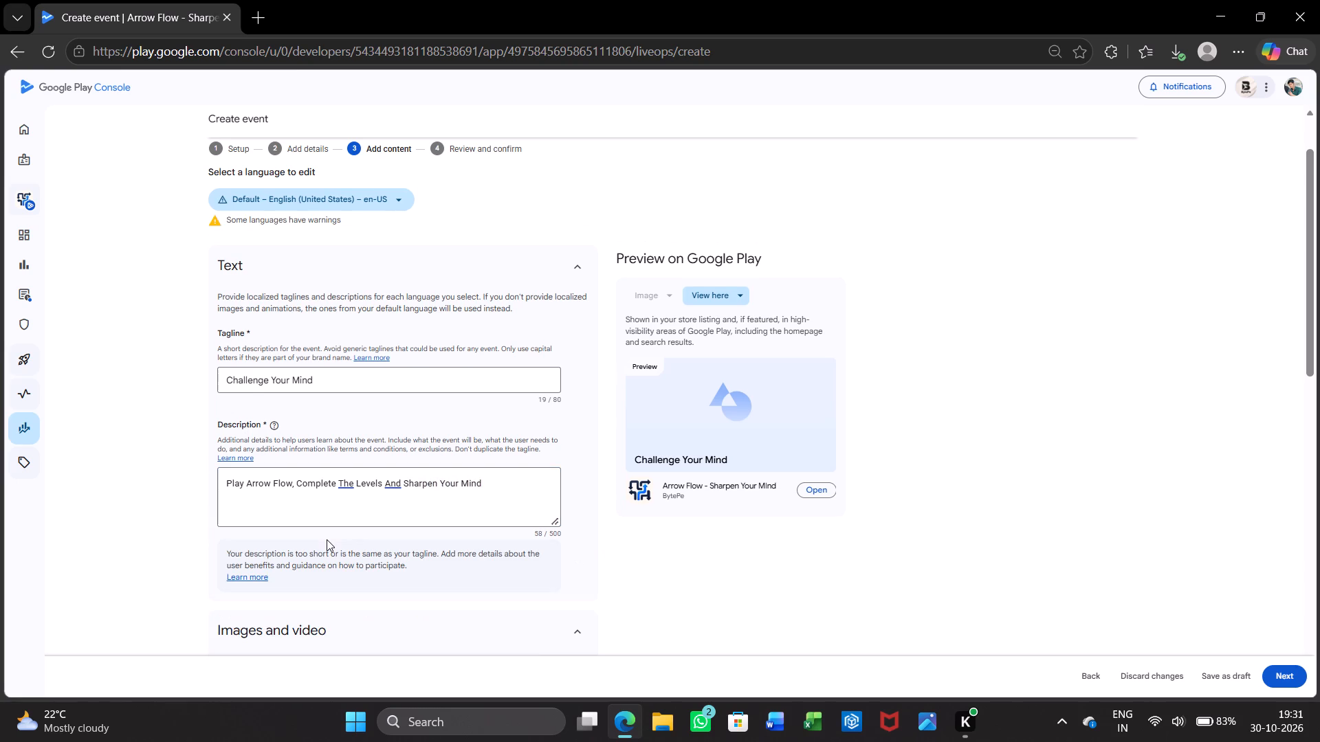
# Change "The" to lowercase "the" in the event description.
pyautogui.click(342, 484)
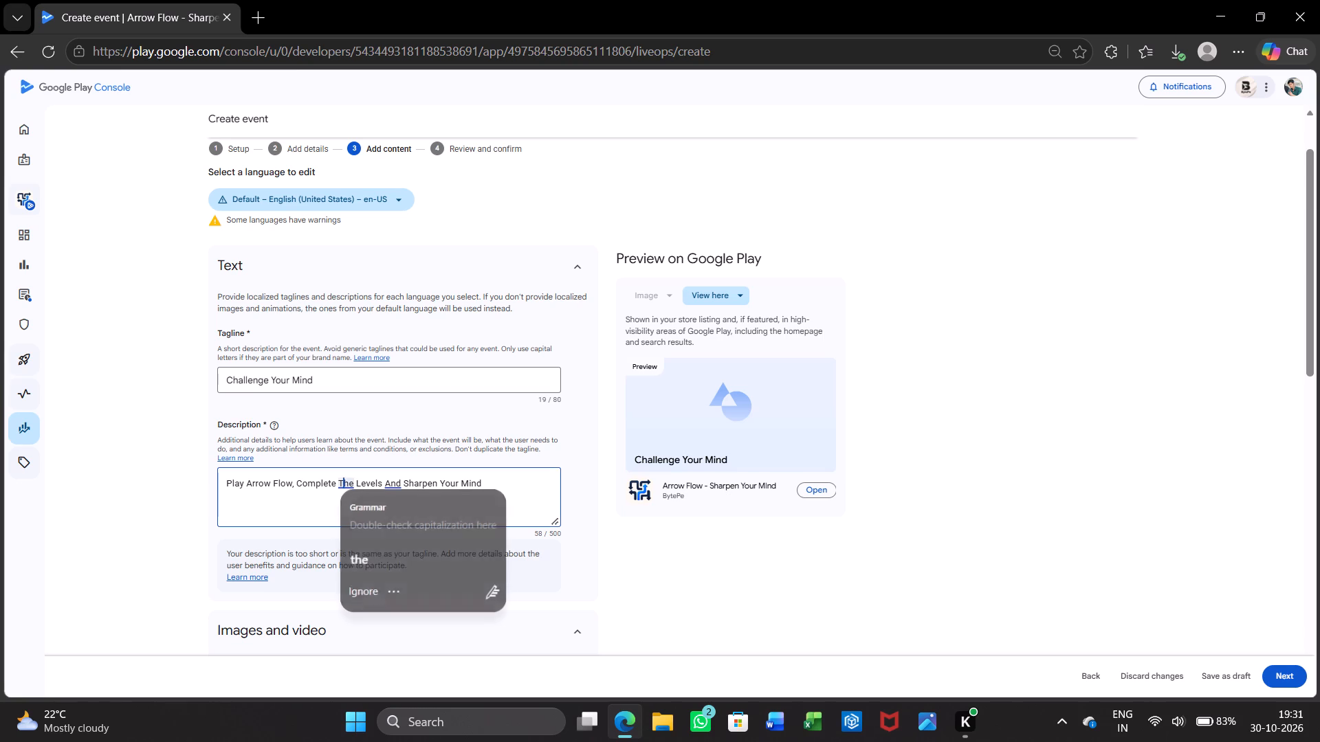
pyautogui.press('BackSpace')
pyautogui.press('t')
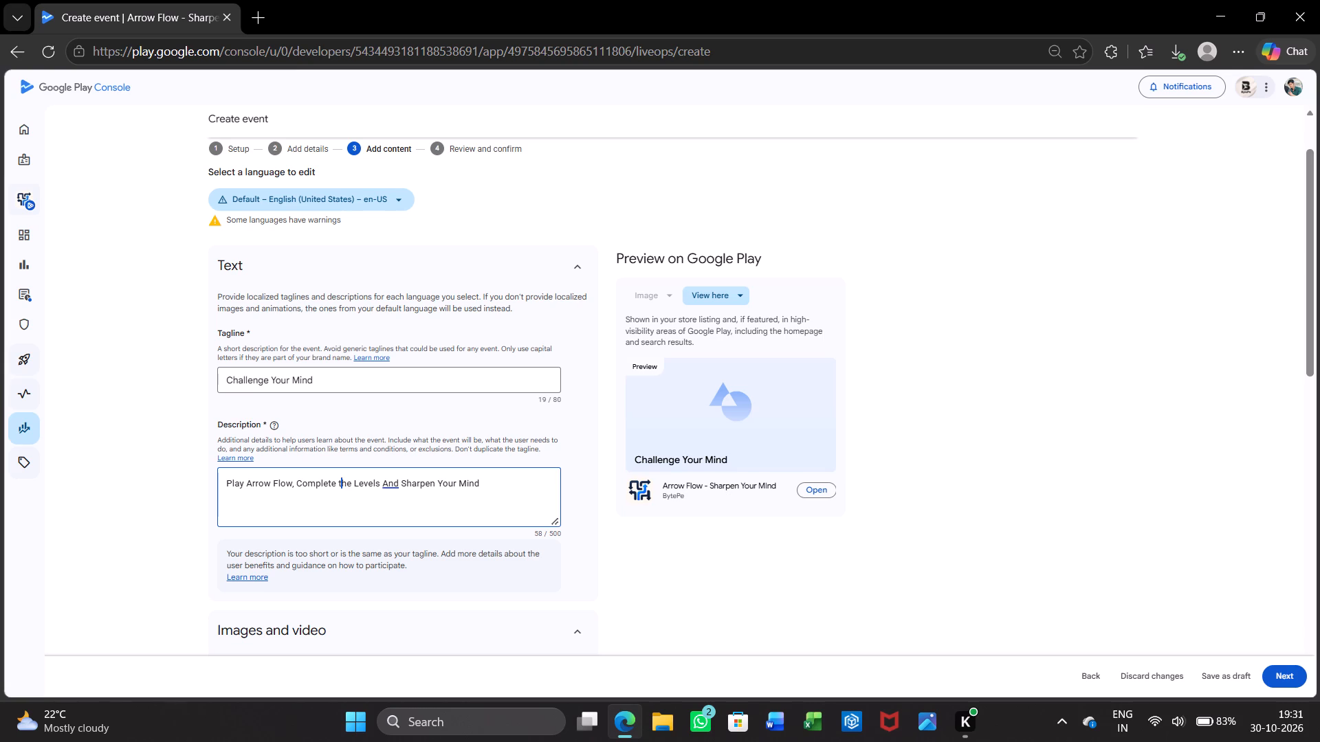
# Delete "Play Arrow Flow, Complete the Levels And" from the event description, keeping only "Sharpen Your Mind".
pyautogui.moveTo(223, 485); pyautogui.dragTo(399, 485)
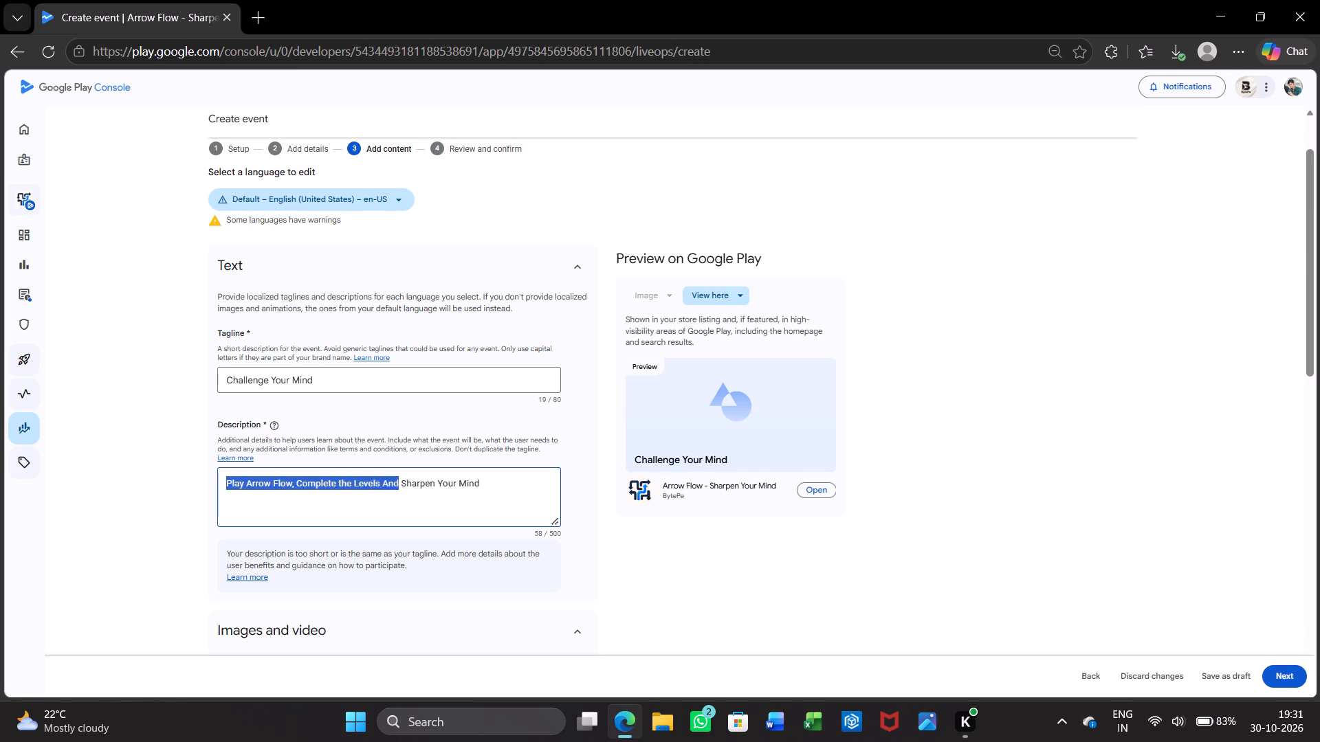
pyautogui.moveTo(399, 485); pyautogui.dragTo(401, 485)
pyautogui.press('BackSpace')
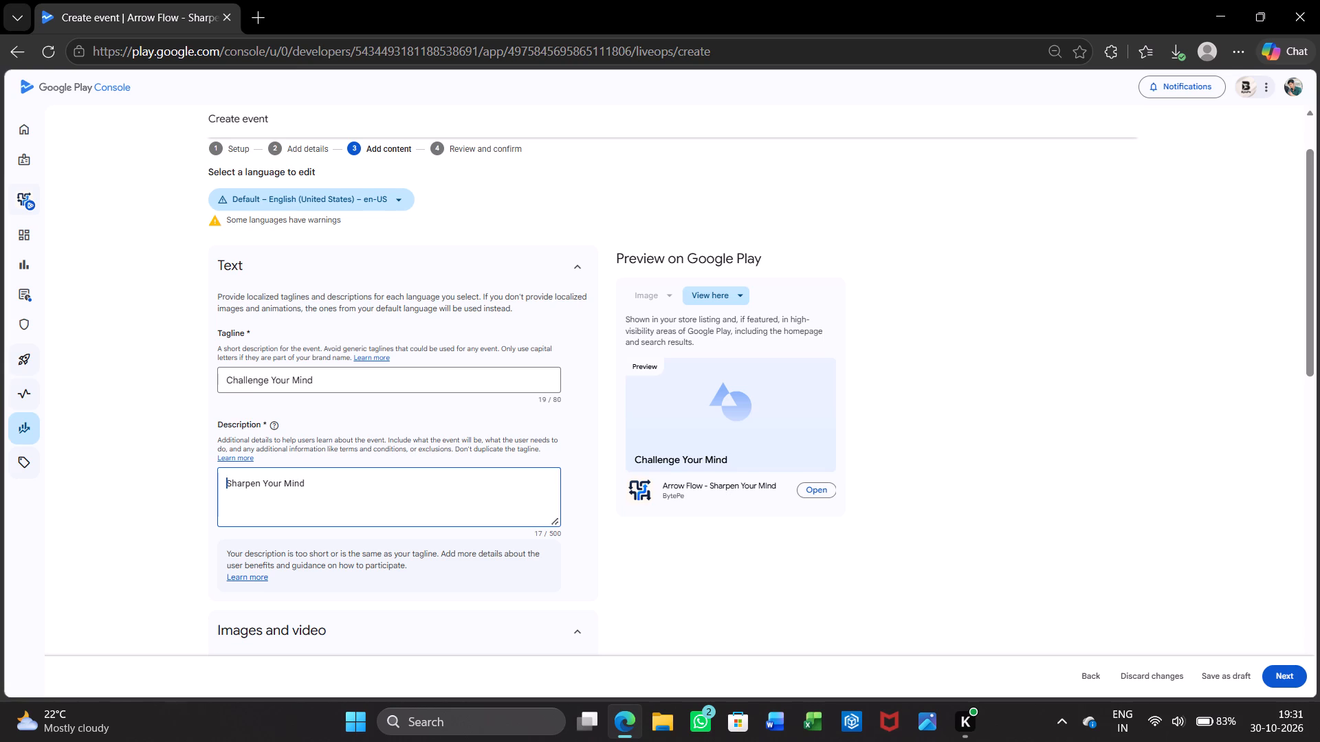
pyautogui.click(365, 481)
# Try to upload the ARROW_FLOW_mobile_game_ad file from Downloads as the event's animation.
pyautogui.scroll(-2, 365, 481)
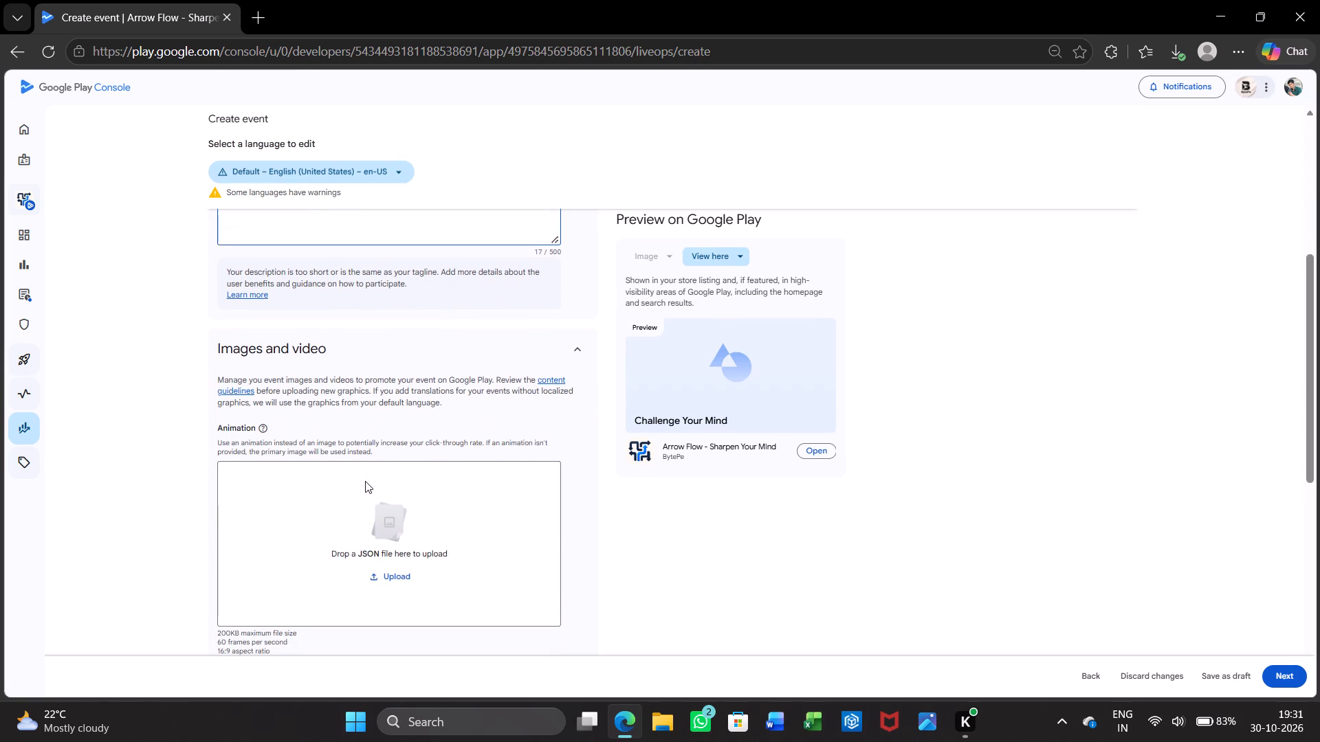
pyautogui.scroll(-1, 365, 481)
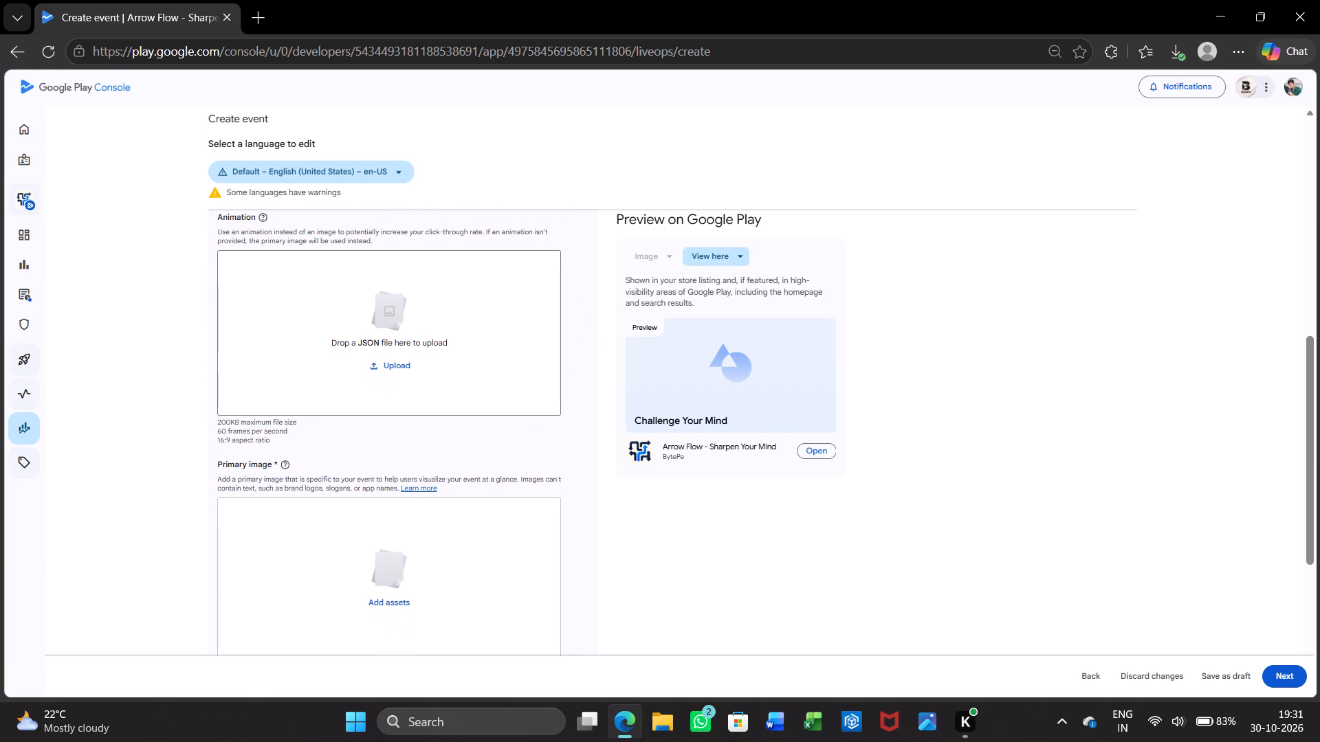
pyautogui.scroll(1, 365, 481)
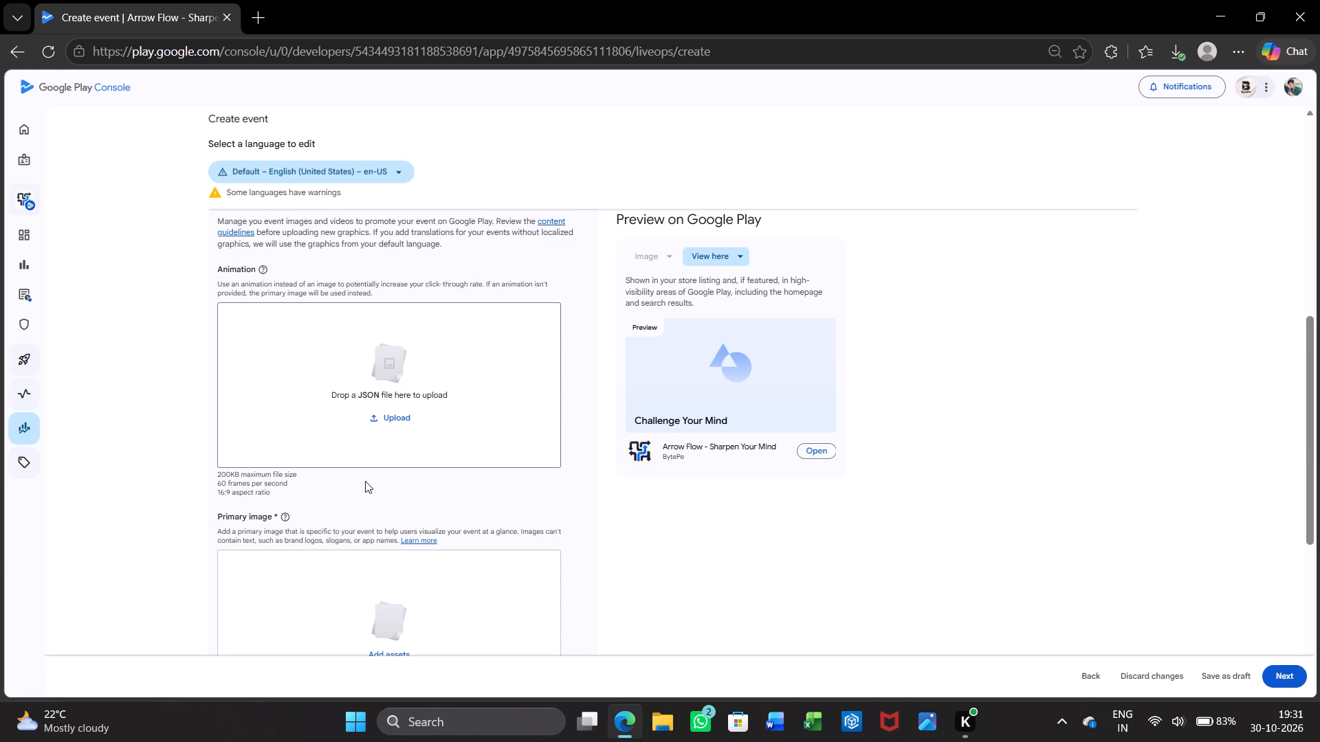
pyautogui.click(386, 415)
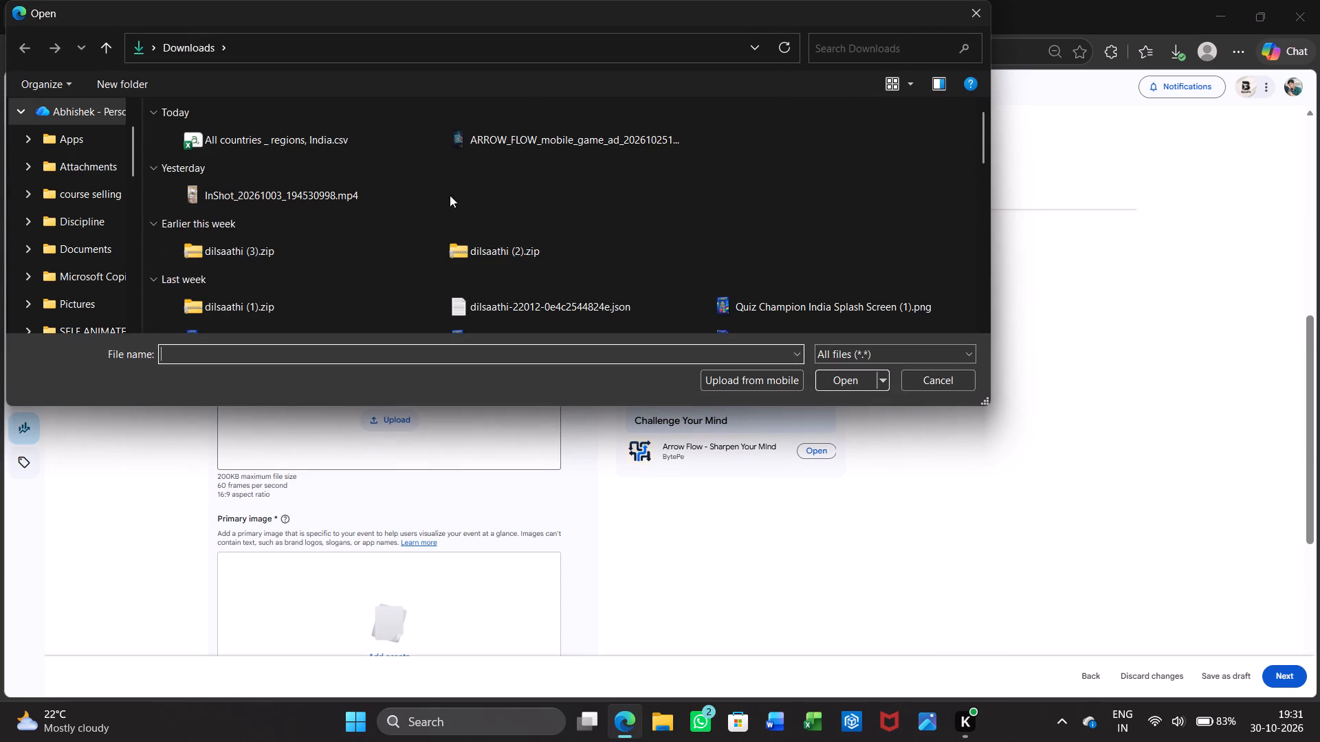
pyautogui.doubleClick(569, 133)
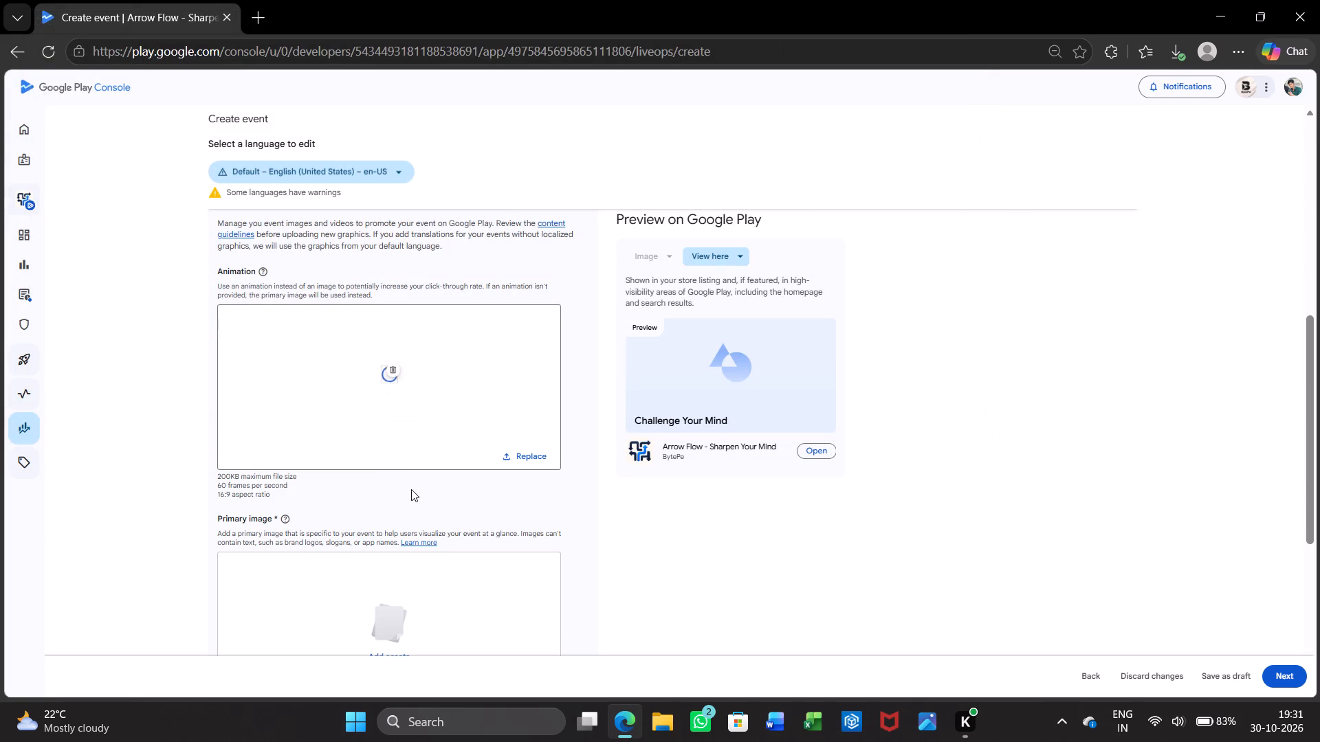
# Open the asset library for the event's primary image and upload "featured image.png" from Downloads to it.
pyautogui.scroll(-2, 456, 473)
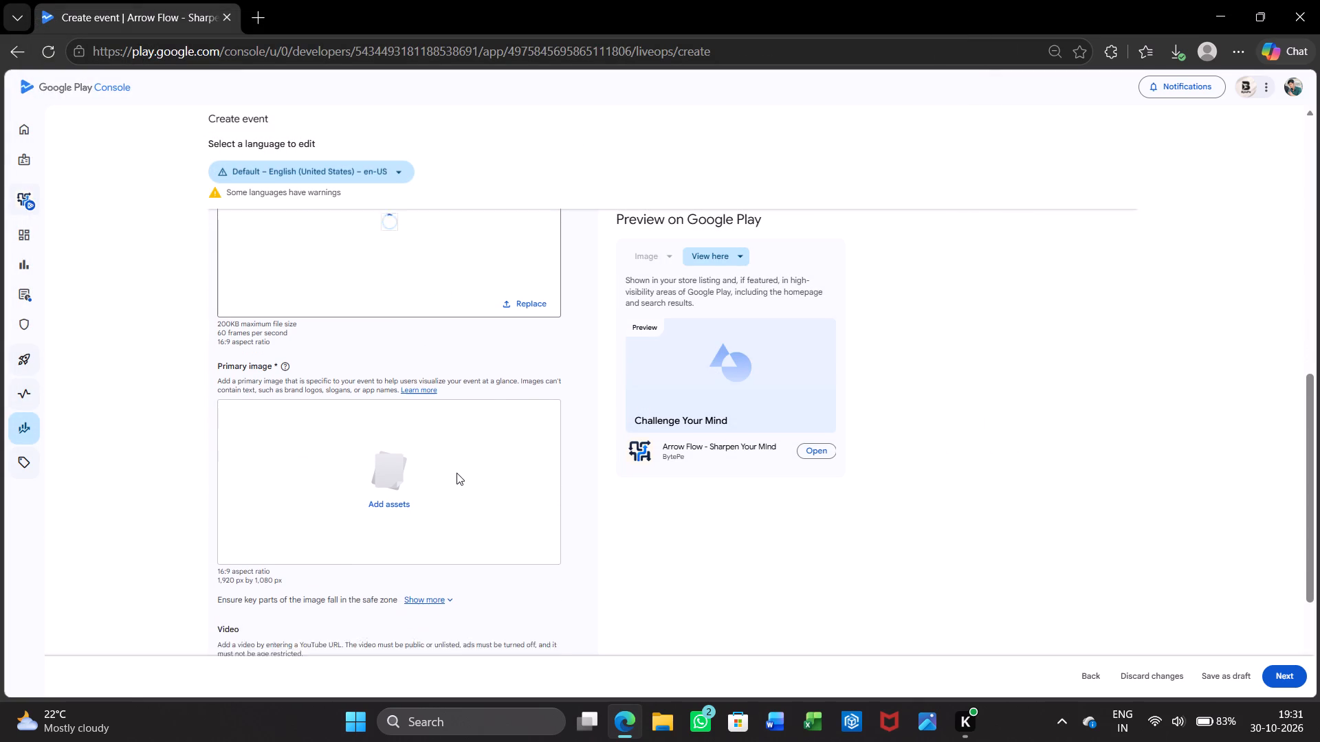
pyautogui.scroll(-1, 456, 473)
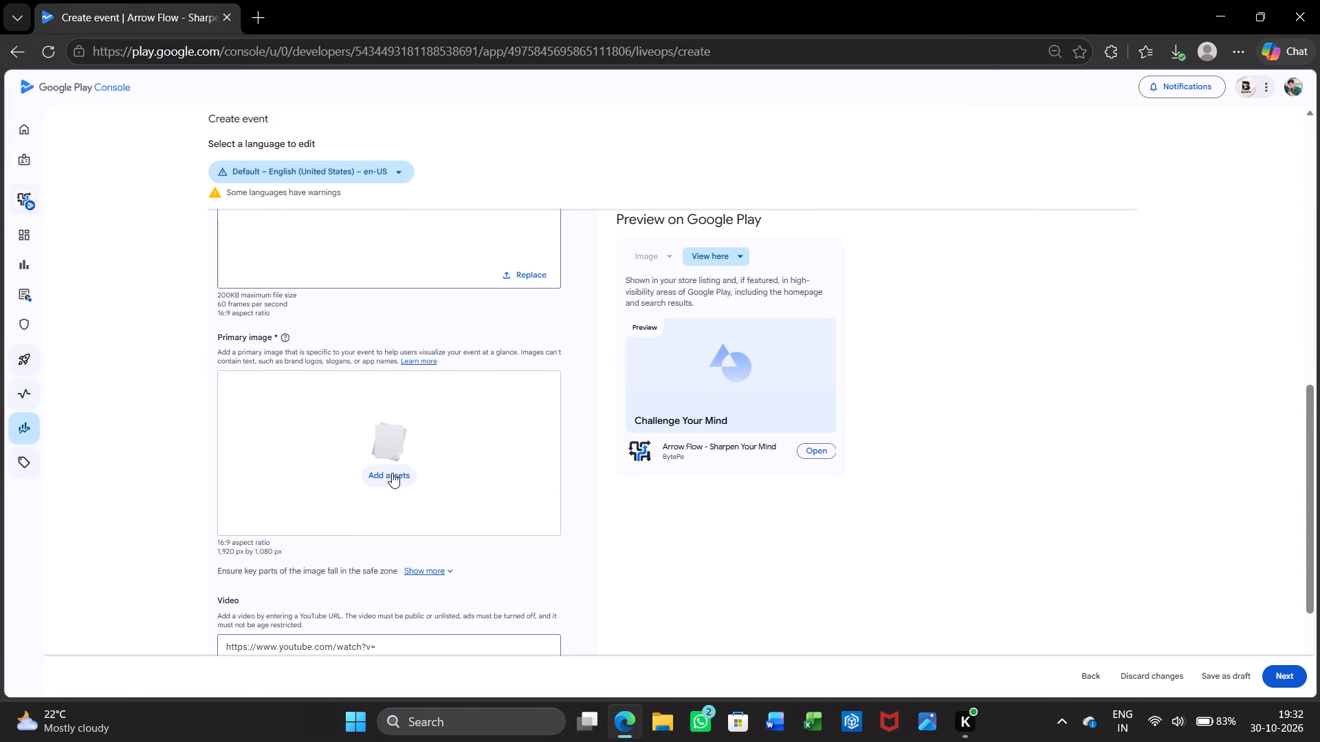
pyautogui.click(392, 473)
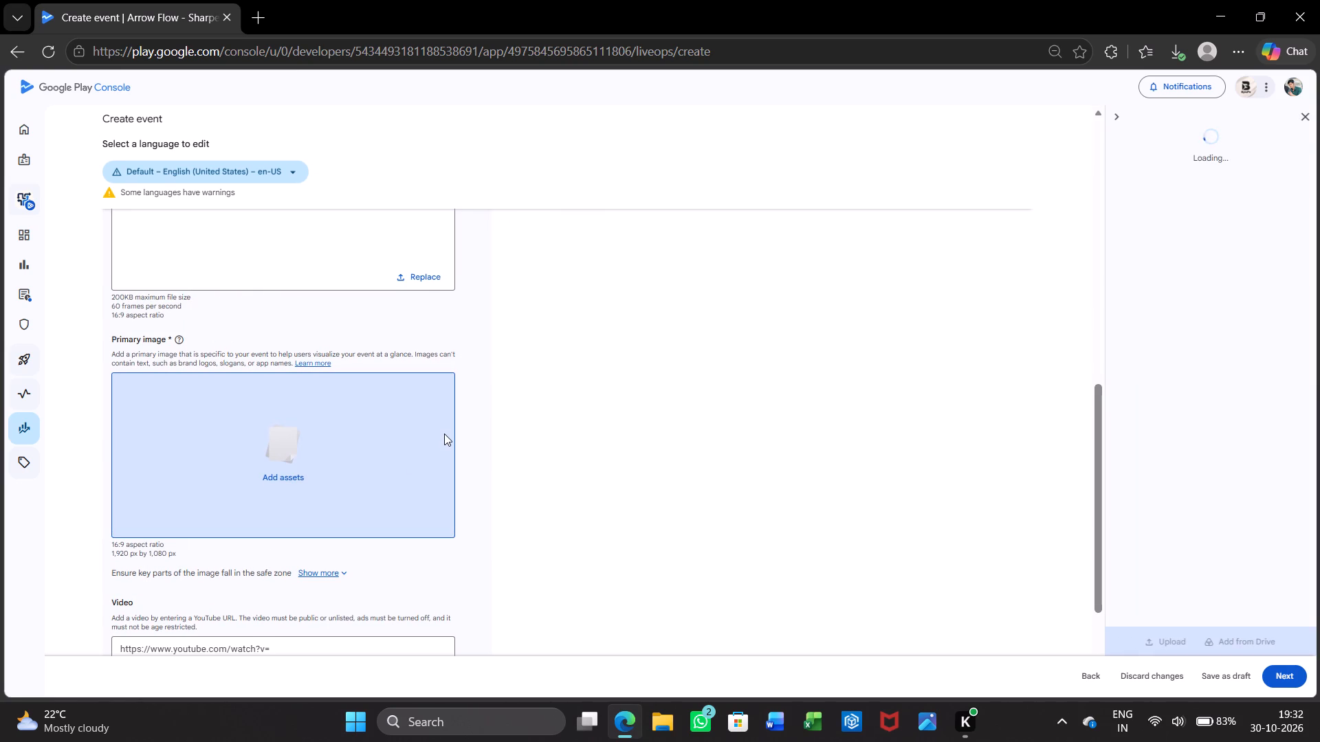
pyautogui.hscroll(1, 324, 401)
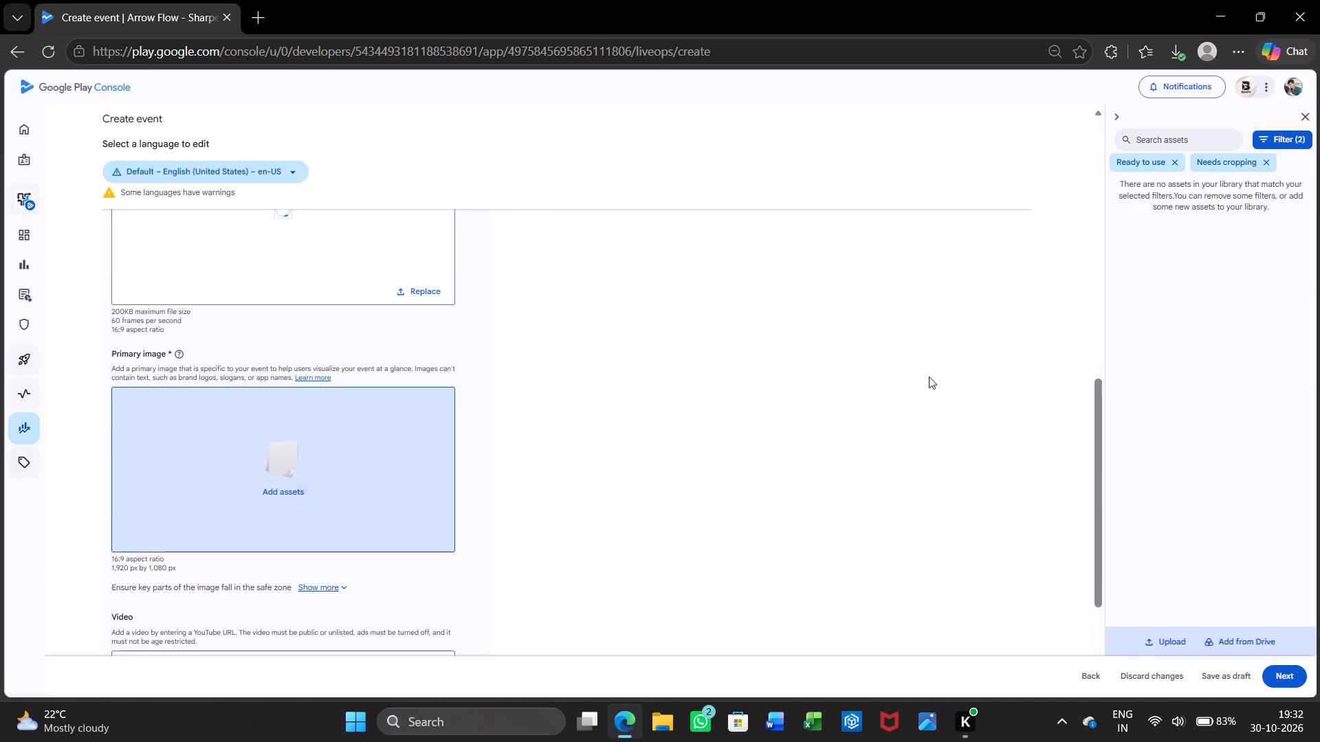
pyautogui.click(1172, 646)
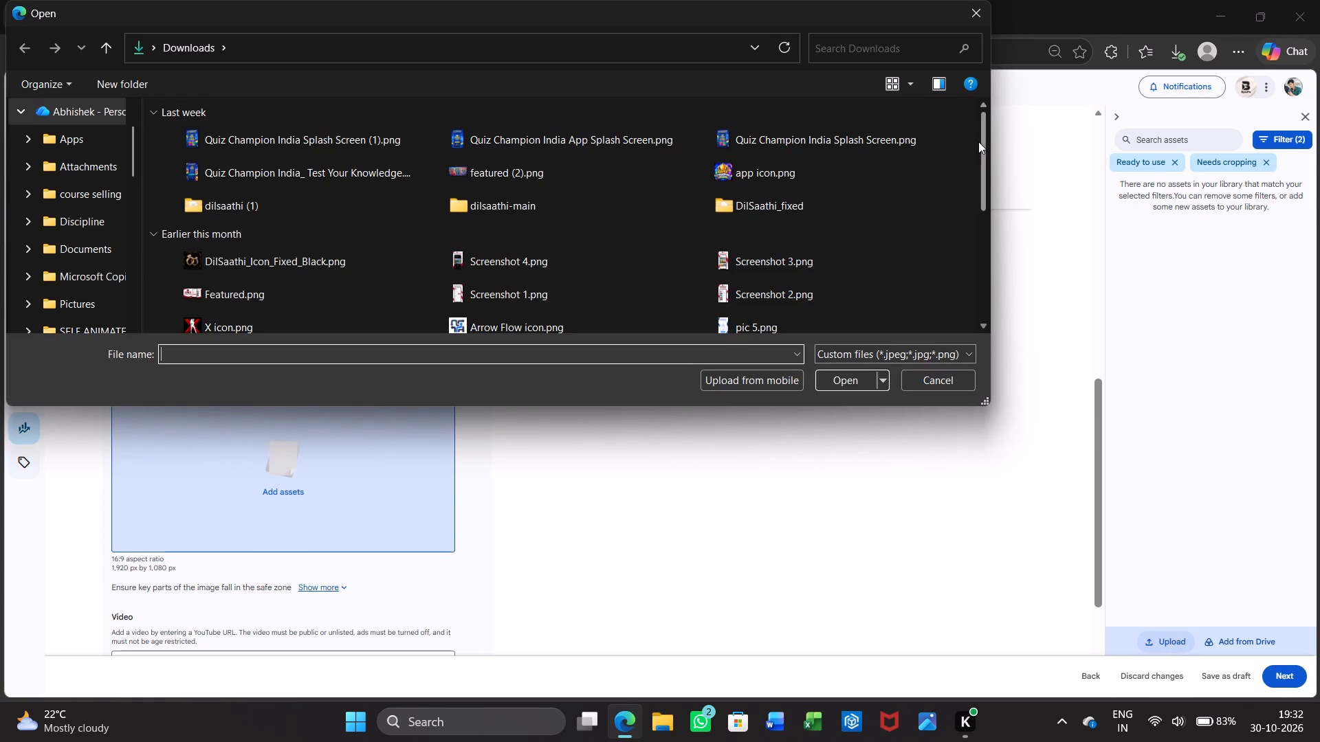
pyautogui.moveTo(978, 142); pyautogui.dragTo(991, 177)
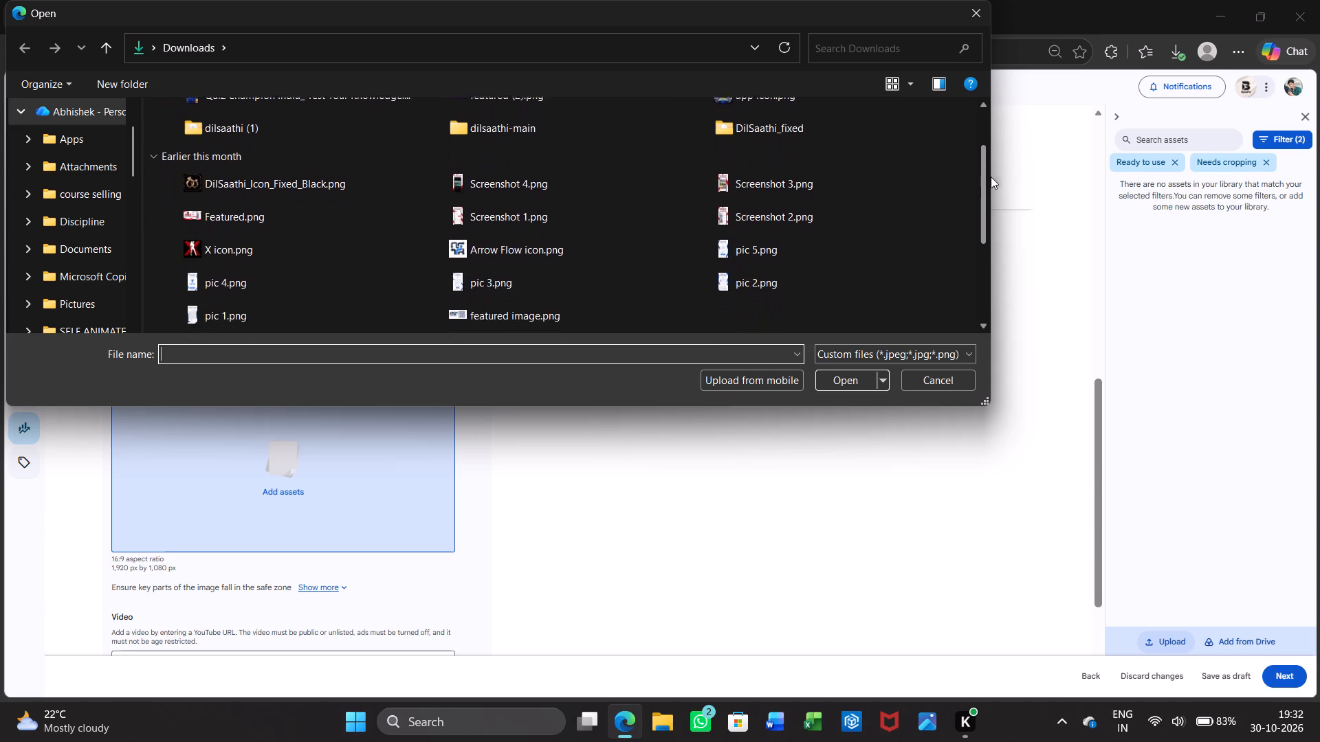
pyautogui.moveTo(991, 177); pyautogui.dragTo(993, 185)
pyautogui.doubleClick(480, 284)
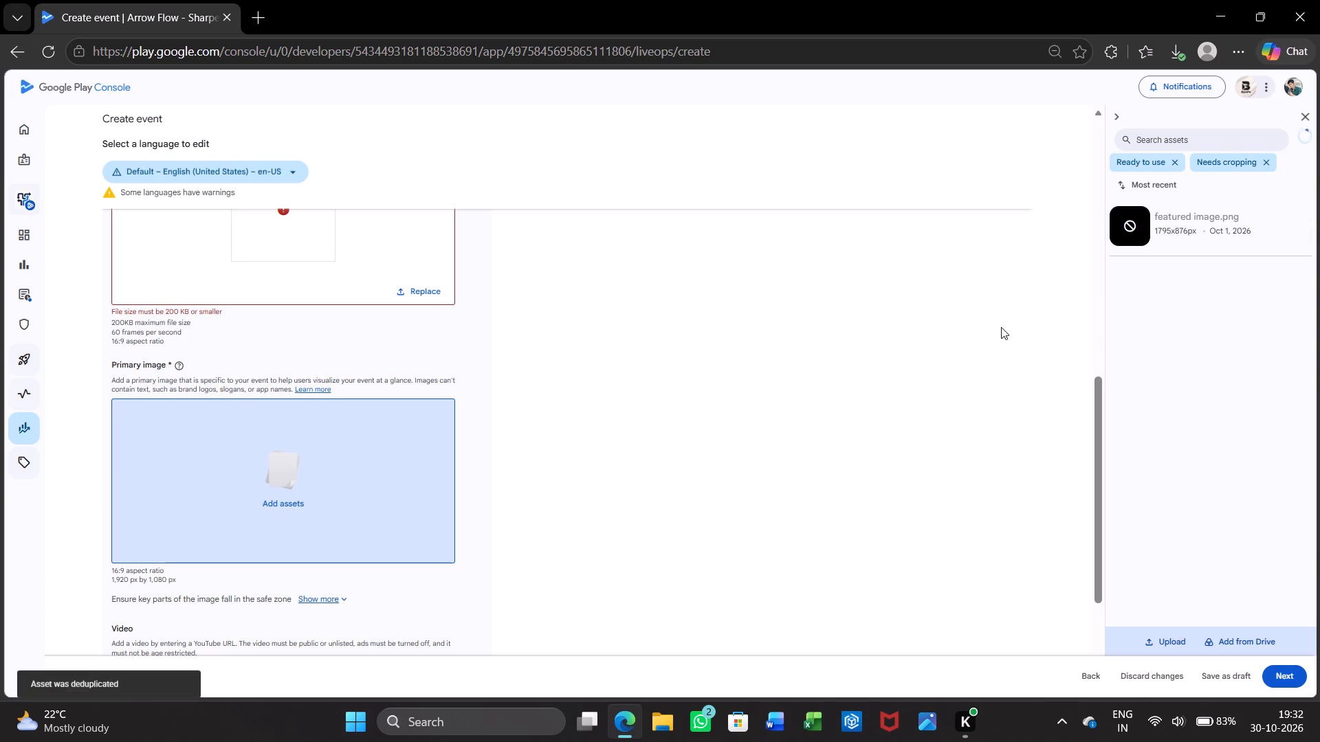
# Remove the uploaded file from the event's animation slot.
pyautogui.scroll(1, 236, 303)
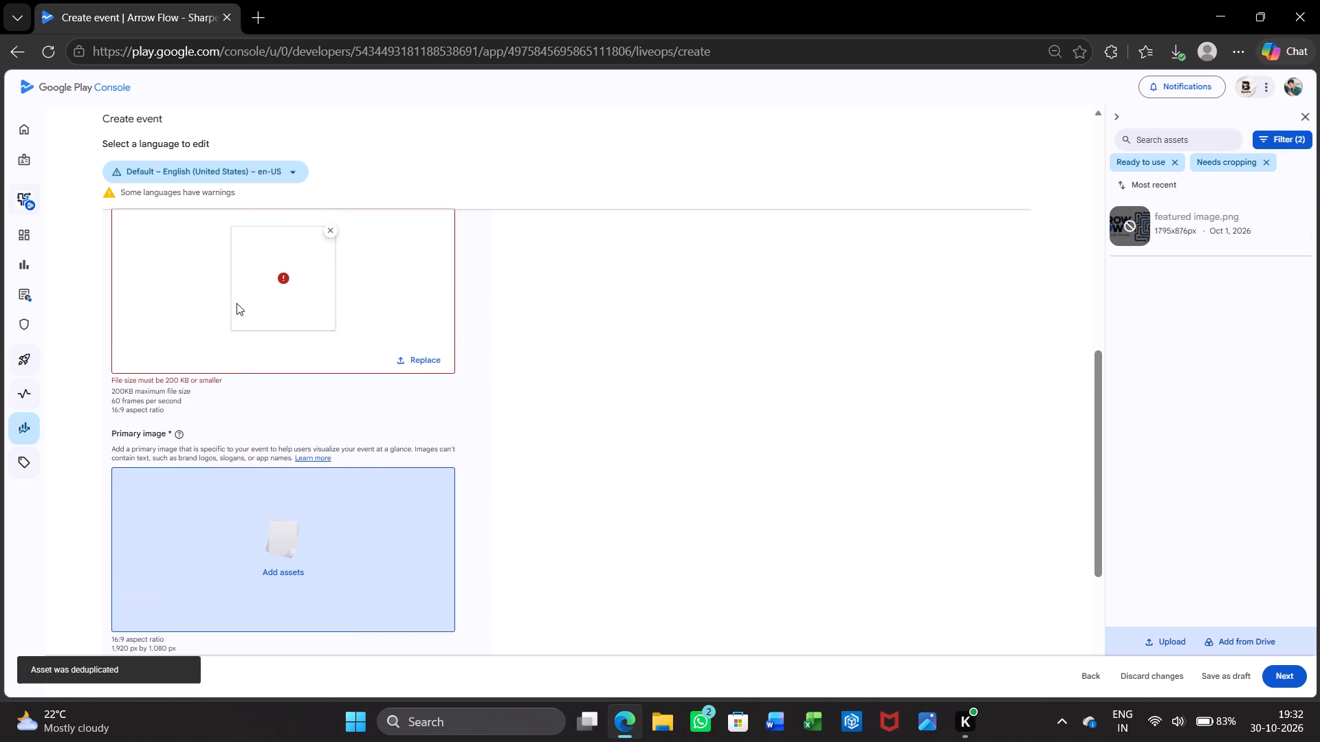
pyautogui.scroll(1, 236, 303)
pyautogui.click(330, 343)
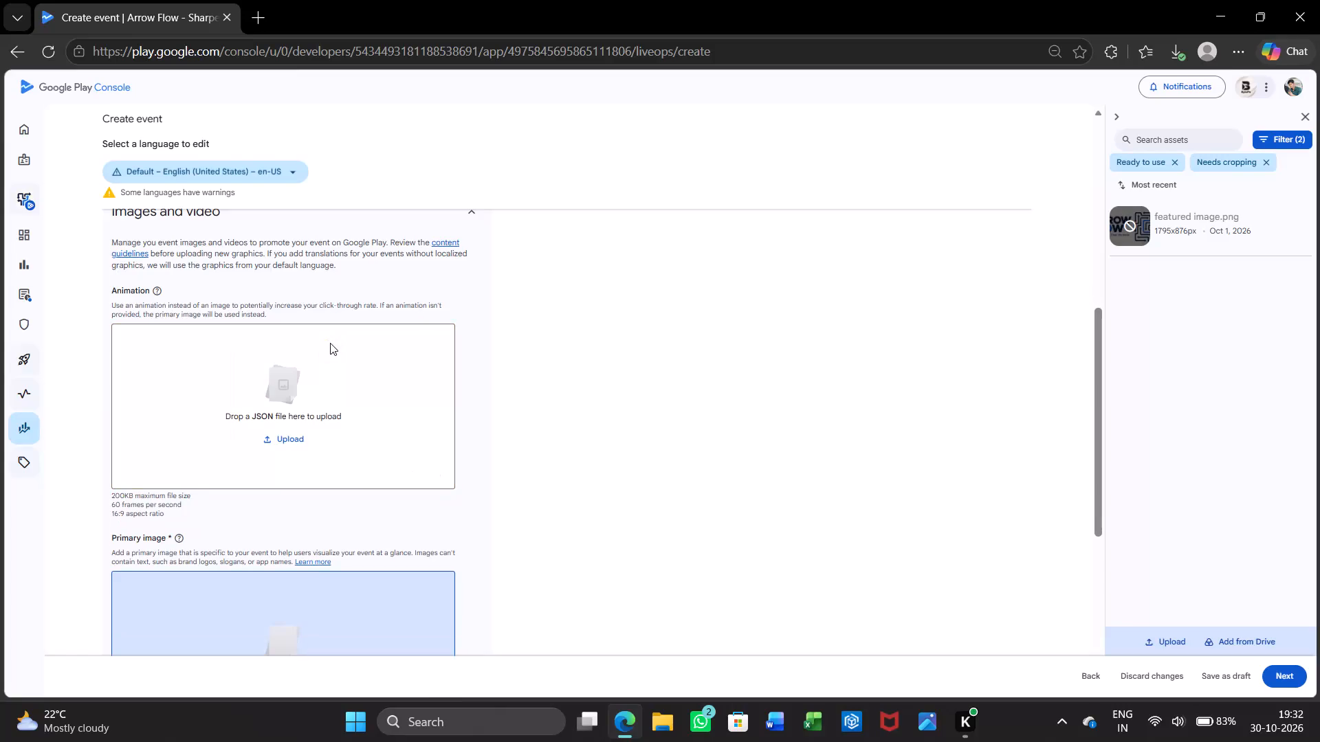
# Try to upload "pic 1.png" from Downloads as the event's animation.
pyautogui.click(294, 438)
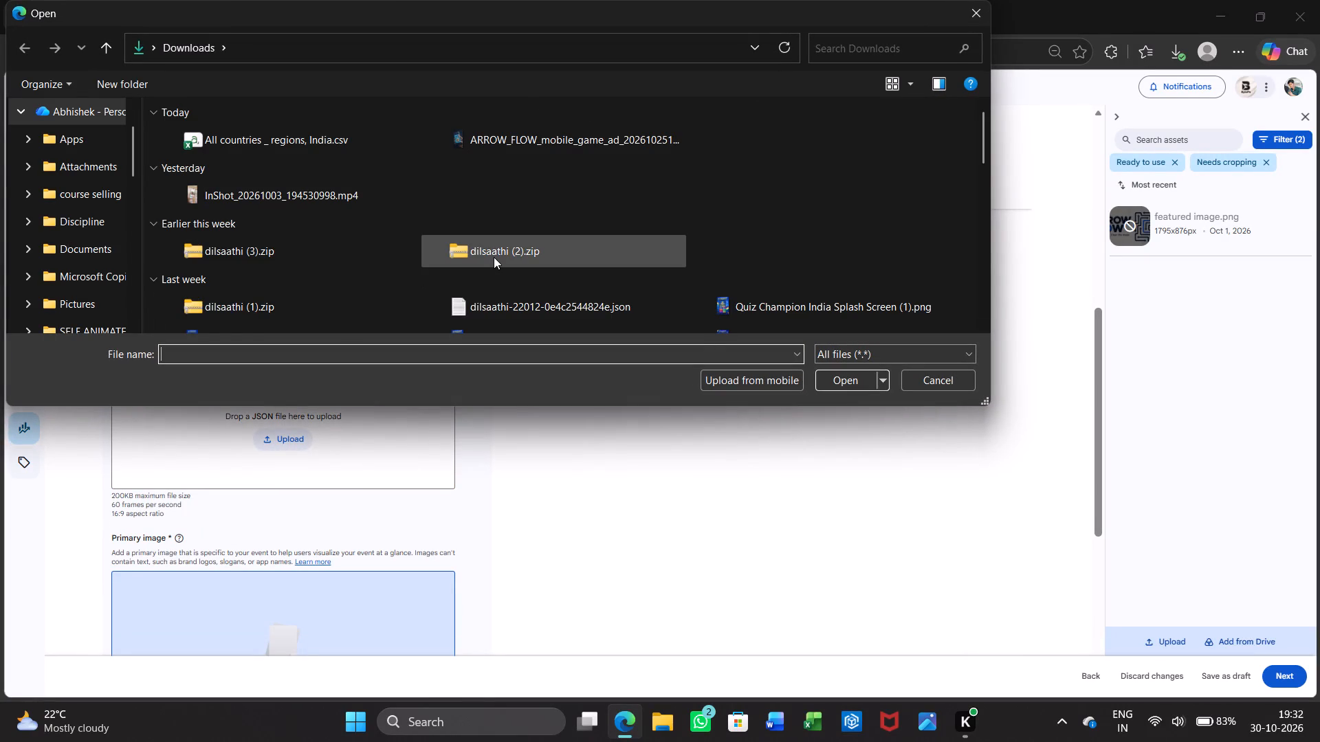
pyautogui.scroll(-1, 494, 257)
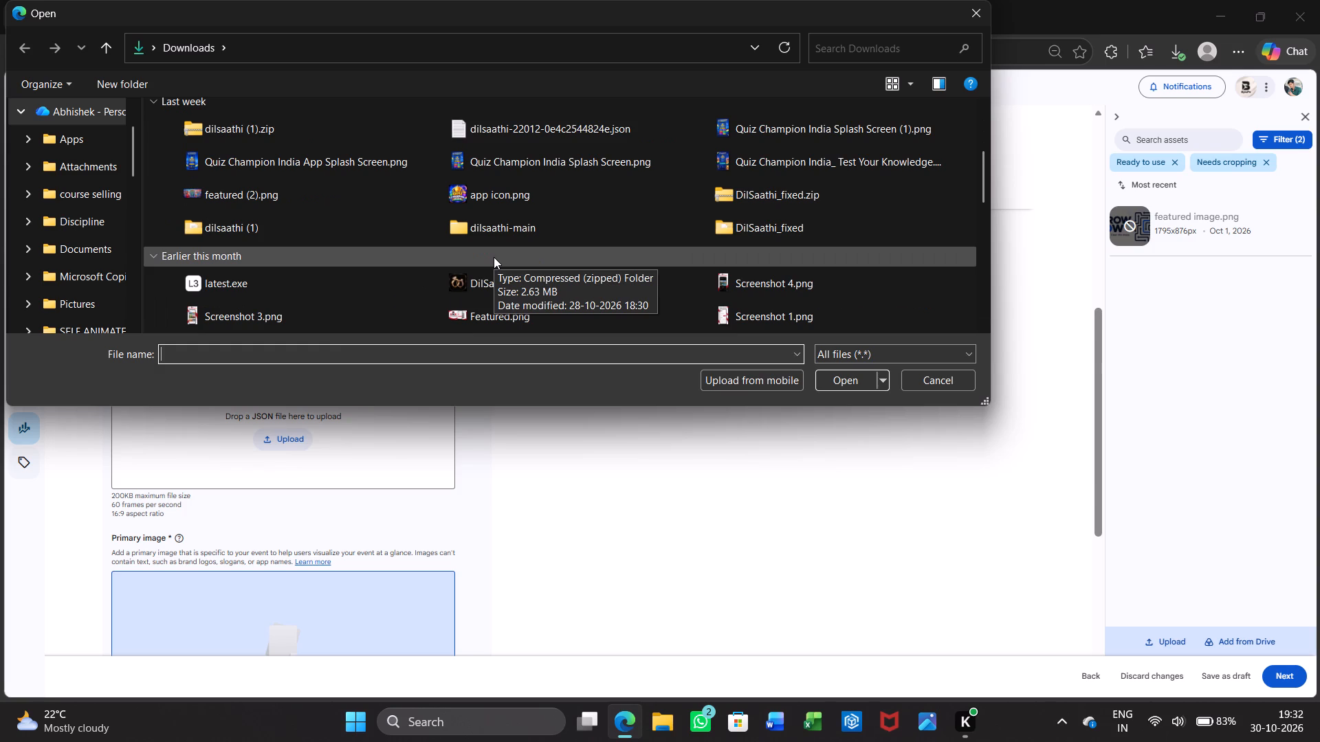
pyautogui.scroll(-1, 494, 257)
pyautogui.scroll(-1, 637, 305)
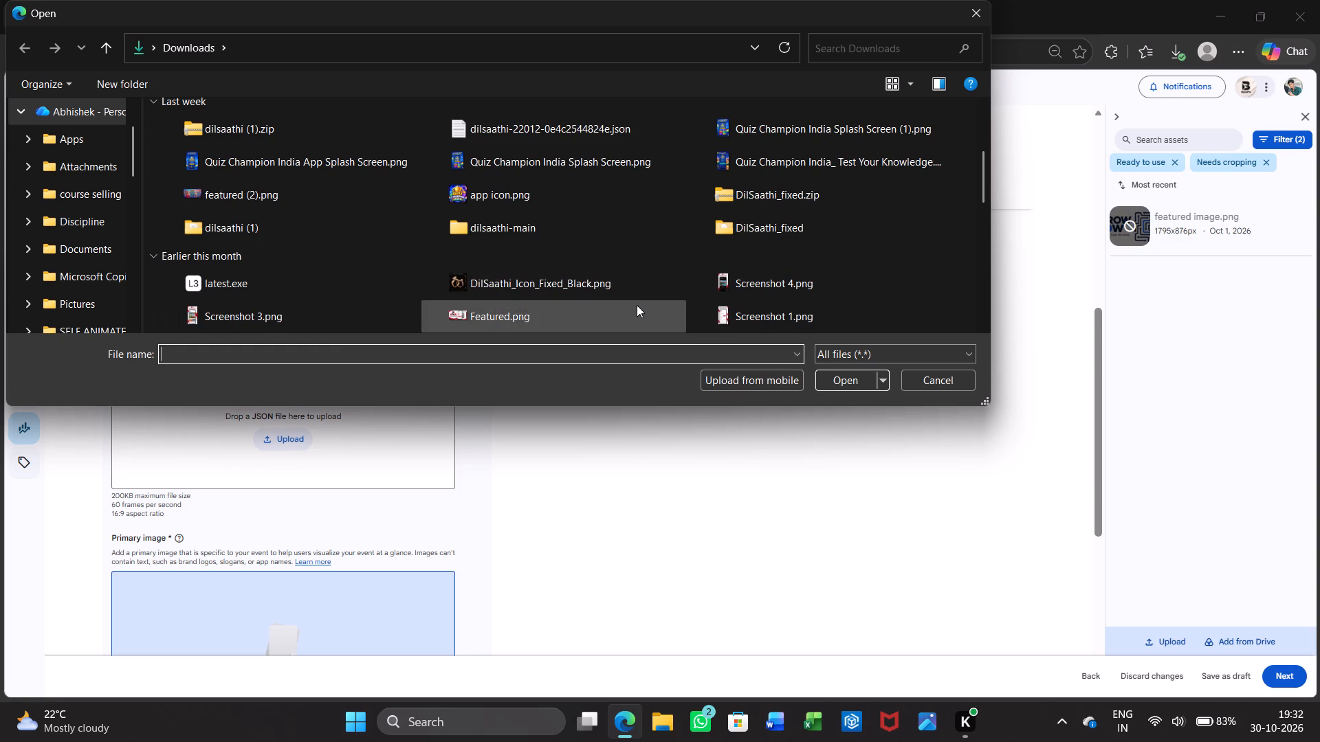
pyautogui.scroll(-1, 637, 305)
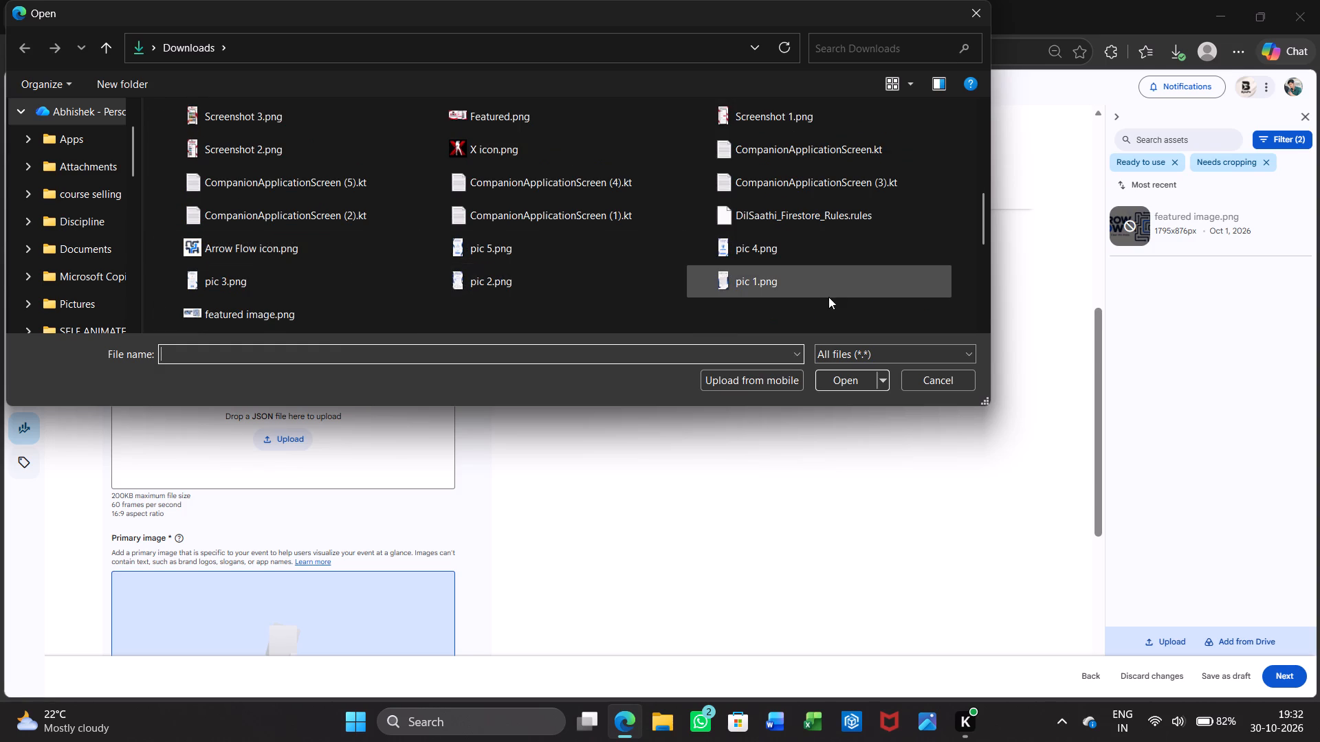
pyautogui.doubleClick(779, 280)
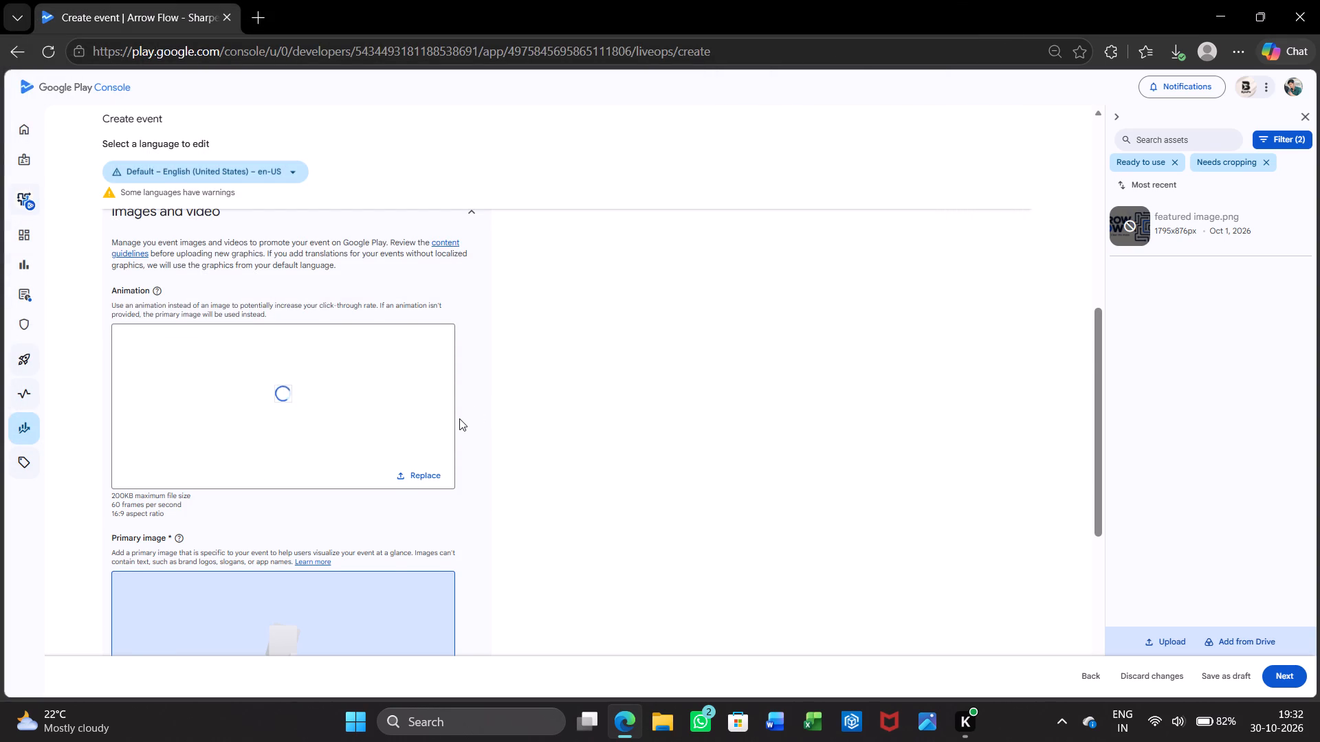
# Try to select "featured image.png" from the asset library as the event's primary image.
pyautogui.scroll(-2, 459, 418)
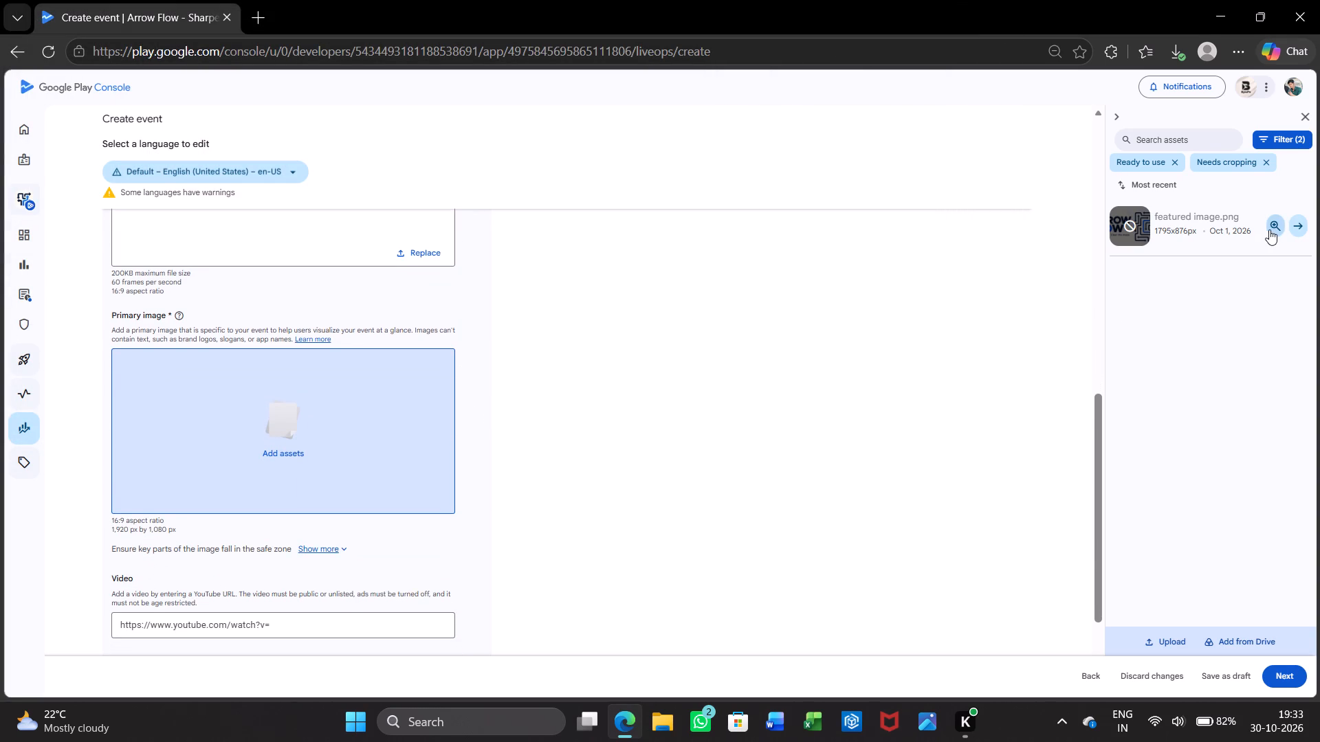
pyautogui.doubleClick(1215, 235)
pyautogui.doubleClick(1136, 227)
# Upload "pic 4.png" from Downloads to the asset library for the event's primary image.
pyautogui.click(1154, 634)
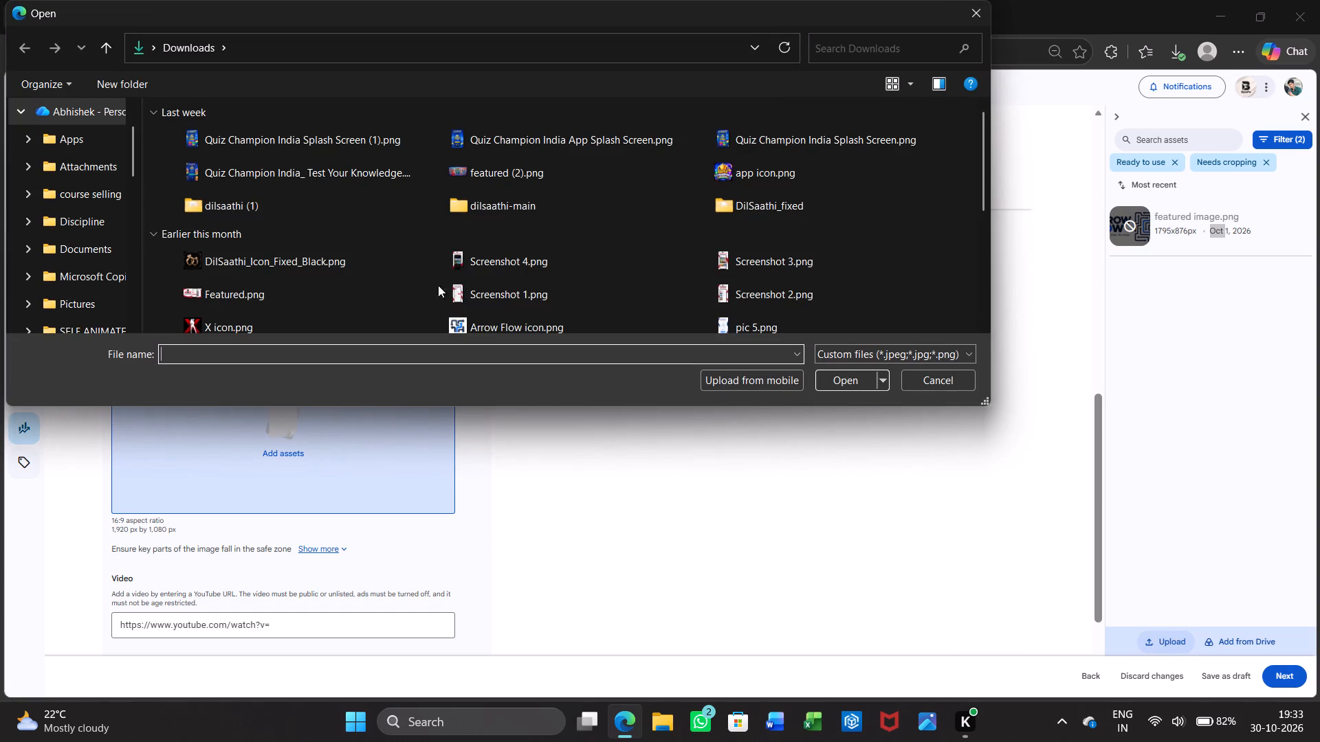
pyautogui.scroll(-2, 487, 224)
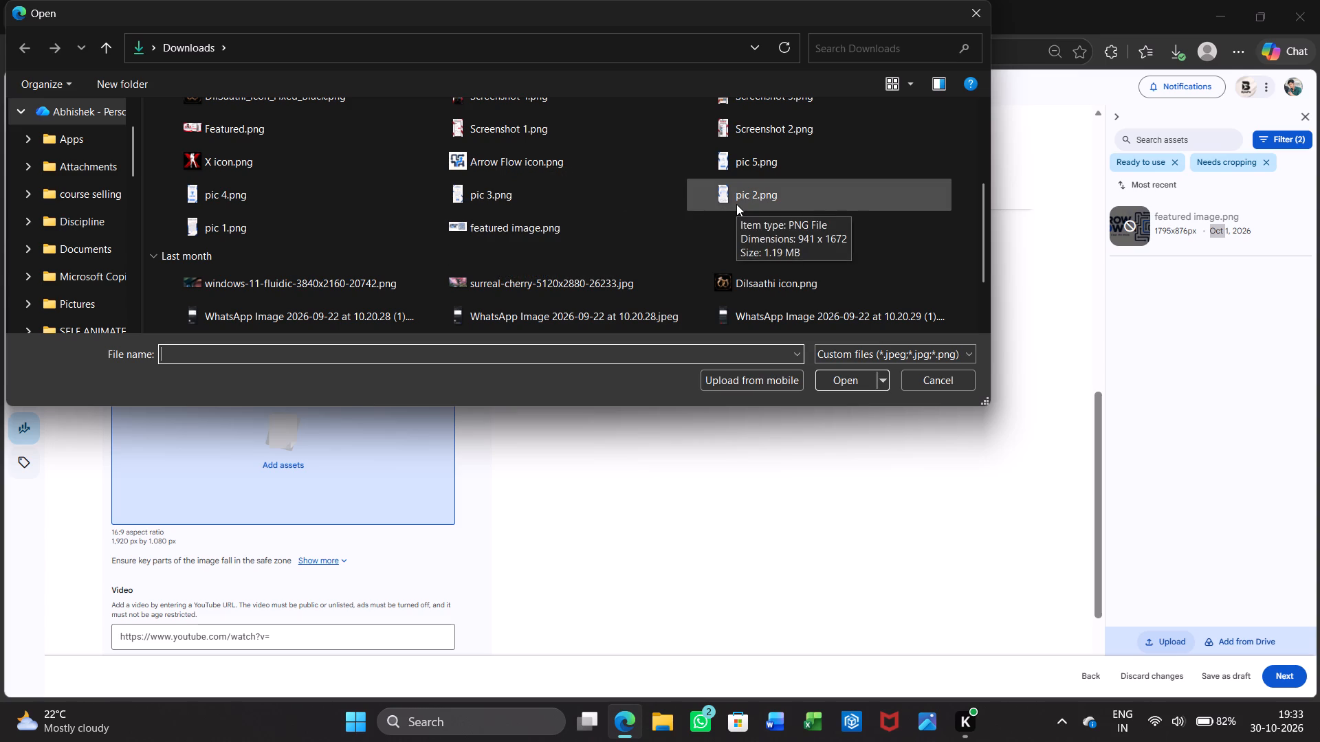
pyautogui.doubleClick(293, 199)
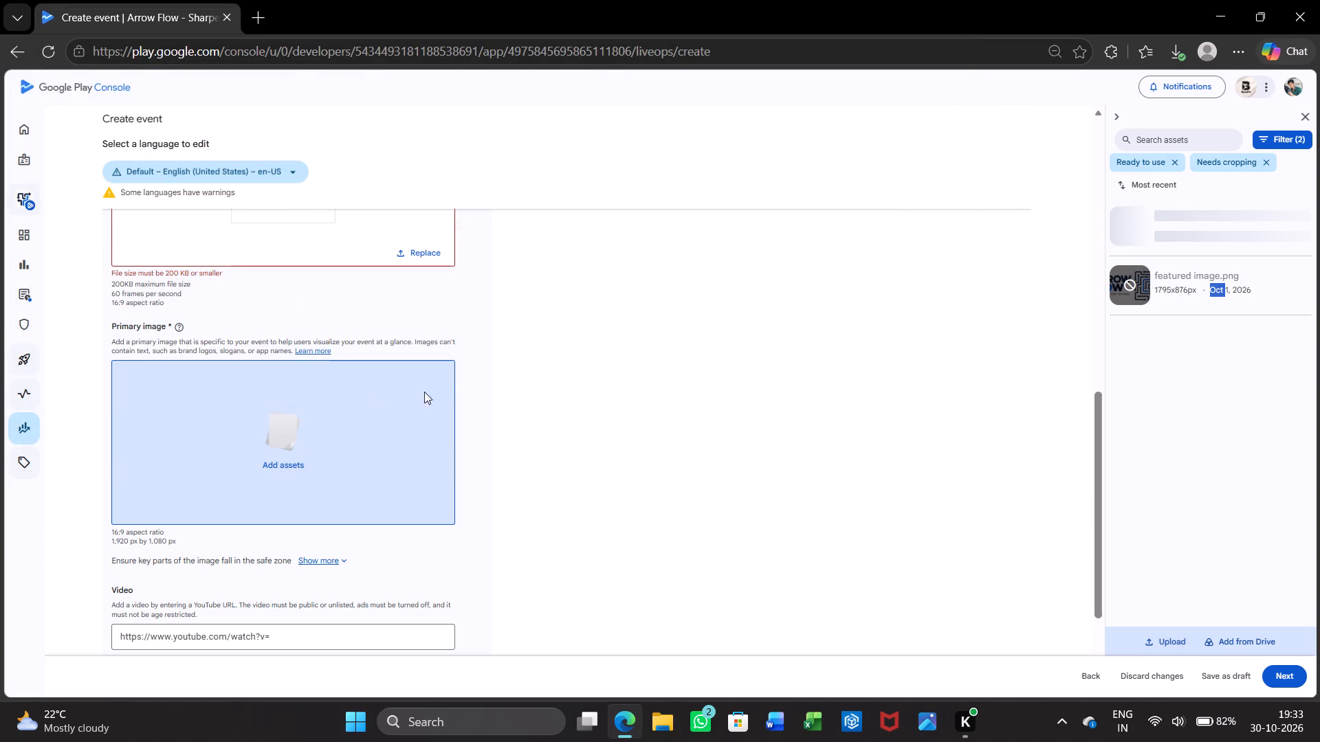
# Remove the rejected "pic 1.png" upload from the event's animation slot.
pyautogui.scroll(2, 520, 352)
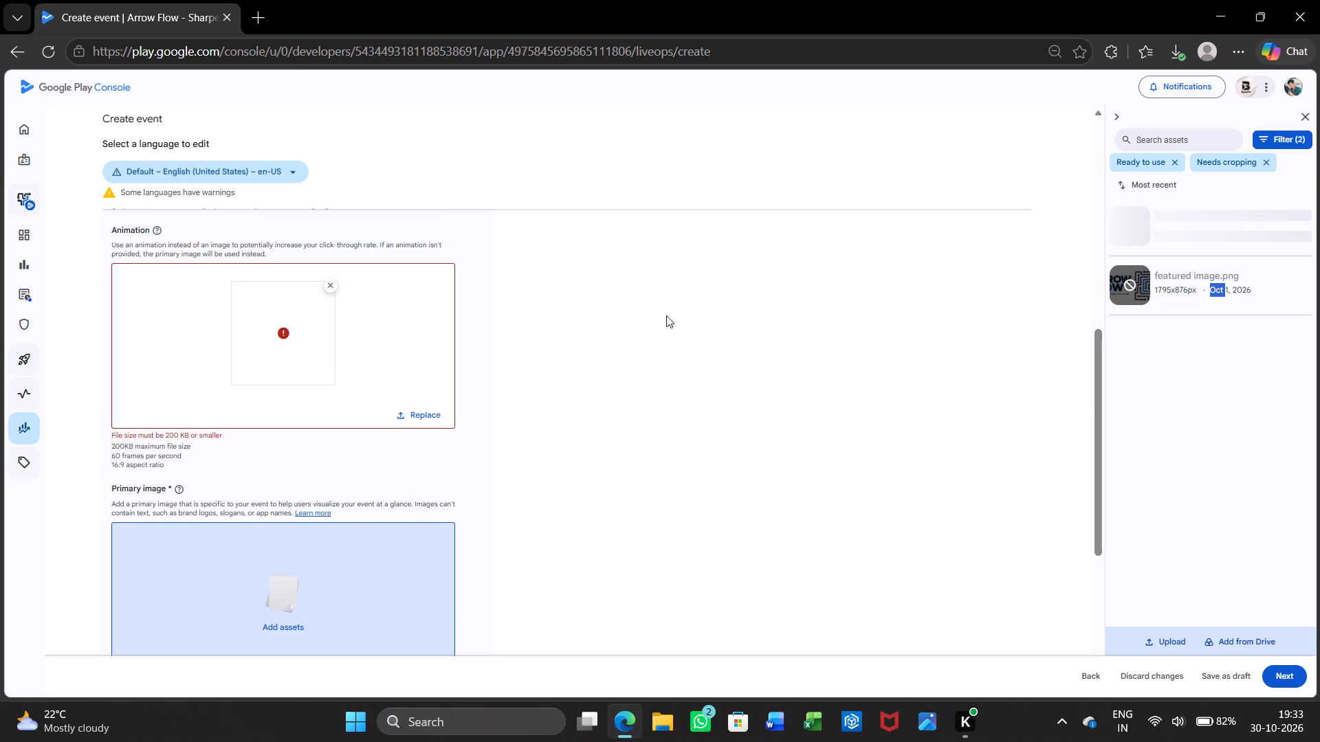
pyautogui.click(278, 345)
pyautogui.click(329, 285)
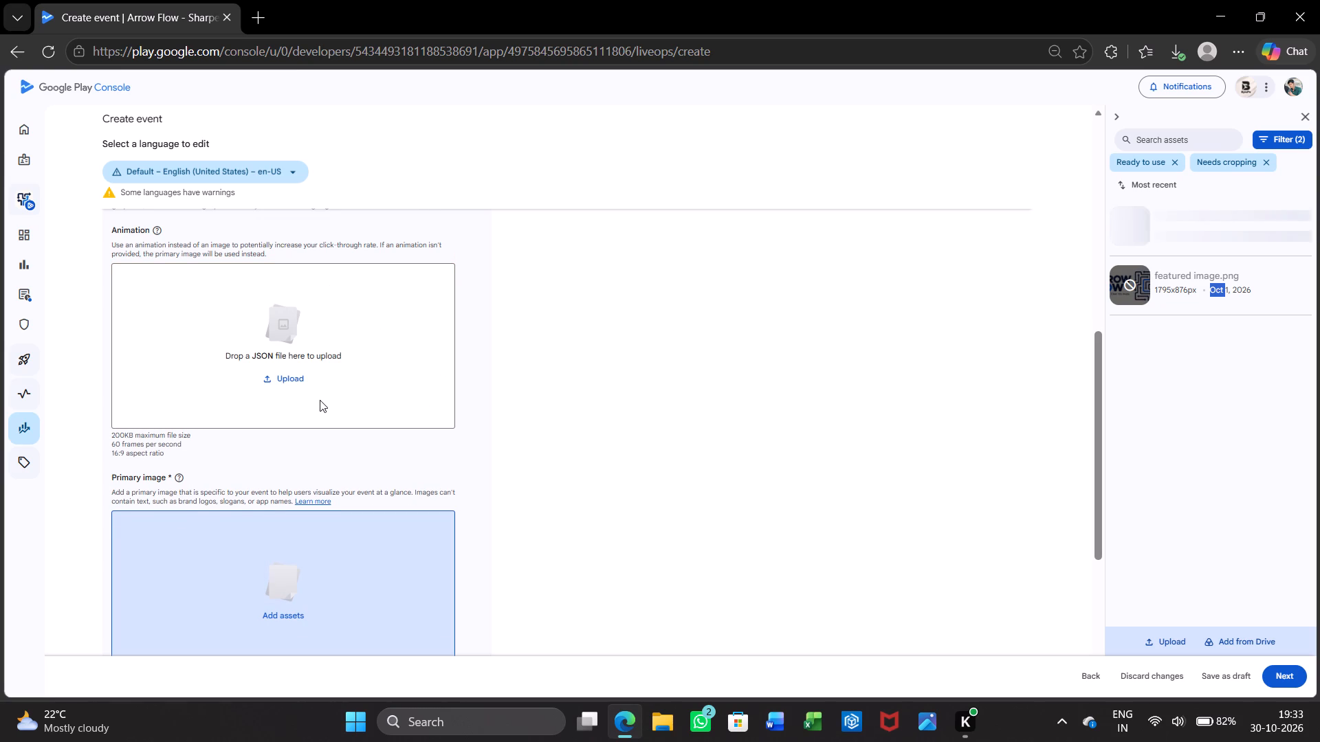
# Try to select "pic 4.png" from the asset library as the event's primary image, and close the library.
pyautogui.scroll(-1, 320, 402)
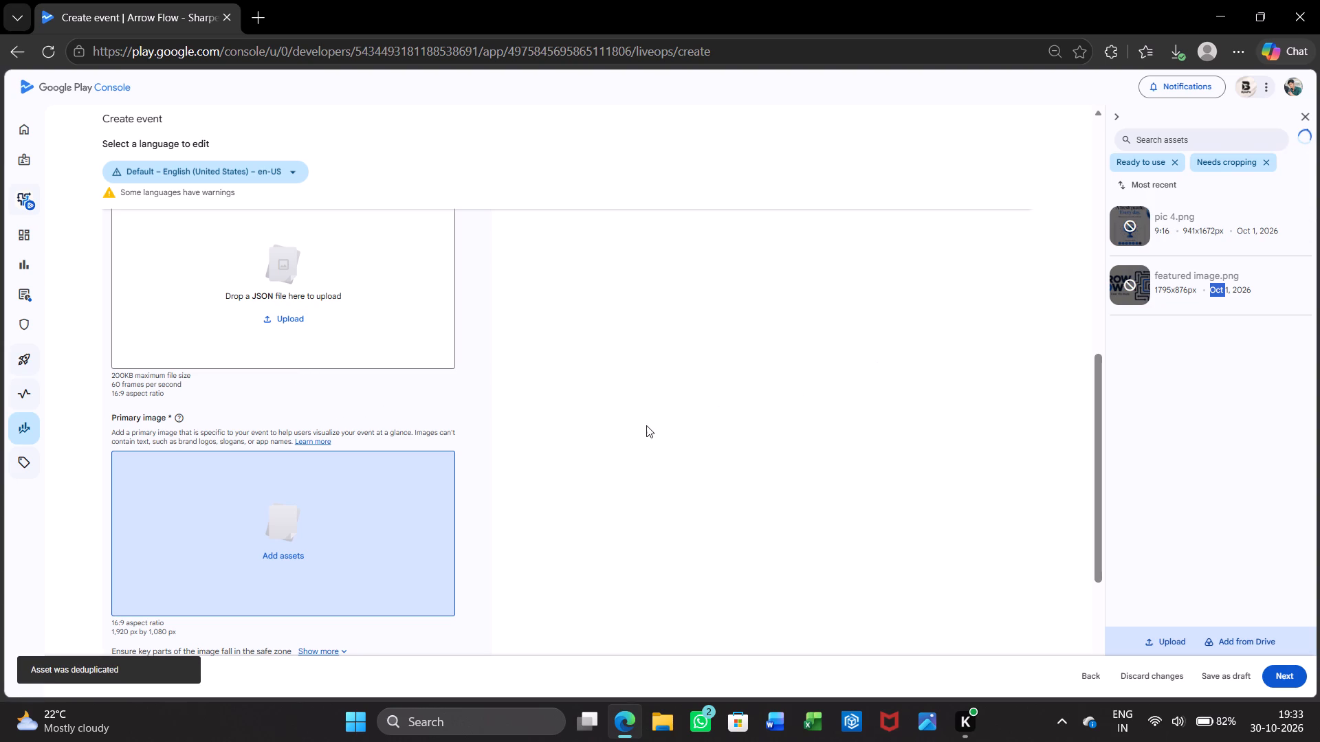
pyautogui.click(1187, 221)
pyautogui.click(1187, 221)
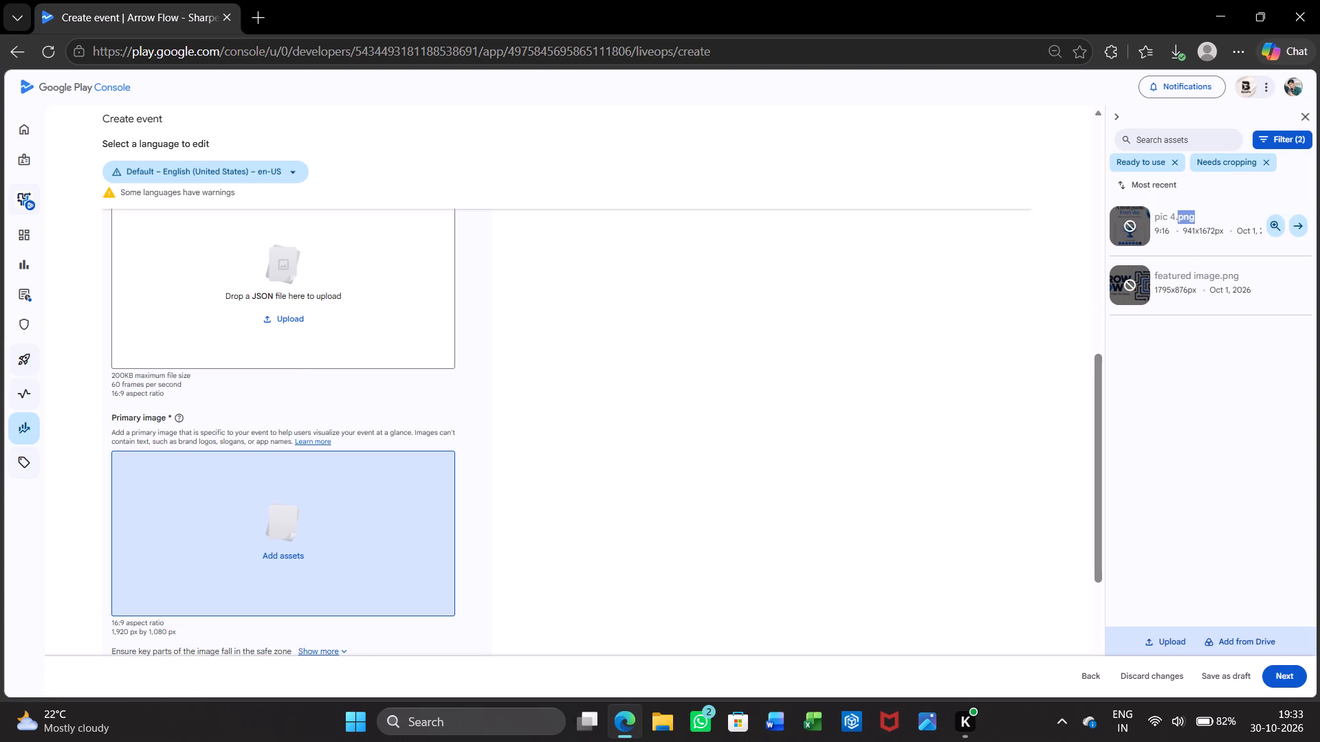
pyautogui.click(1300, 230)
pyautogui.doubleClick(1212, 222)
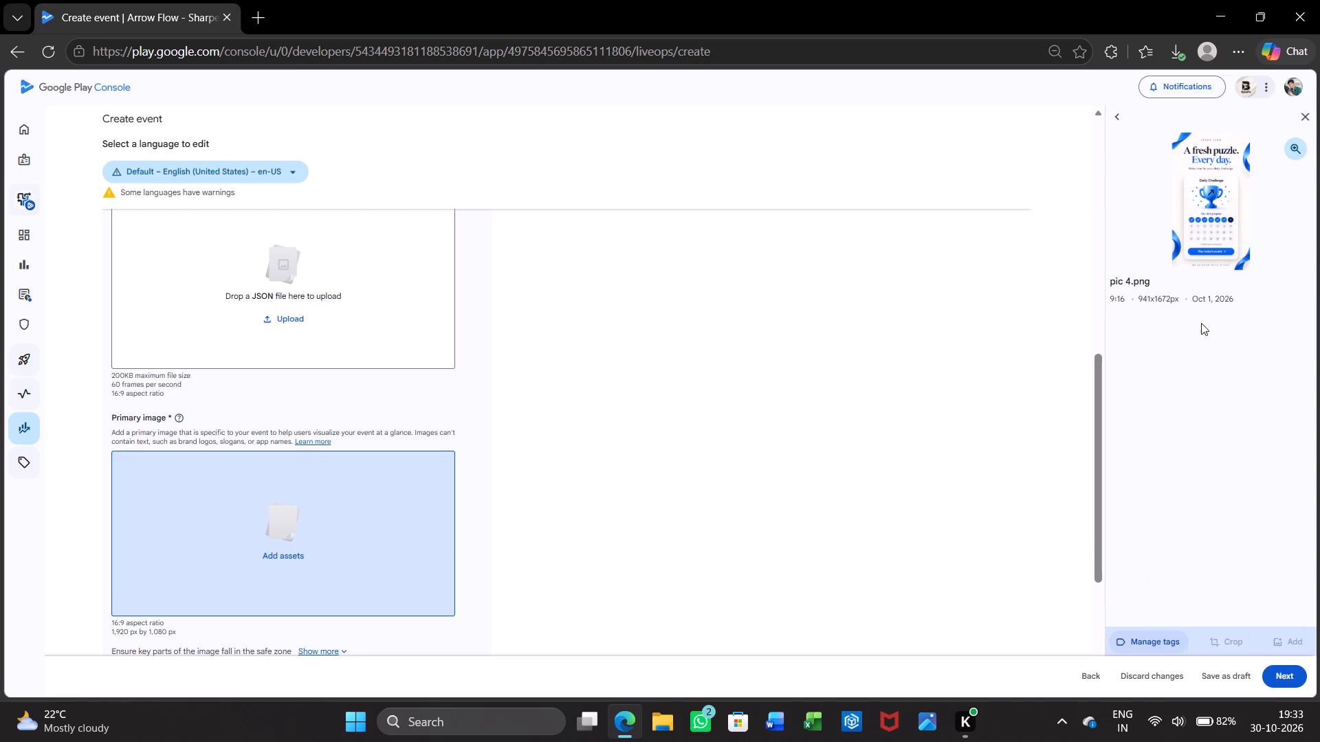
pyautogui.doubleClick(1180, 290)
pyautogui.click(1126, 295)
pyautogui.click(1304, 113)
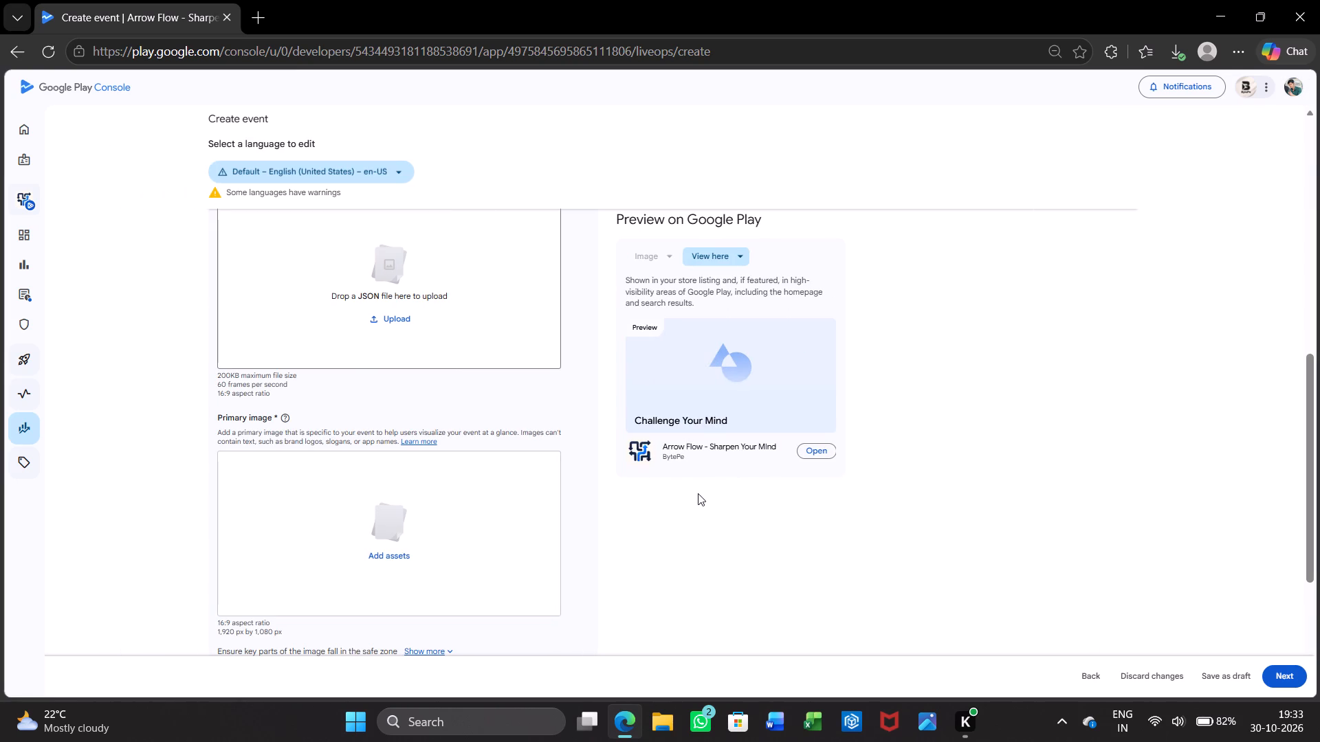
# Go to the event's Video section and open its YouTube URL field for editing.
pyautogui.scroll(-1, 528, 446)
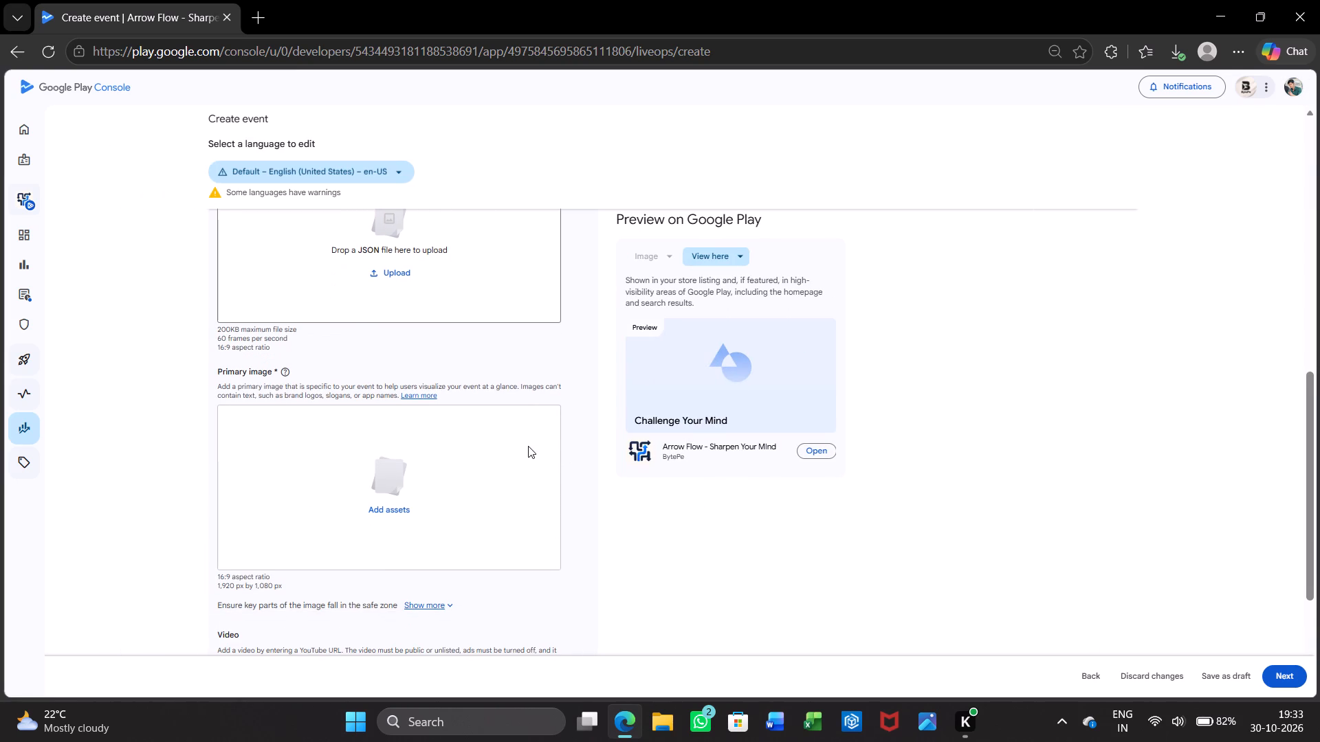
pyautogui.scroll(-1, 528, 446)
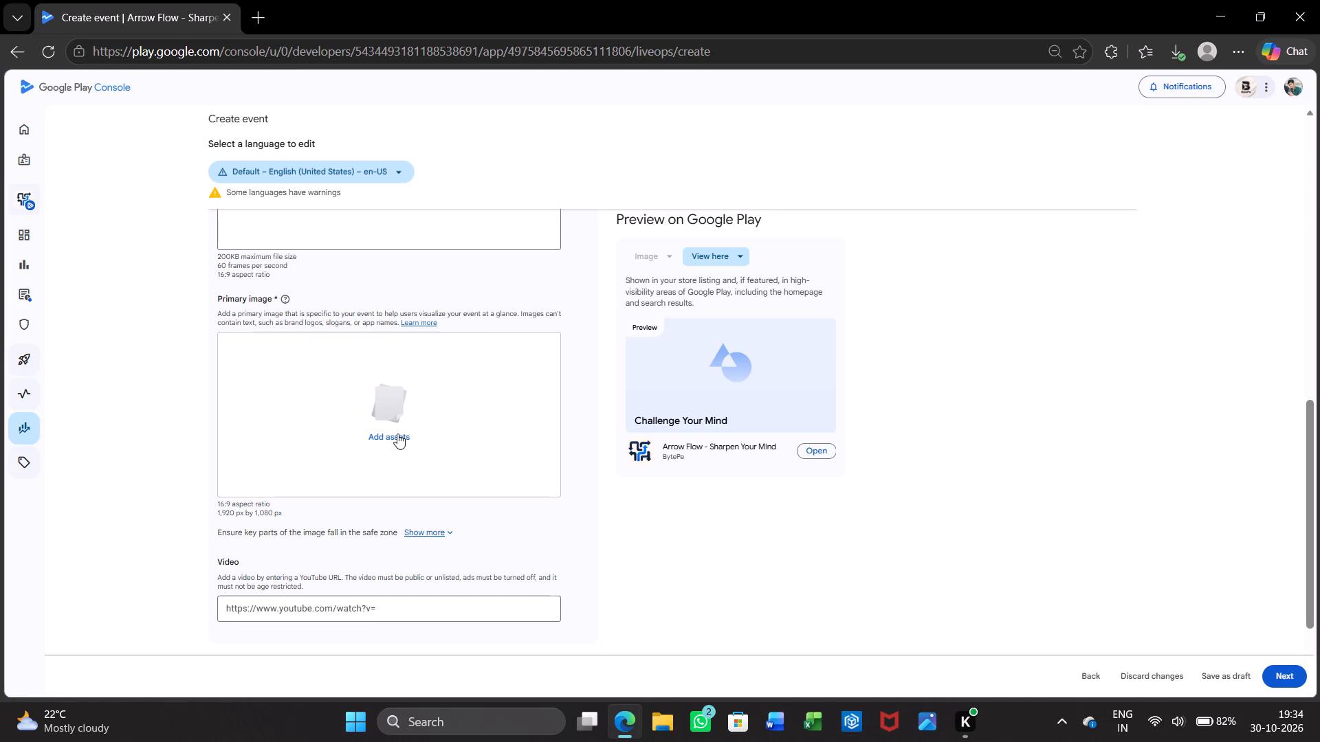
pyautogui.scroll(-2, 397, 434)
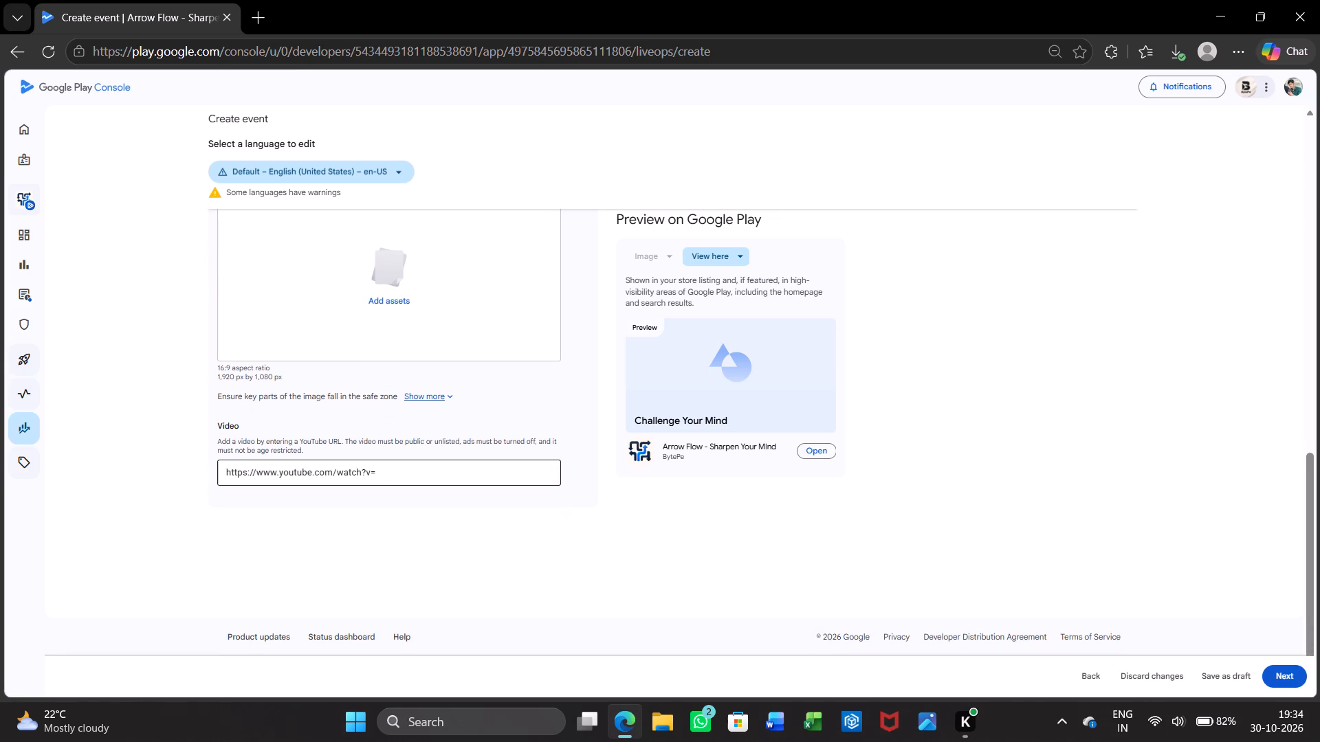
pyautogui.tripleClick(393, 474)
pyautogui.click(393, 474)
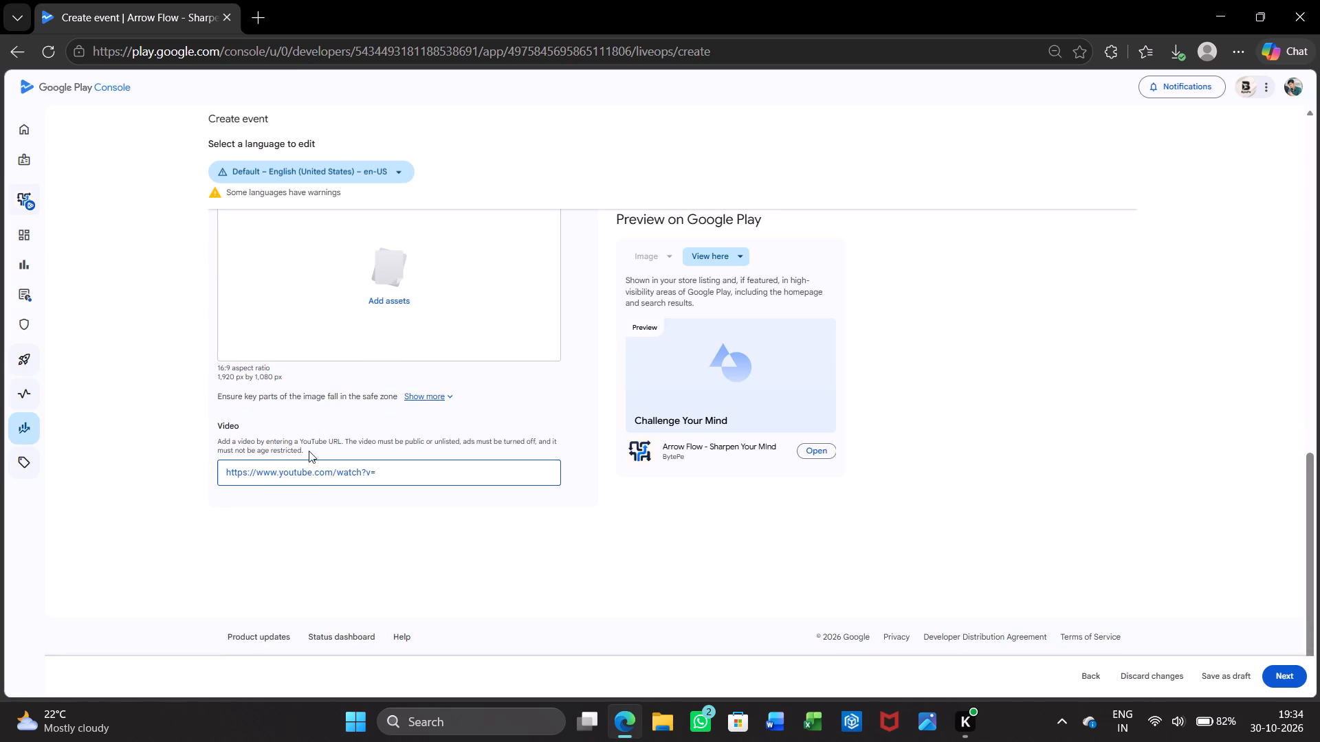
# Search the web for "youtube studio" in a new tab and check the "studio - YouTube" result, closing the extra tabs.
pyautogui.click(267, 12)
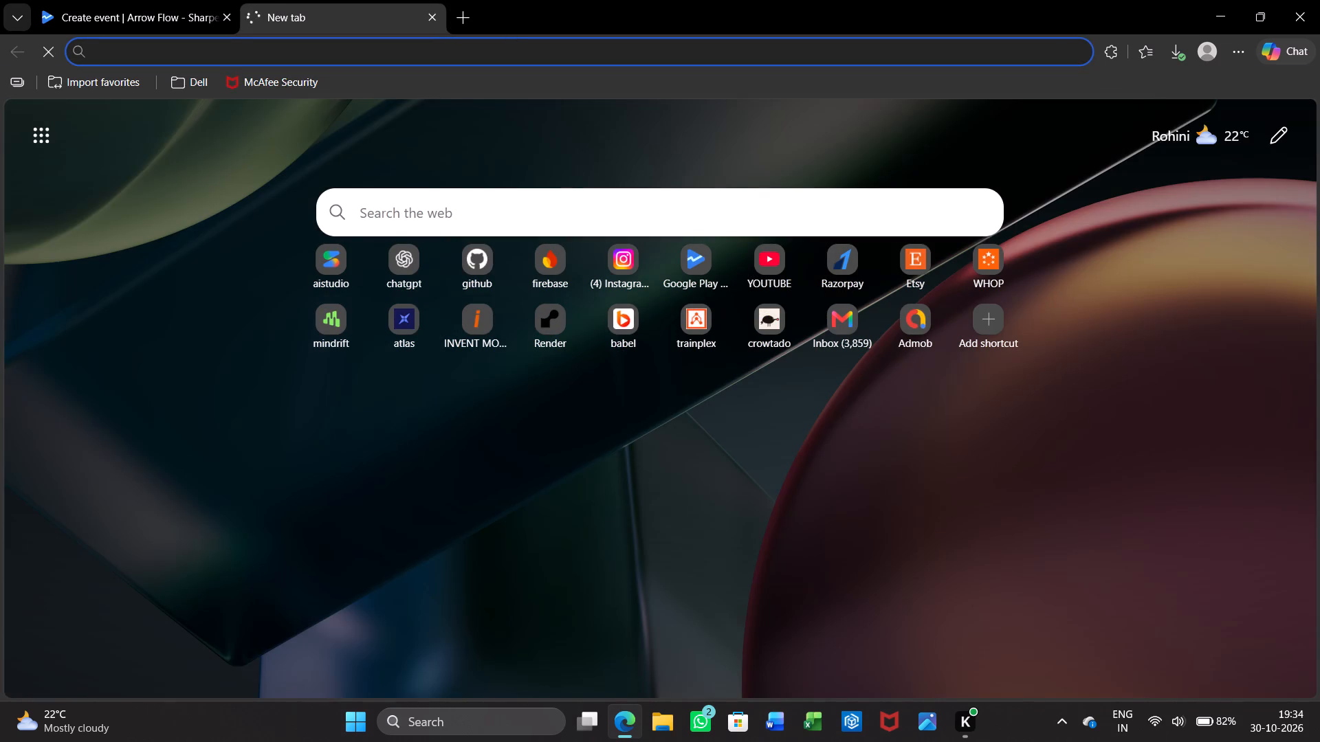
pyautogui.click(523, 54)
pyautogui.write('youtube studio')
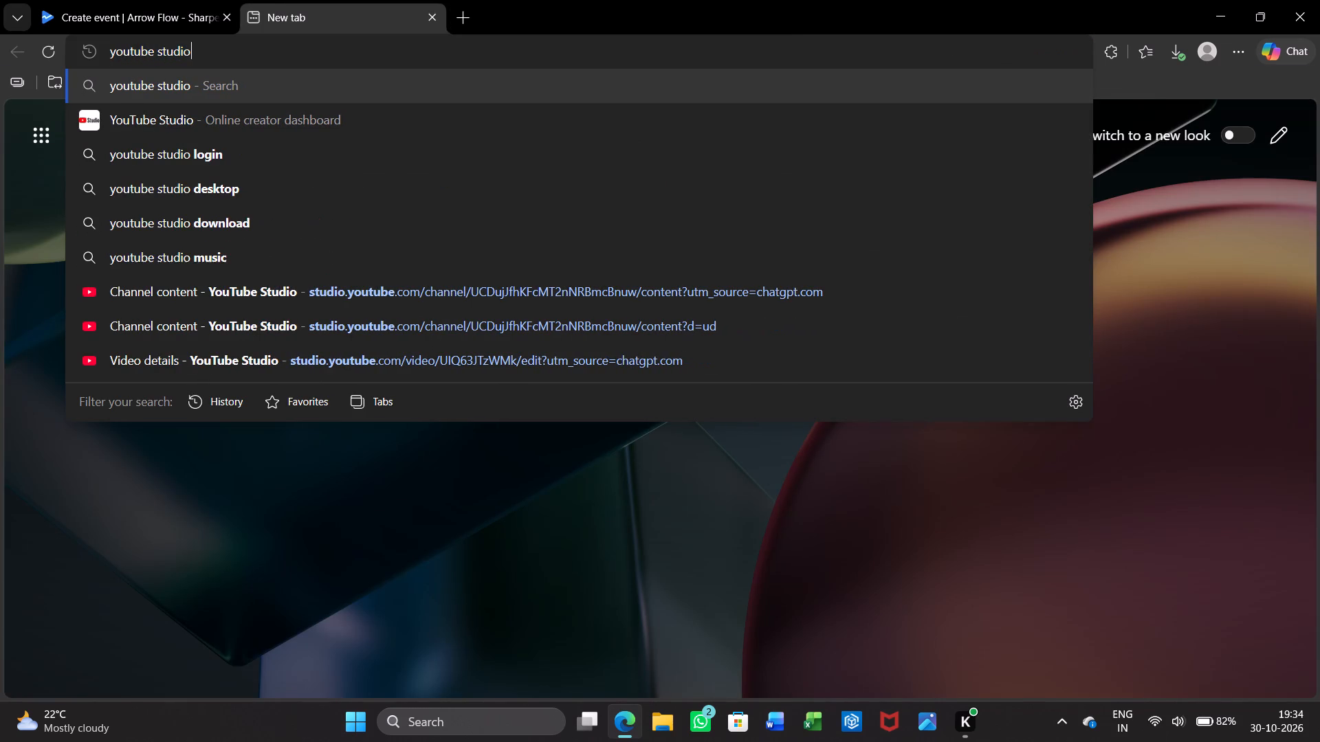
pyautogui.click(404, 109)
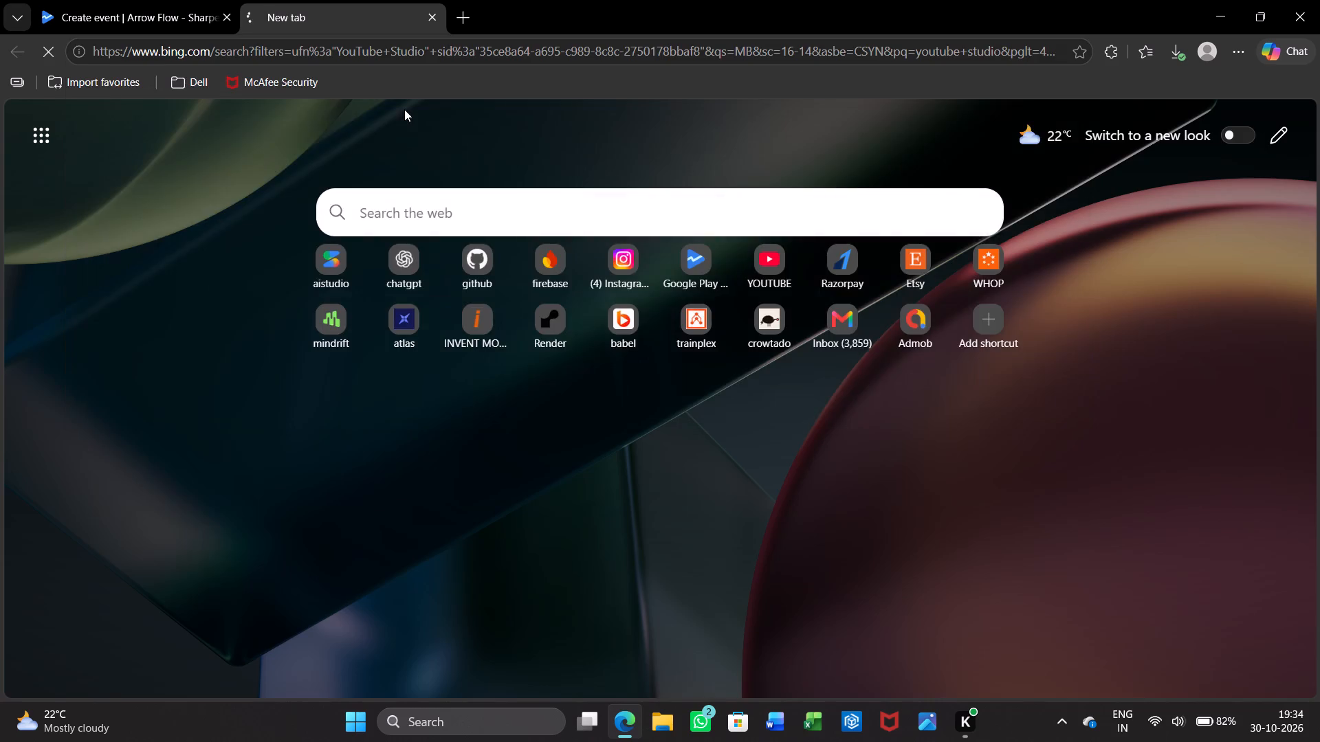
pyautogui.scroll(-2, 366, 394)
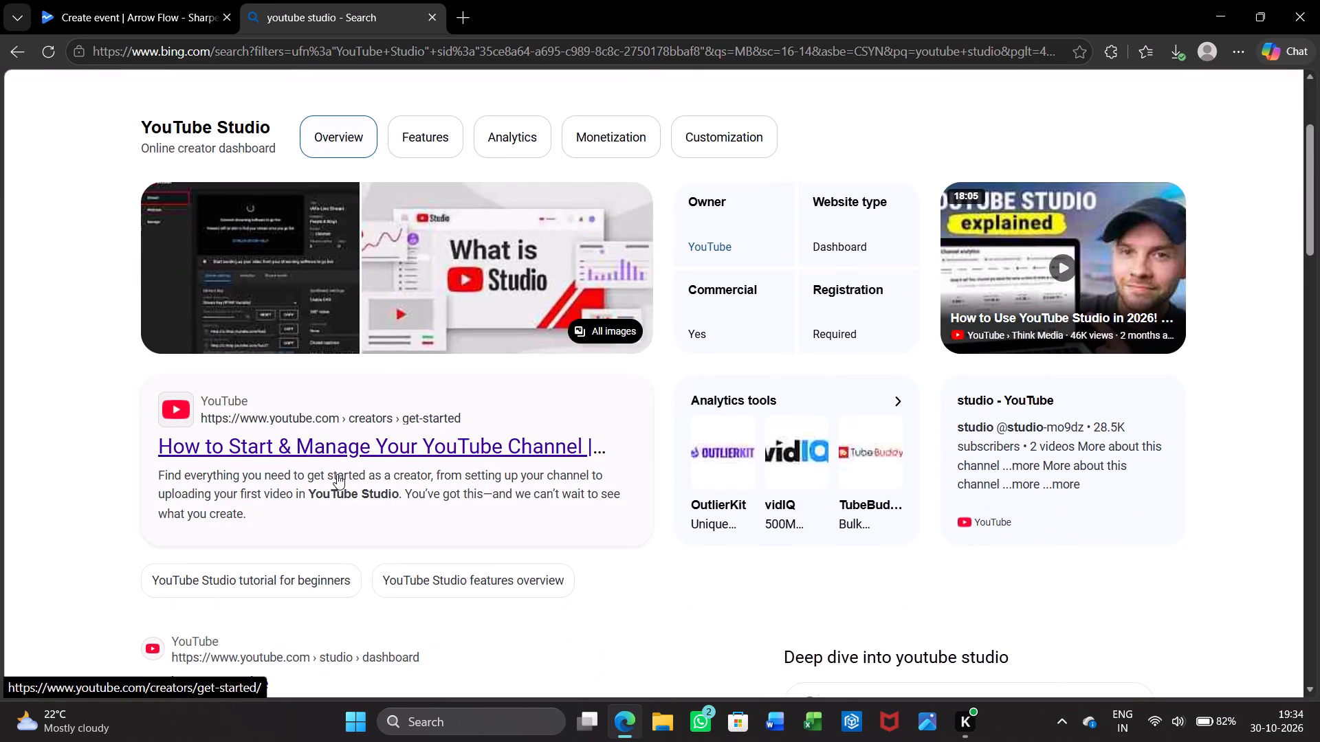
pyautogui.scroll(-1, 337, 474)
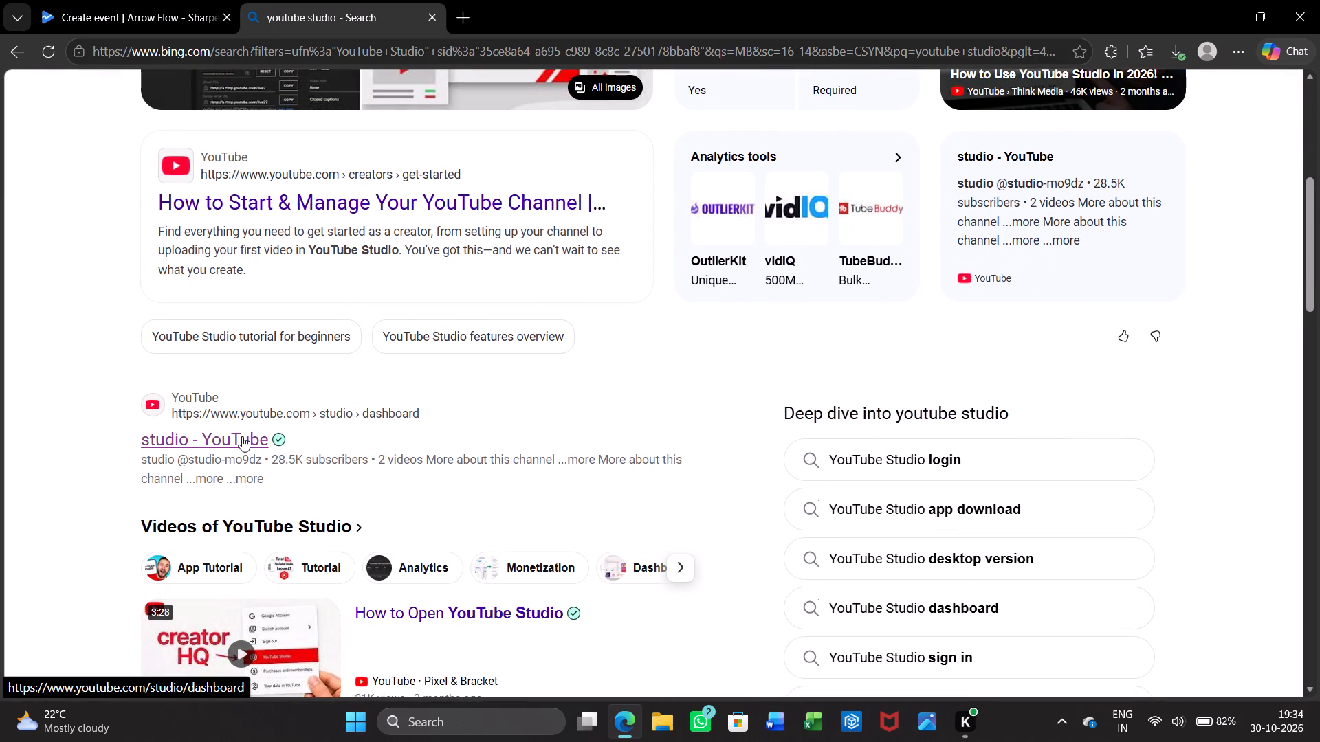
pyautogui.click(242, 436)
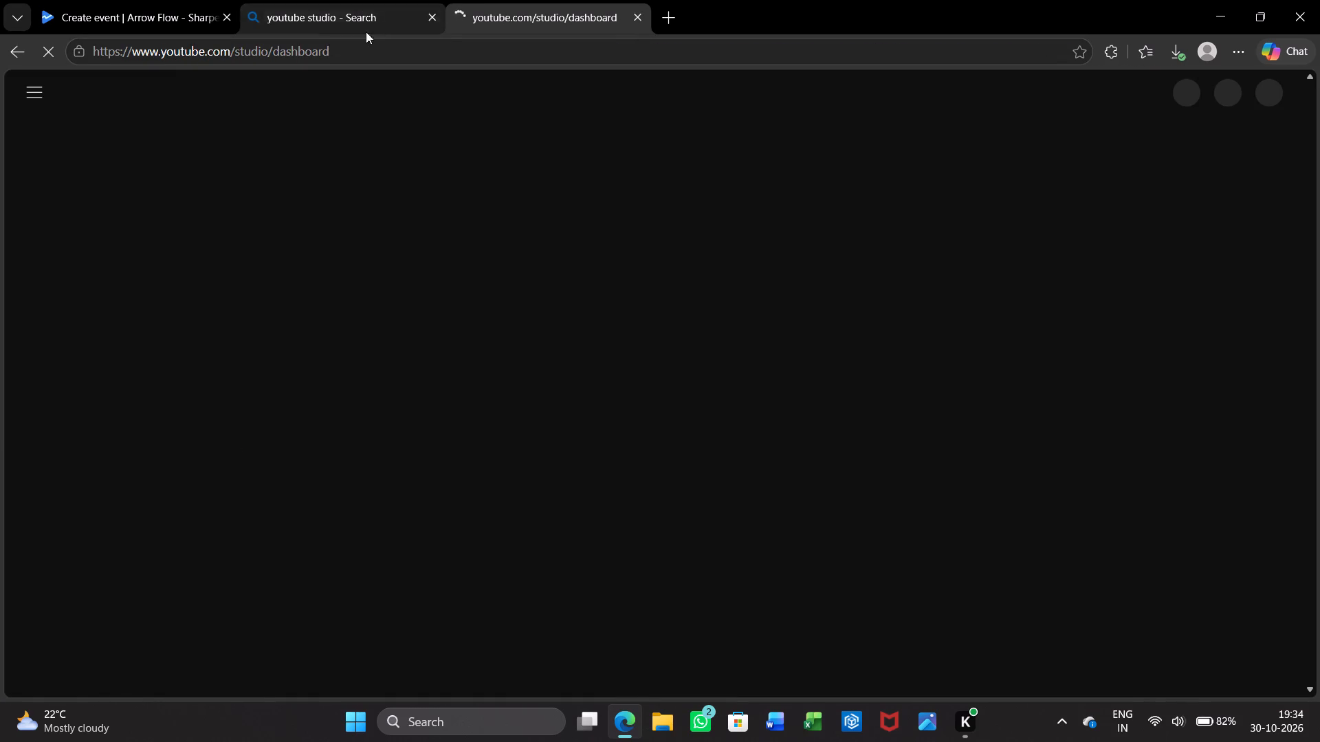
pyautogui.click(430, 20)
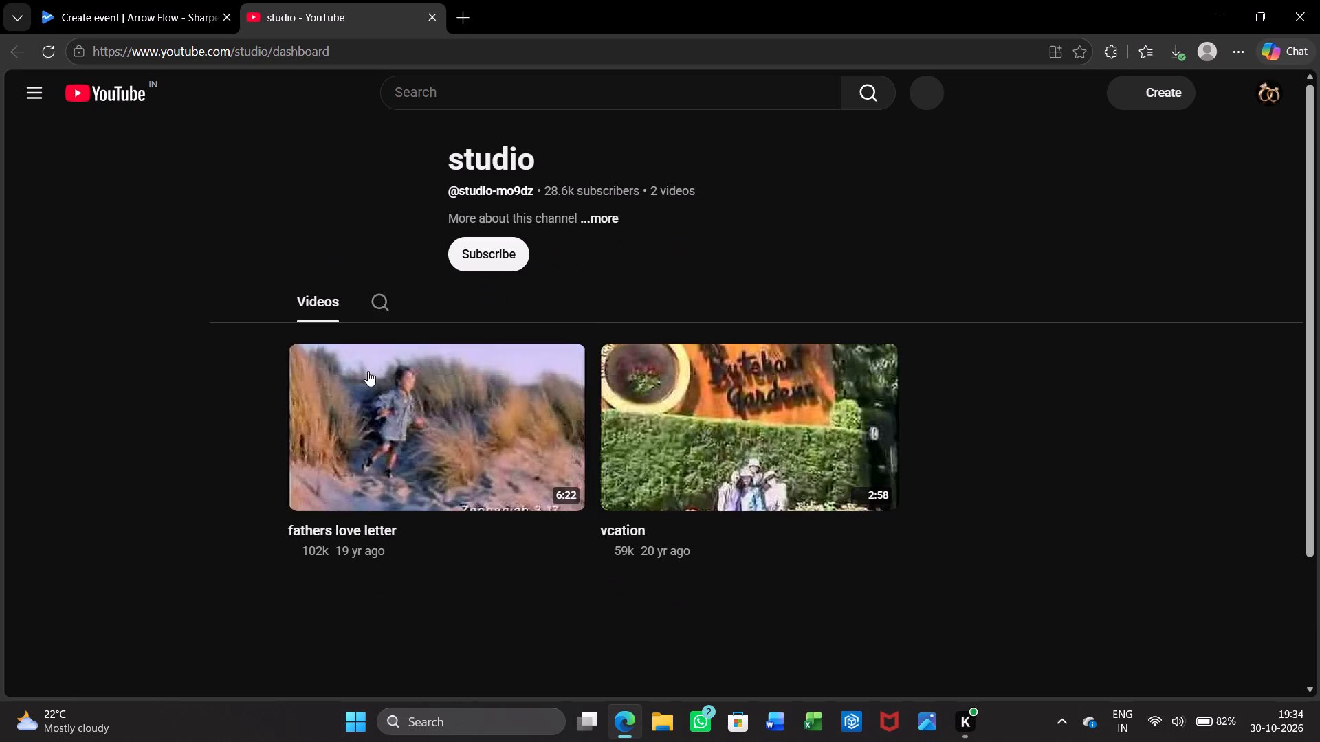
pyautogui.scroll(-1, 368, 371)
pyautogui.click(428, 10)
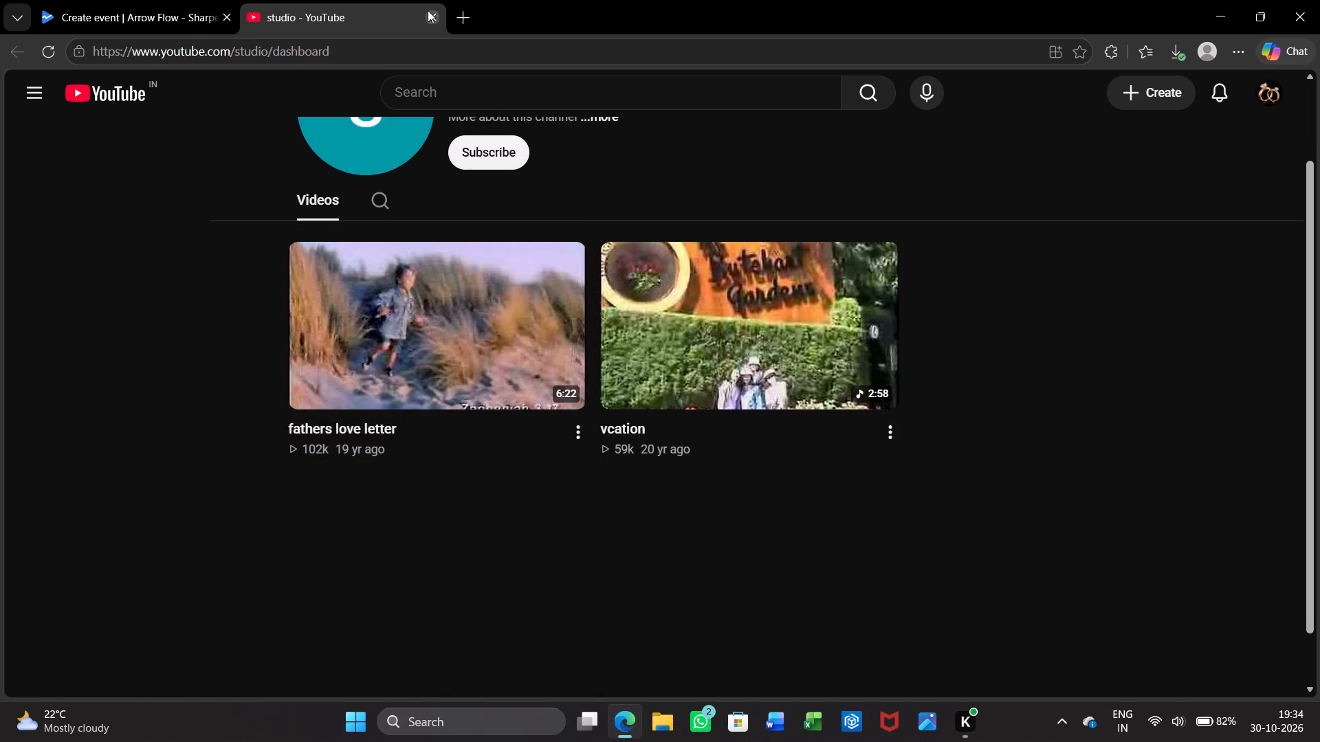
# Search the web for "youtube studio login" in a new tab.
pyautogui.click(263, 16)
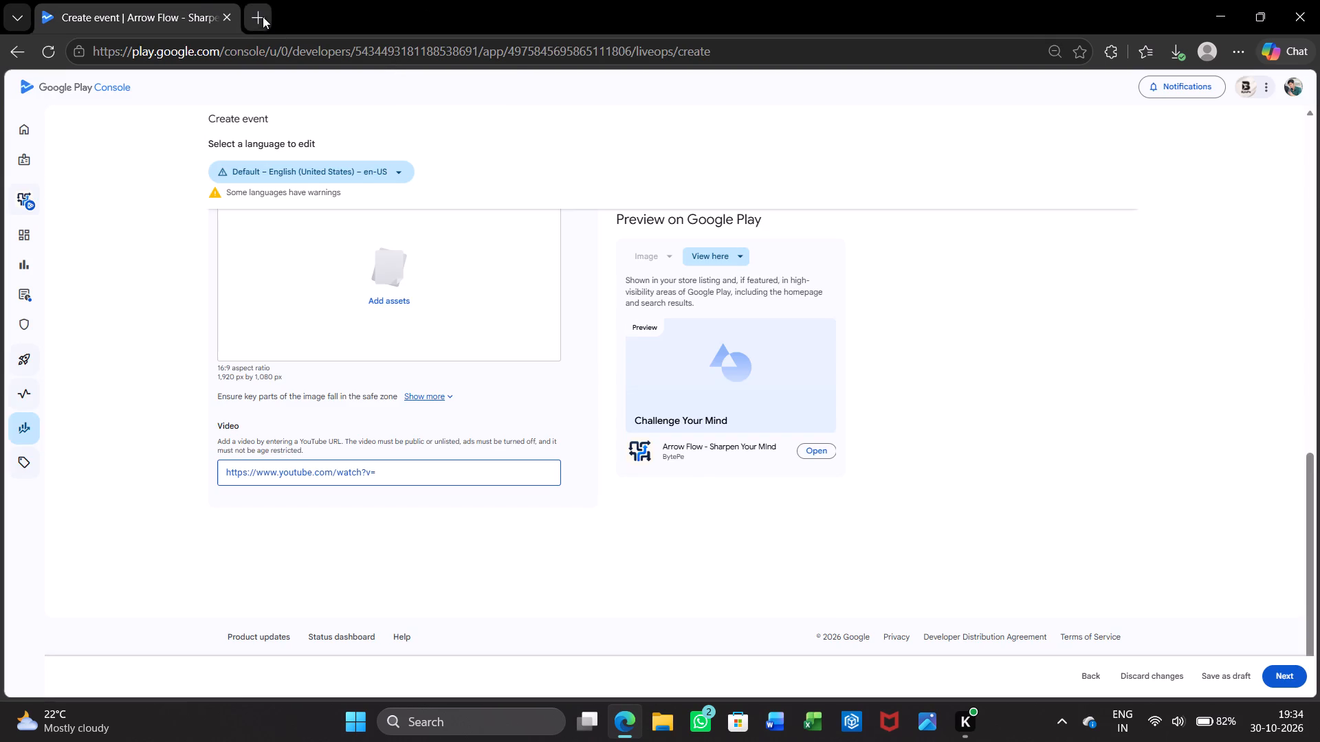
pyautogui.click(310, 46)
pyautogui.write('youtube studio login')
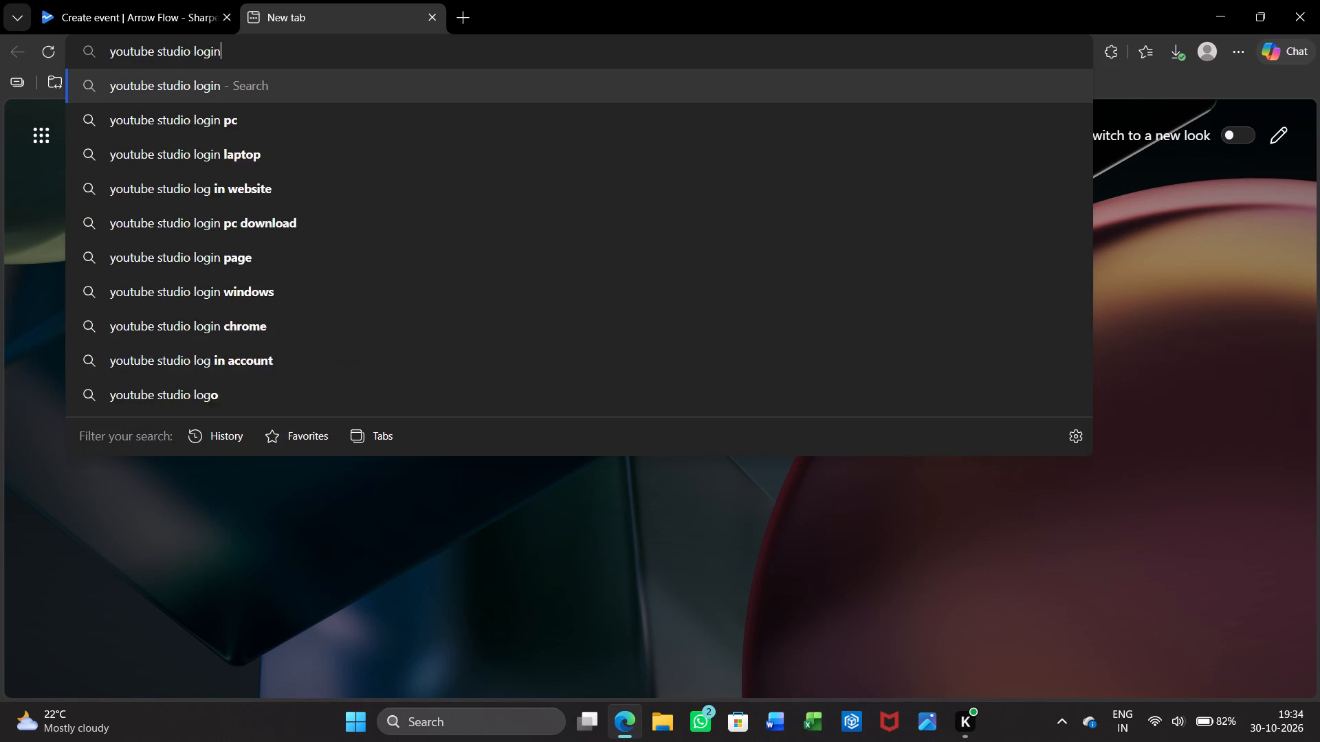
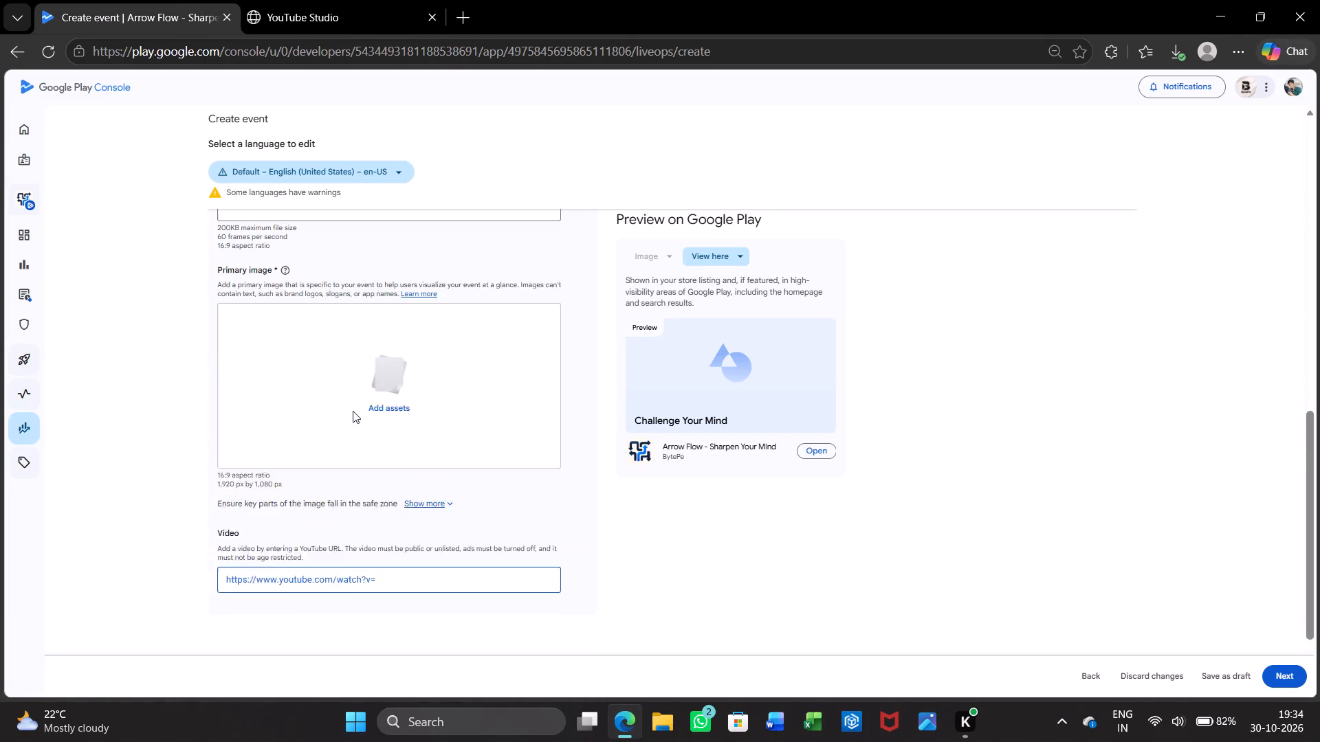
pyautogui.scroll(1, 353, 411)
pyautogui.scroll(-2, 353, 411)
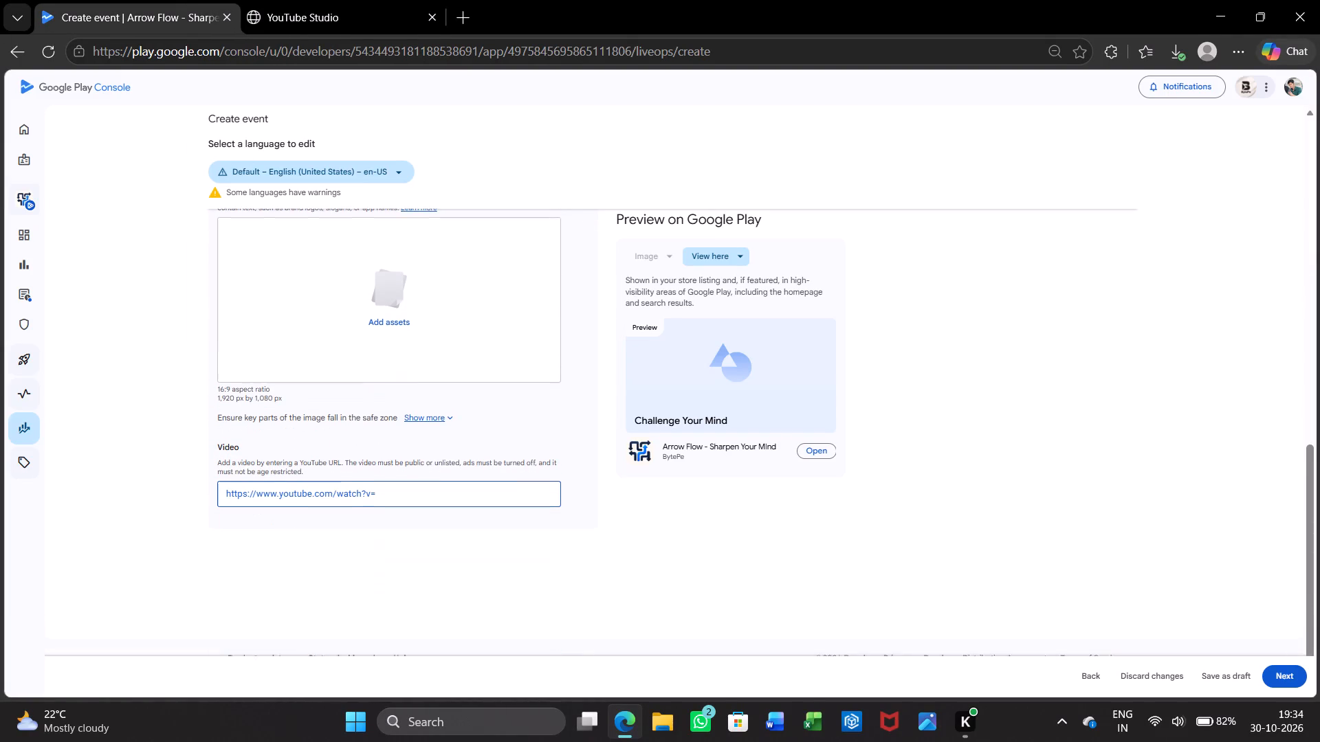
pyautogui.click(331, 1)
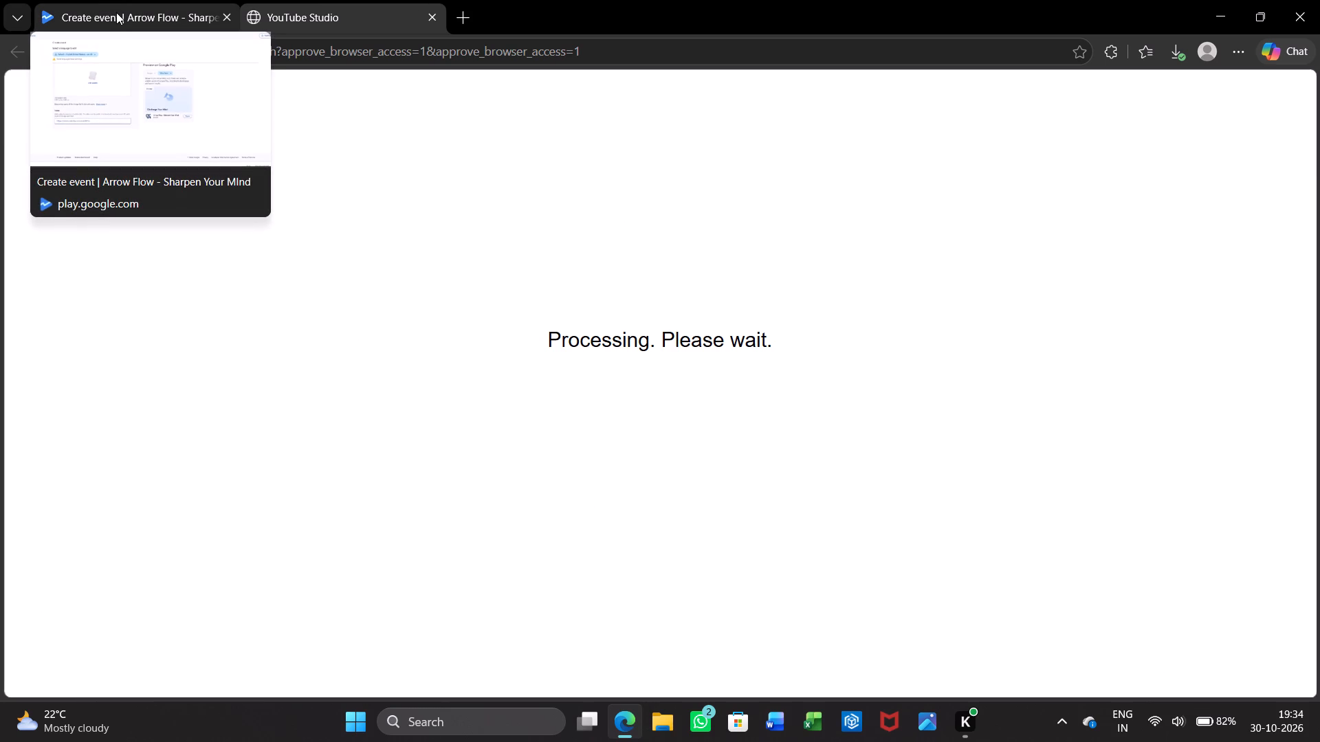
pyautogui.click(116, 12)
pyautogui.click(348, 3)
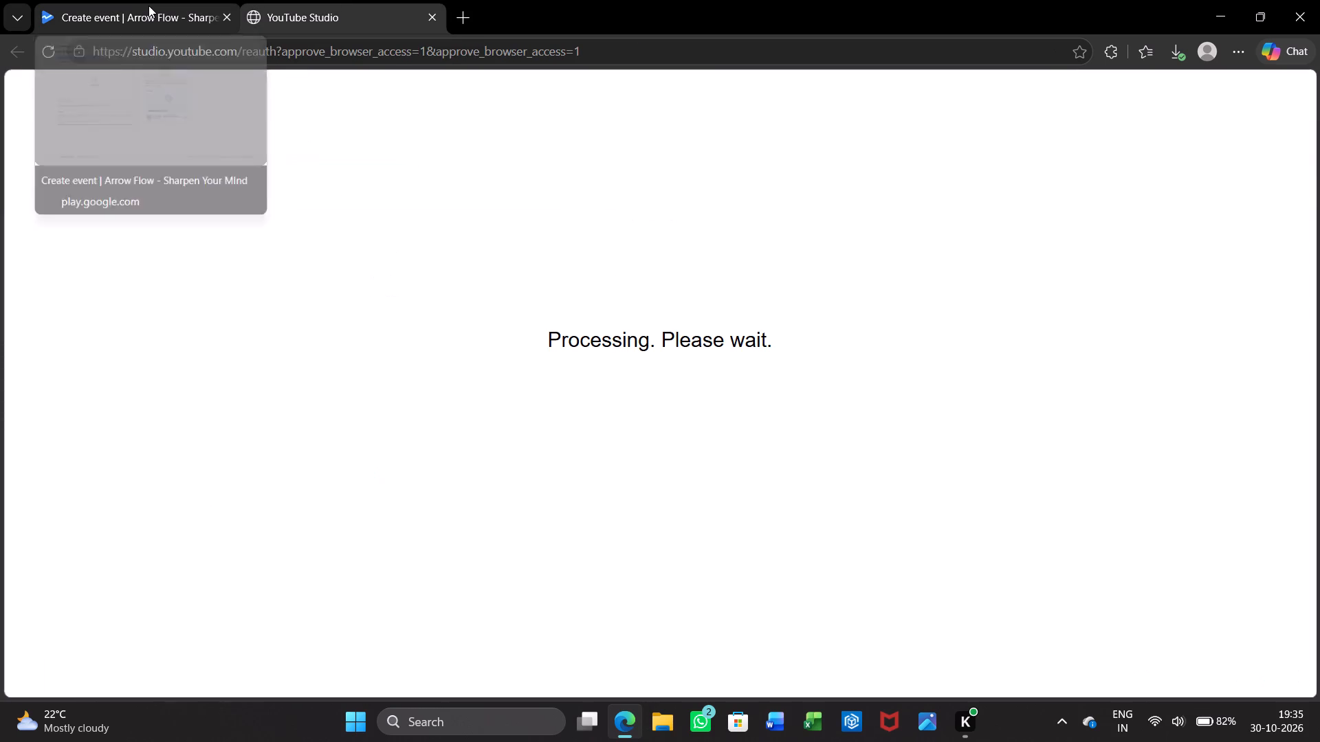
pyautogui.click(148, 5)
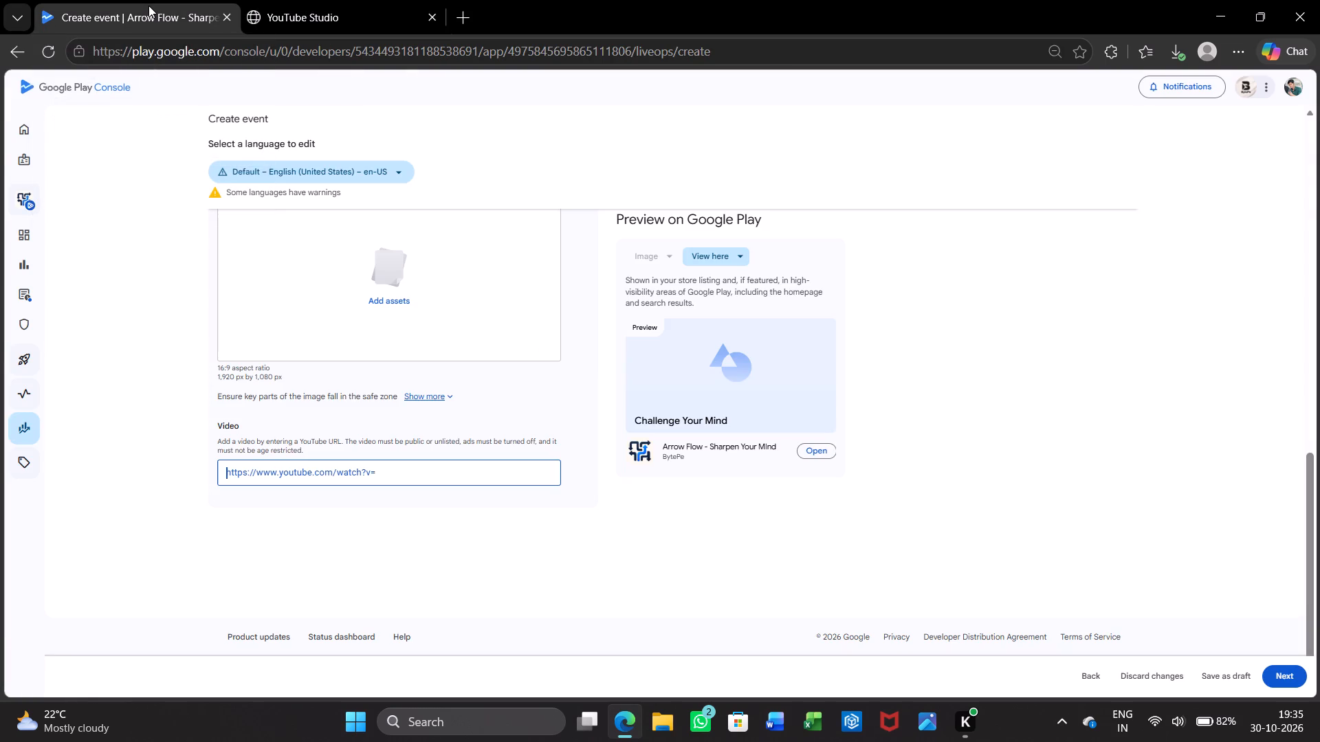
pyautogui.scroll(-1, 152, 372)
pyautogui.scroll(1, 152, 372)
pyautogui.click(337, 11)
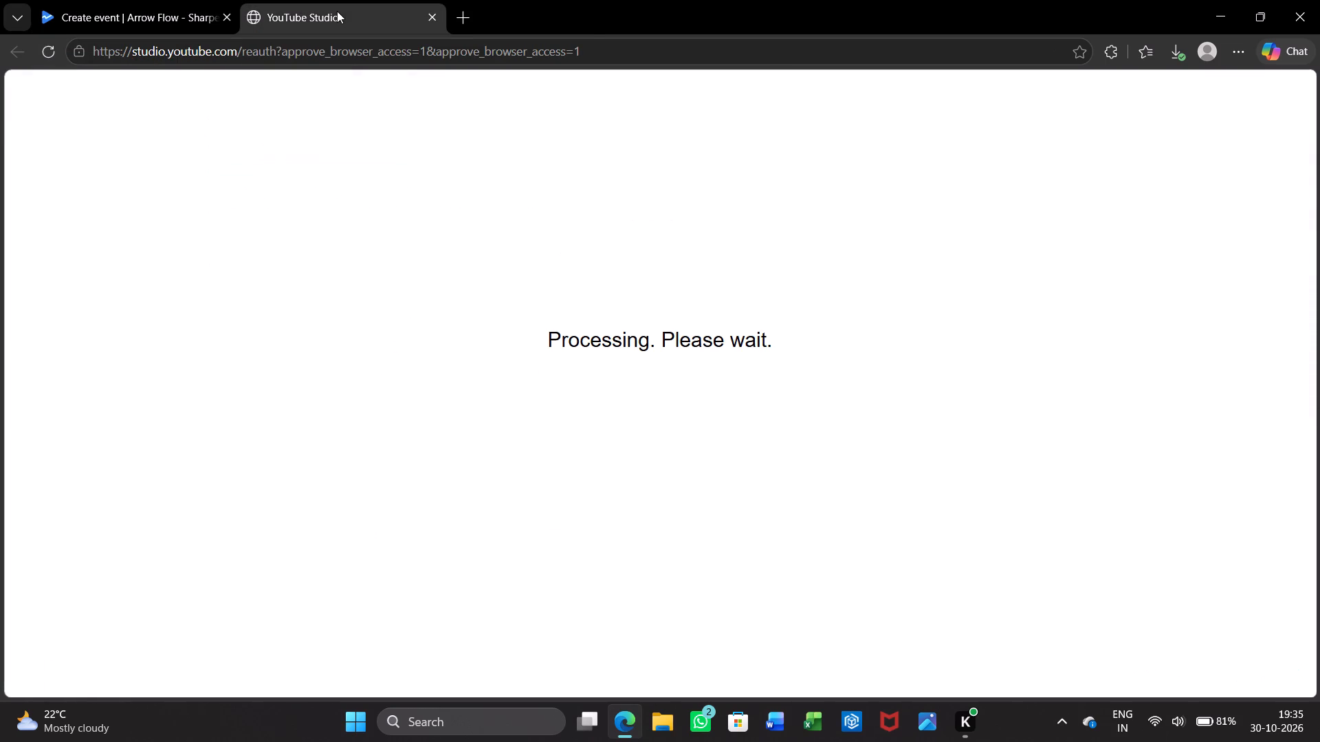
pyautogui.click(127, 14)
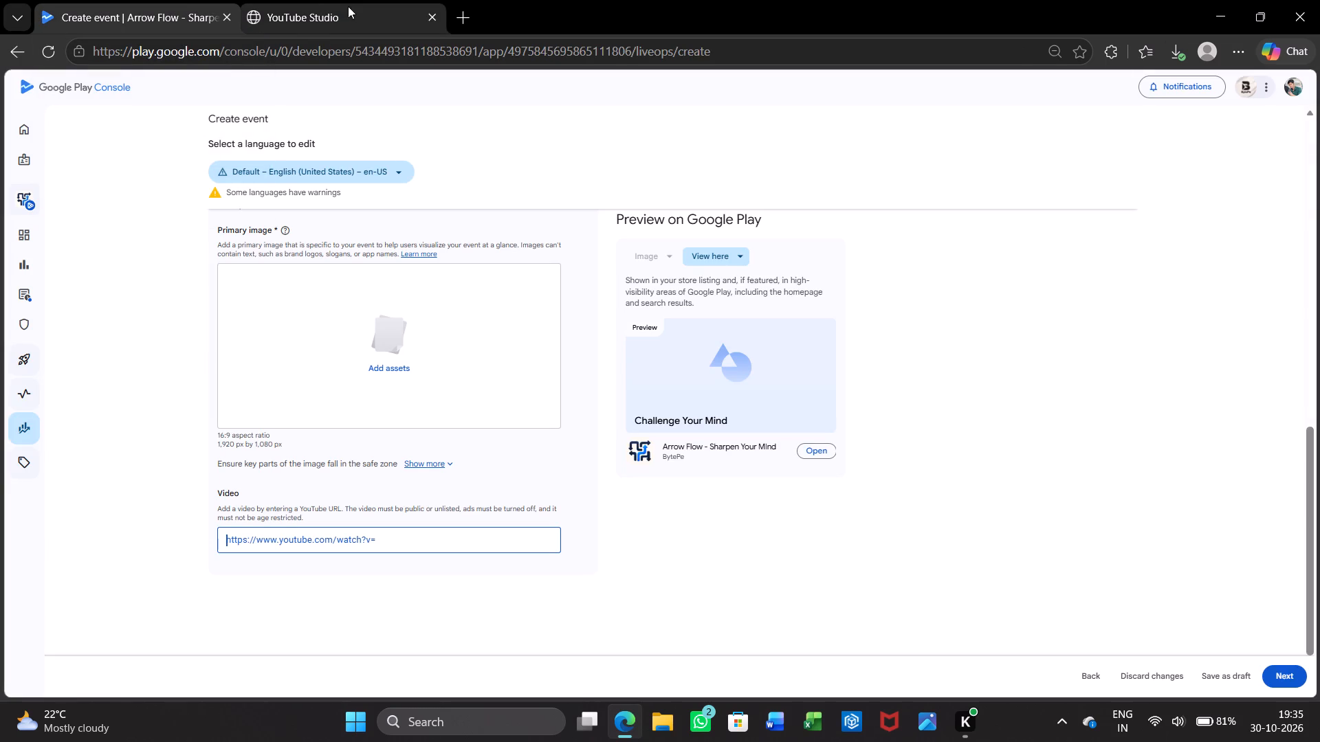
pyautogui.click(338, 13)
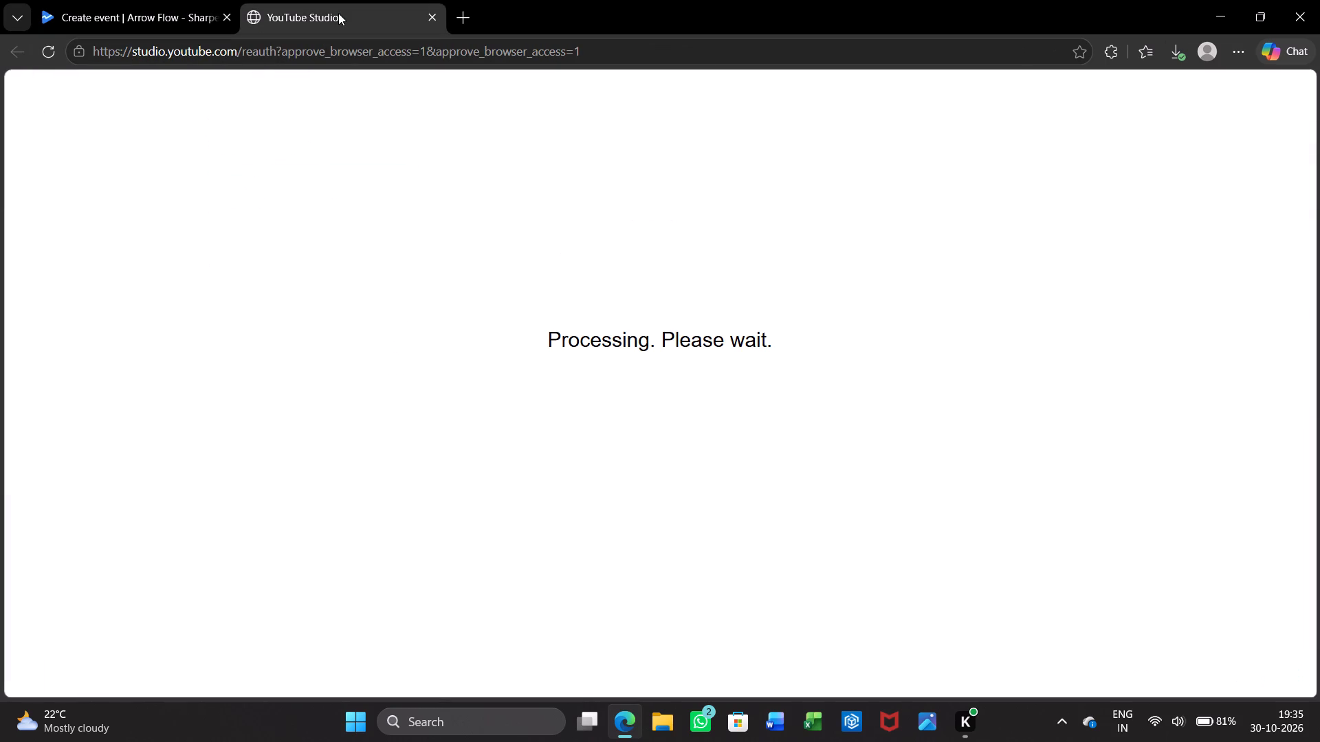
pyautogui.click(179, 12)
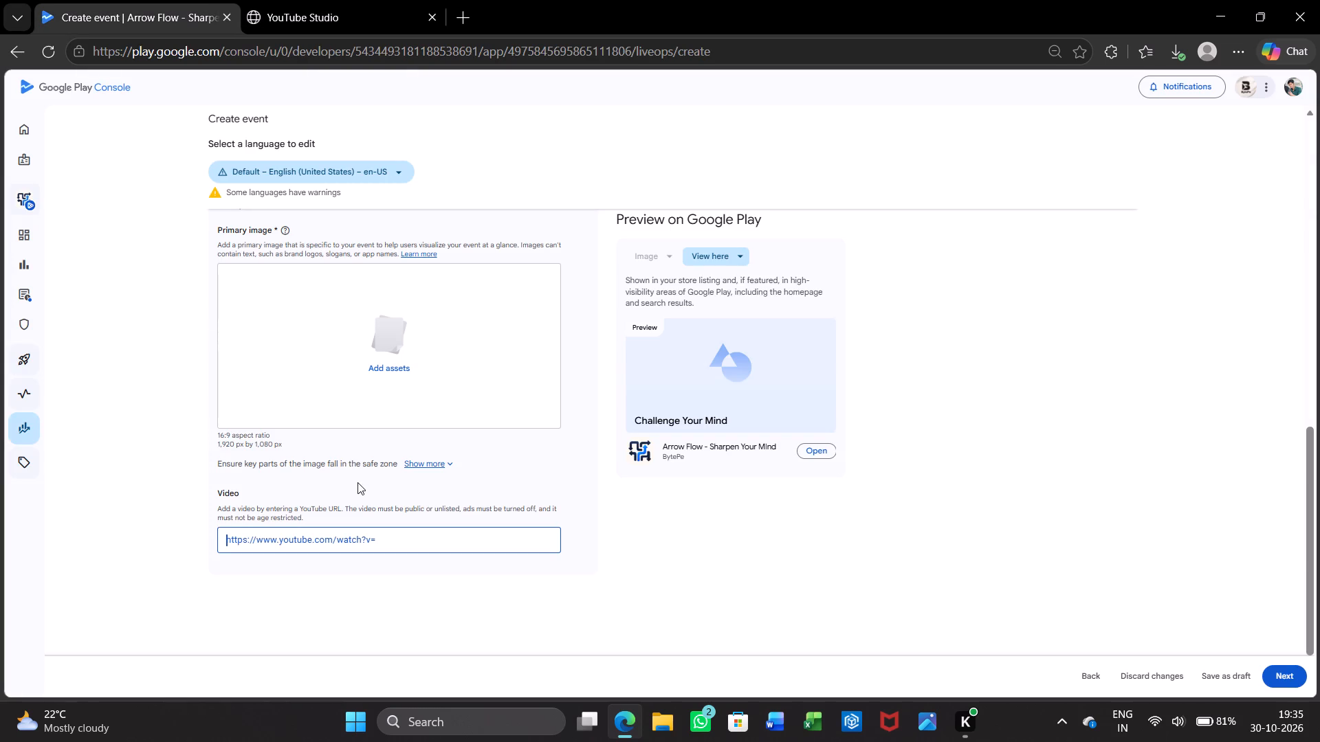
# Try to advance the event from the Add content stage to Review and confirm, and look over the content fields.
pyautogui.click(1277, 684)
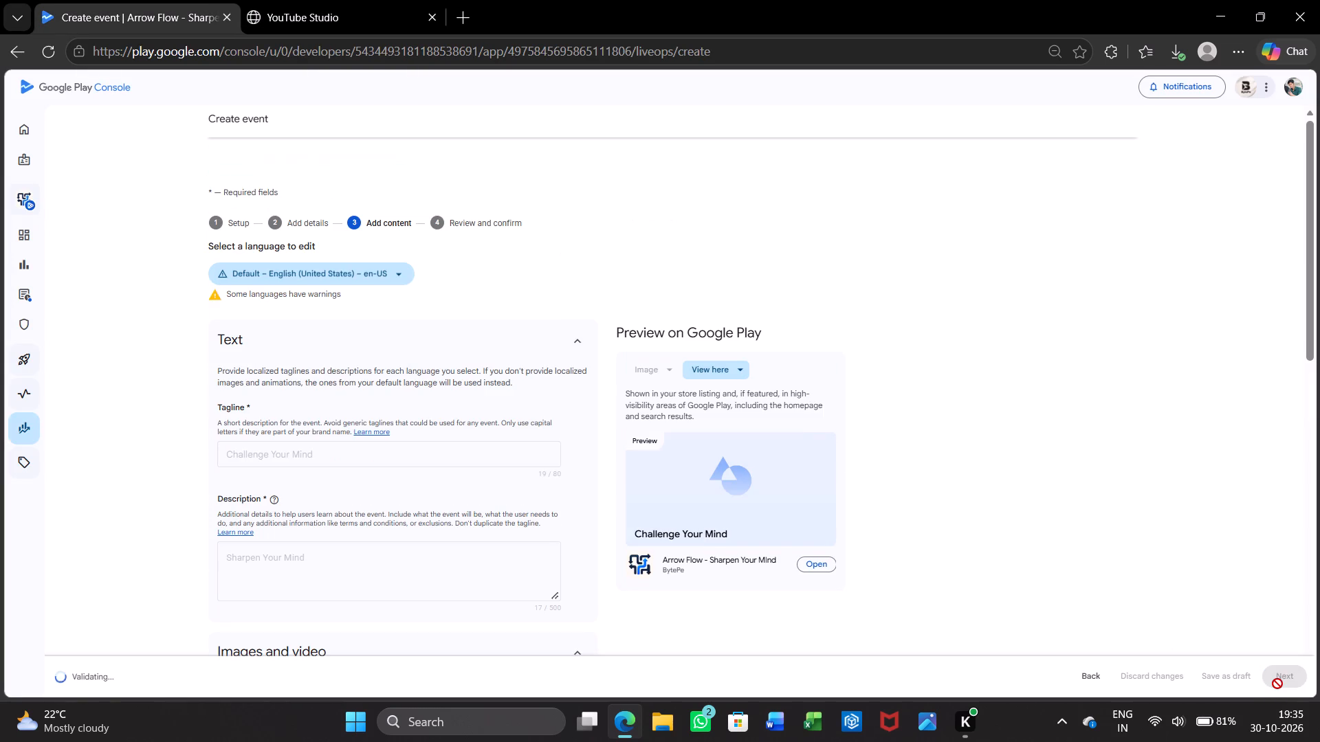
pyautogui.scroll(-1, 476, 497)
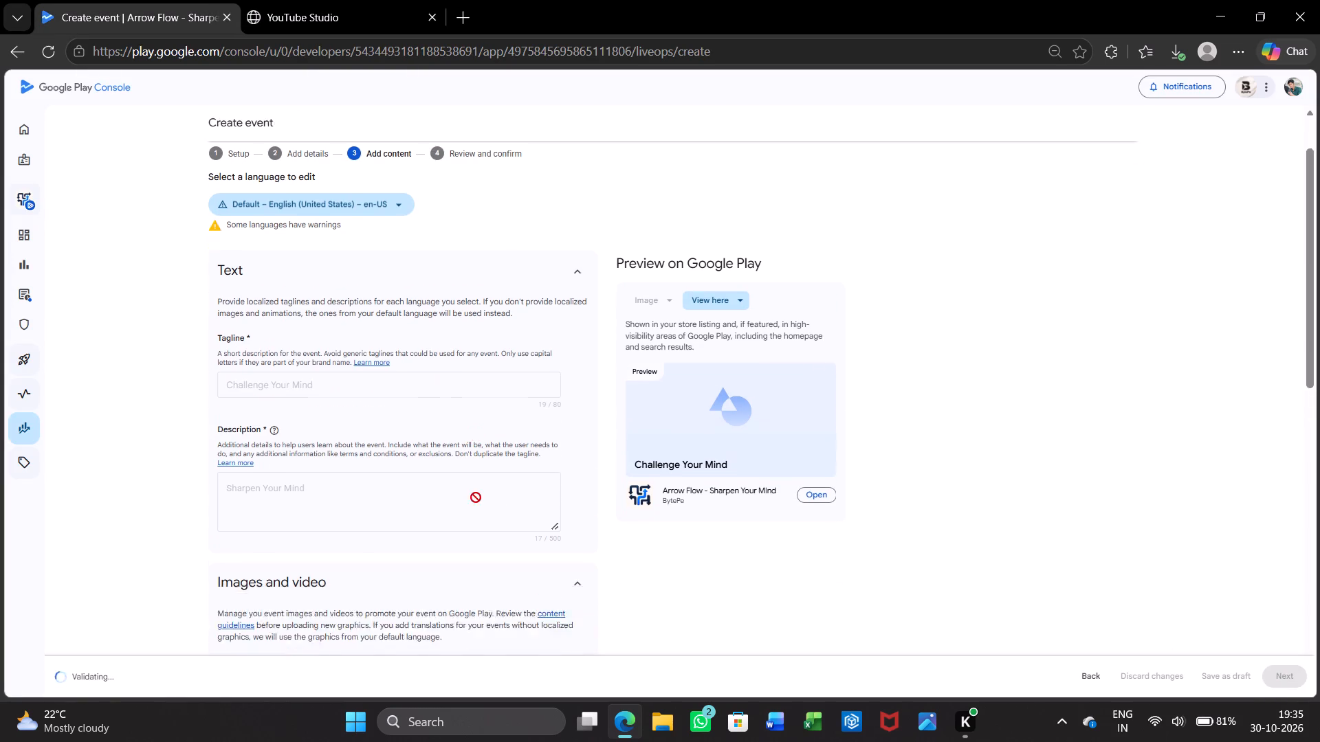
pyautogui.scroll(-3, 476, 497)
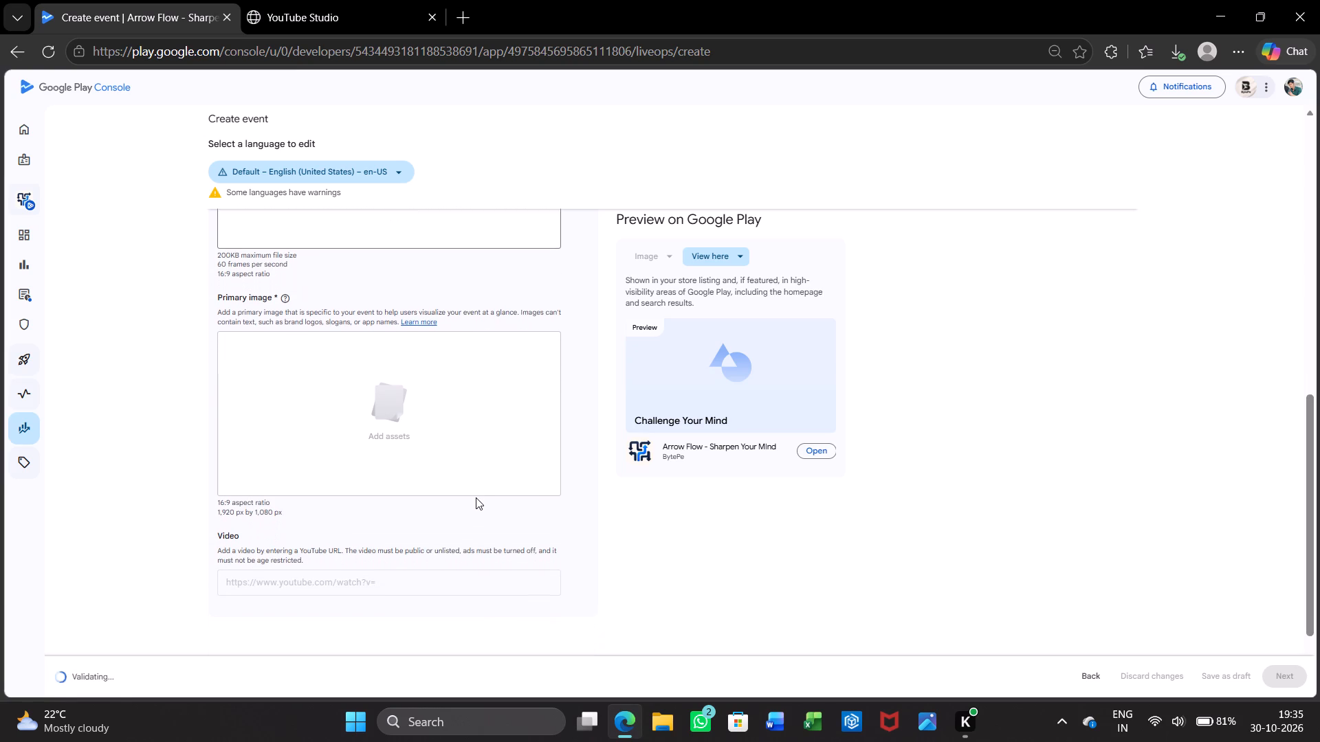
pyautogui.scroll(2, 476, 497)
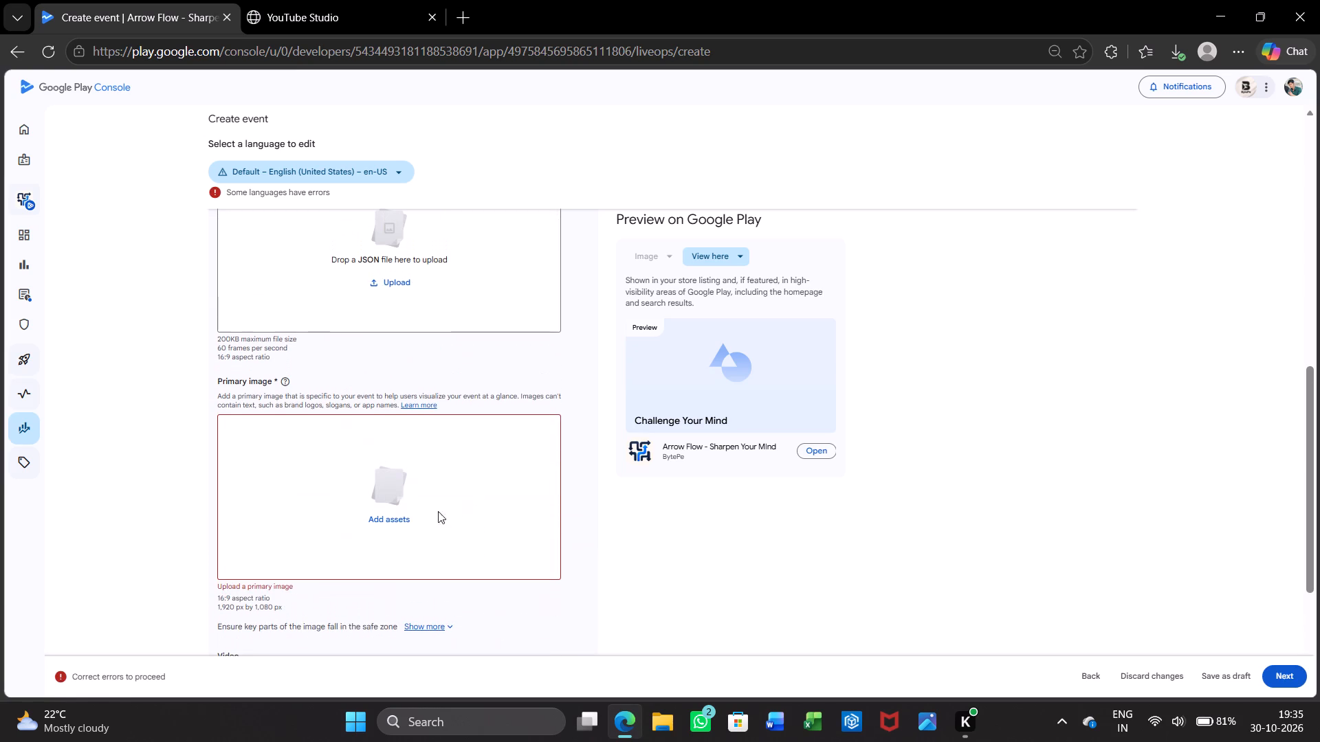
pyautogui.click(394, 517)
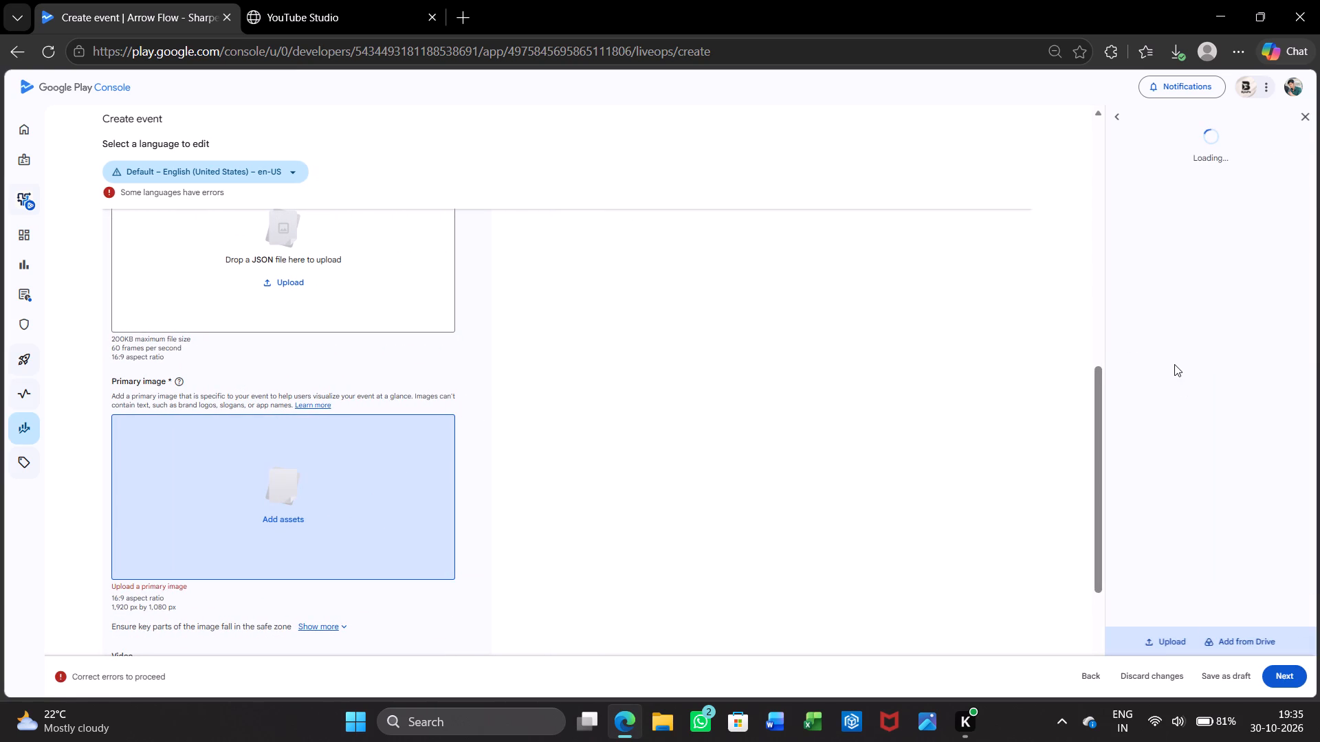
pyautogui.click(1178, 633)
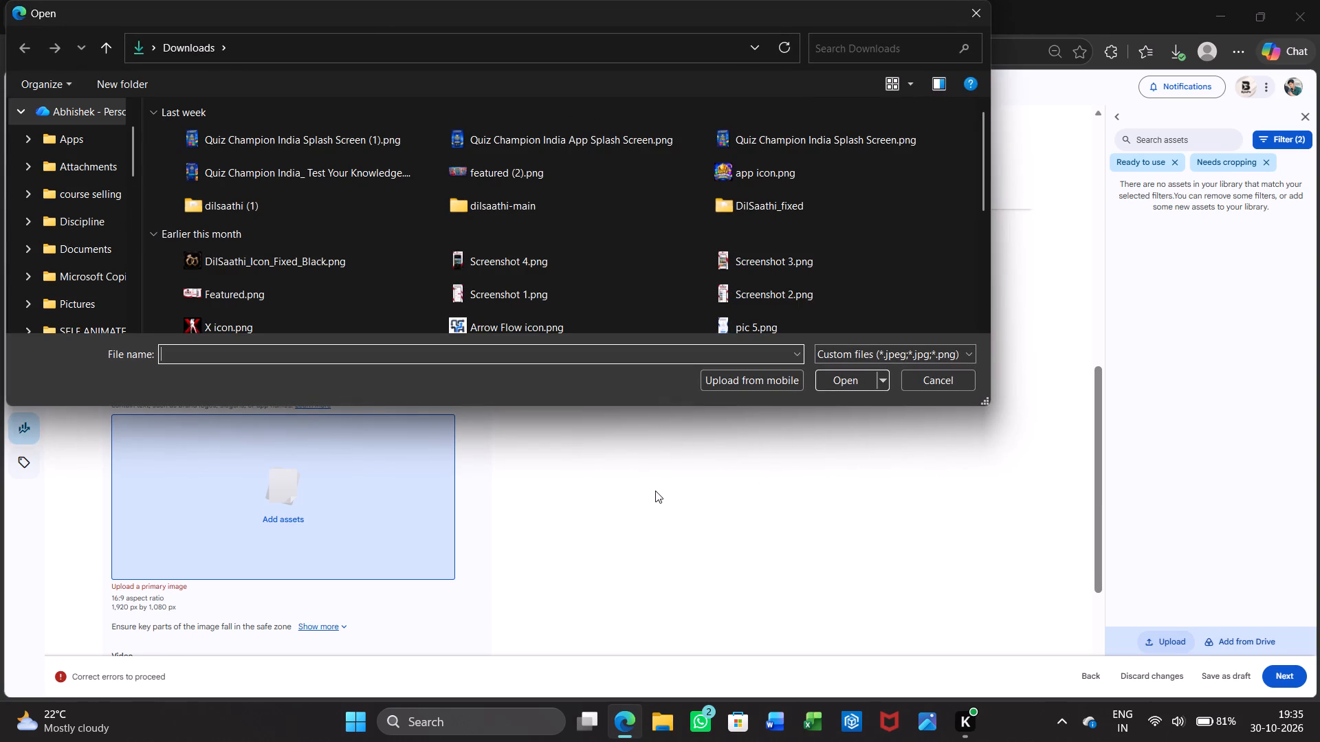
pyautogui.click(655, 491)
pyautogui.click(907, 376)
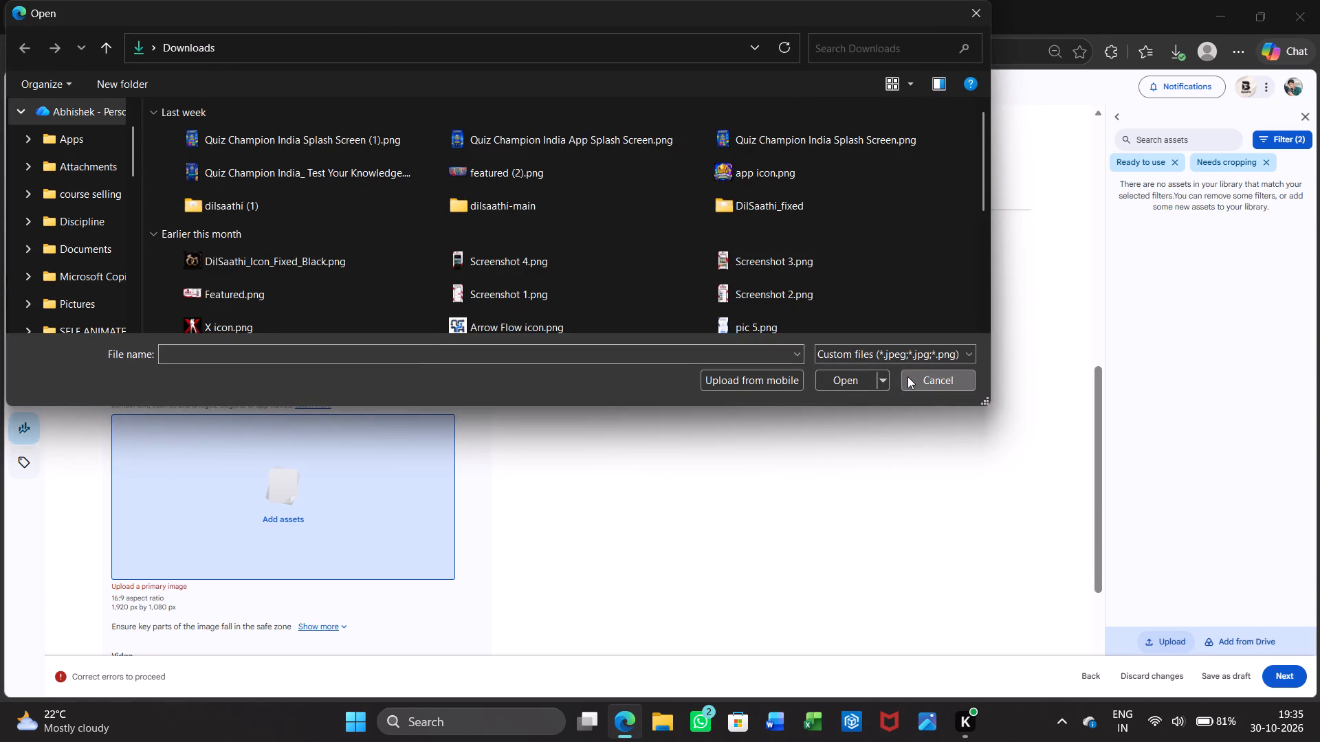
# Reload YouTube Studio from its base address, studio.youtube.com, in the existing YouTube Studio tab.
pyautogui.click(308, 0)
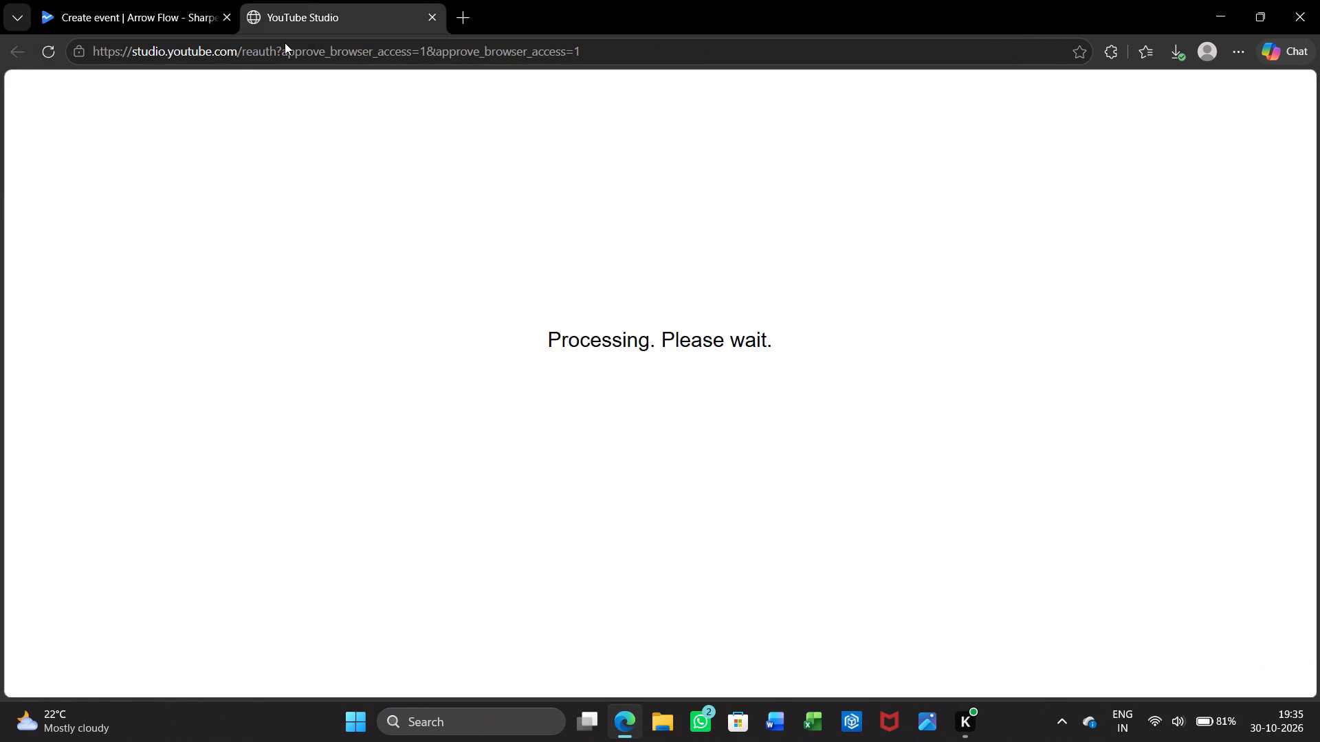
pyautogui.scroll(2, 238, 76)
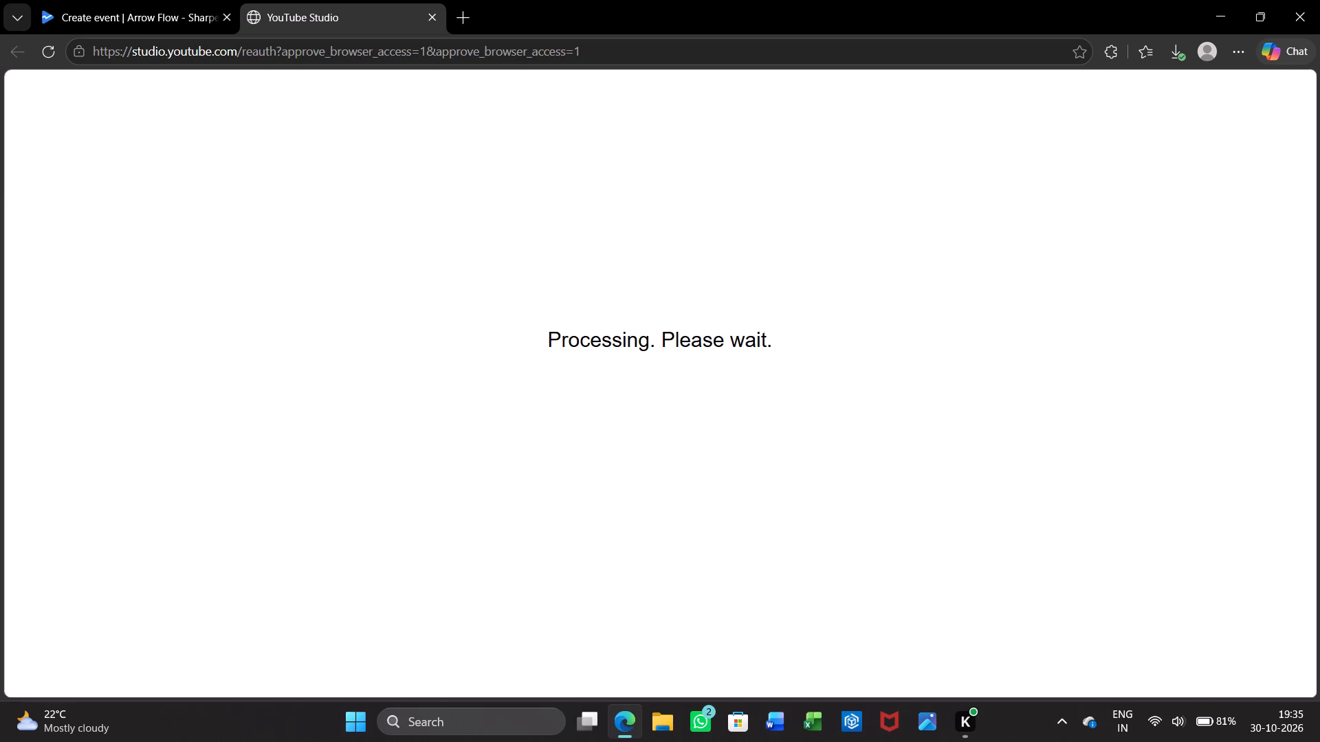
pyautogui.click(134, 52)
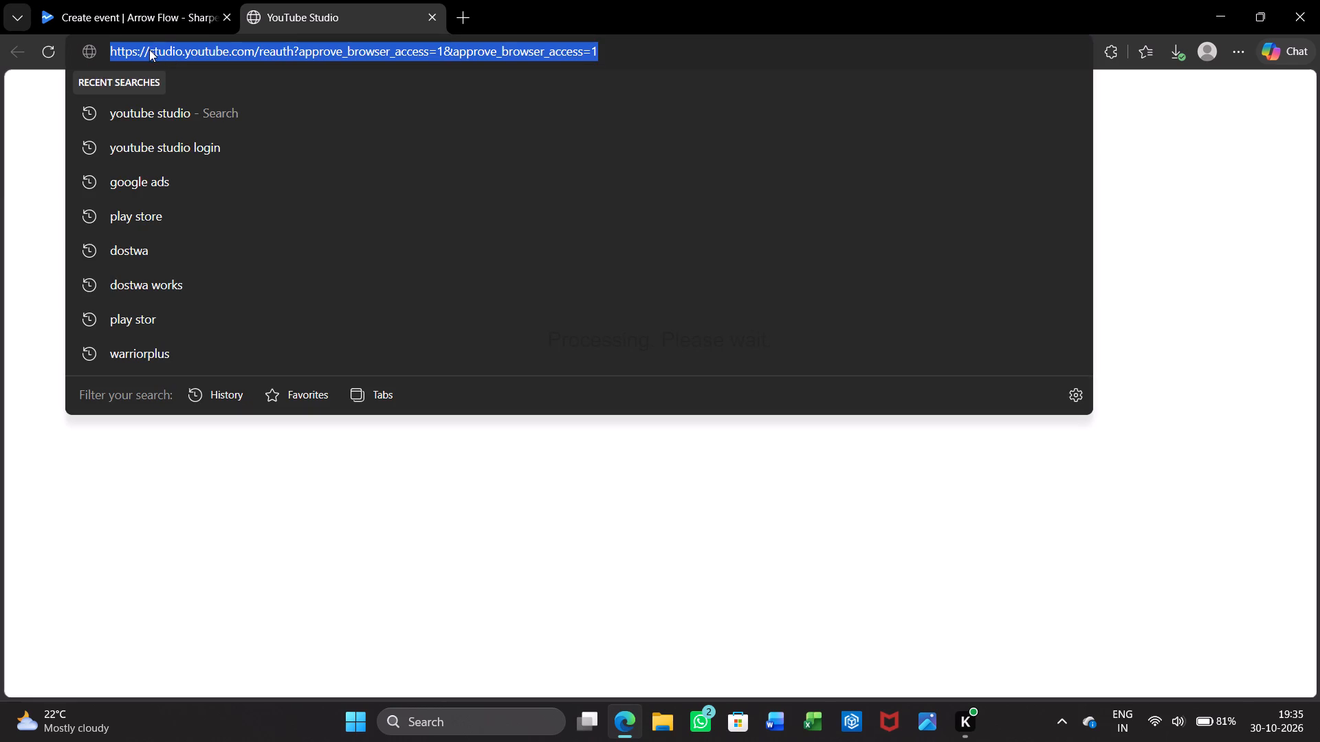
pyautogui.click(149, 49)
pyautogui.moveTo(149, 49); pyautogui.dragTo(252, 52)
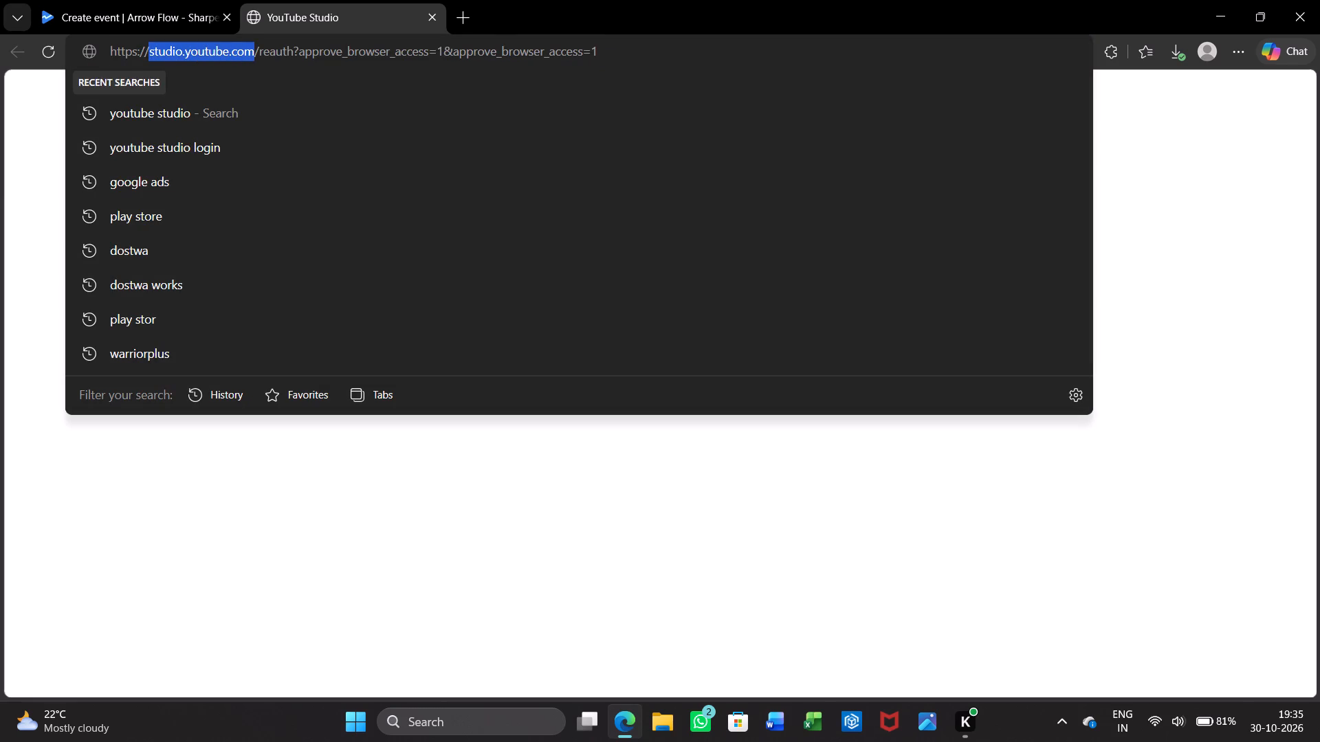
pyautogui.moveTo(252, 52); pyautogui.dragTo(253, 52)
pyautogui.hotkey('ctrl', 'c')
pyautogui.moveTo(518, 0); pyautogui.dragTo(450, 56)
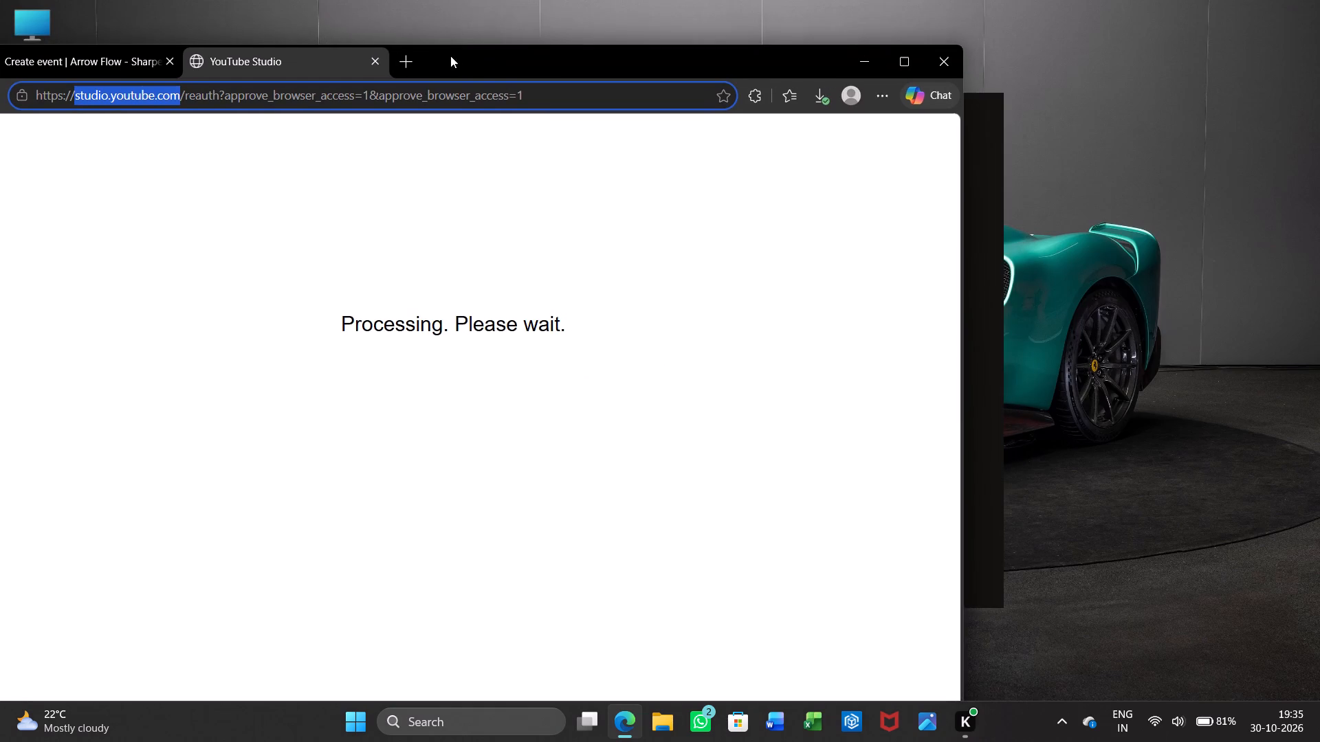
pyautogui.moveTo(450, 56); pyautogui.dragTo(560, 0)
pyautogui.click(493, 40)
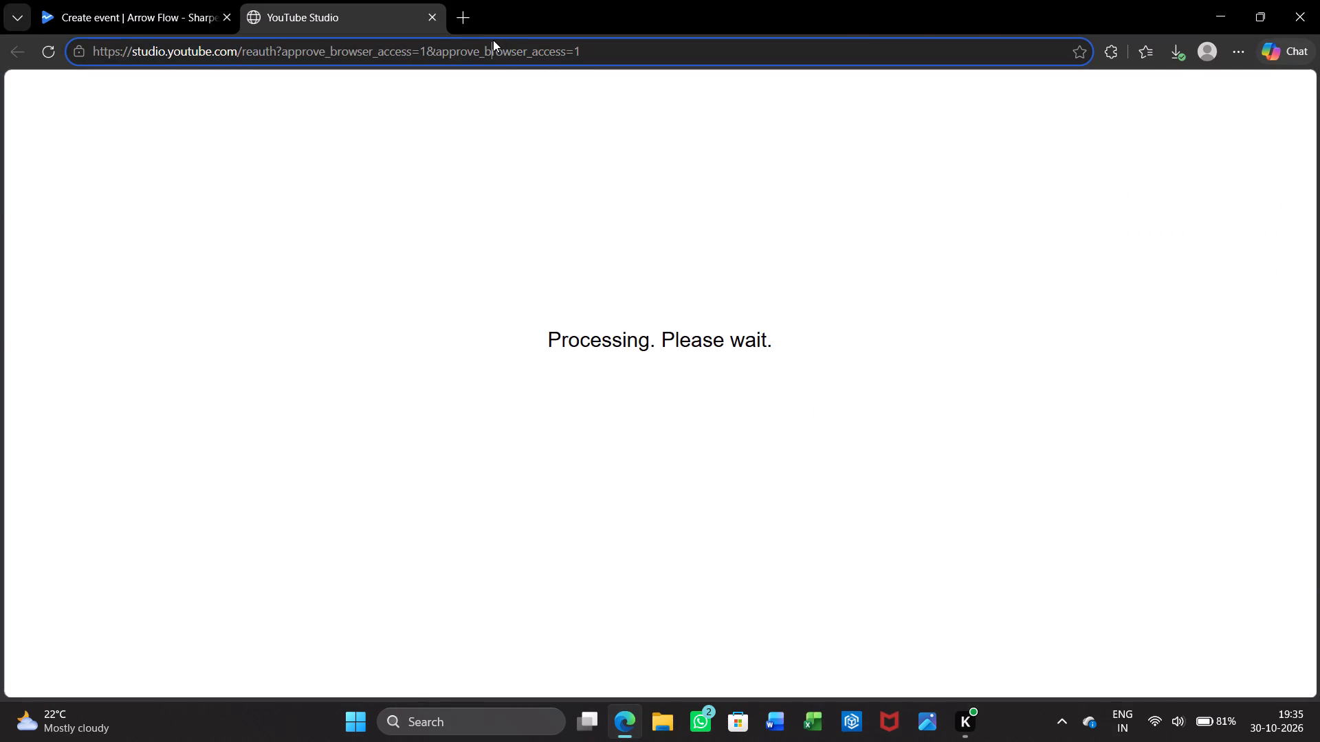
pyautogui.tripleClick(493, 40)
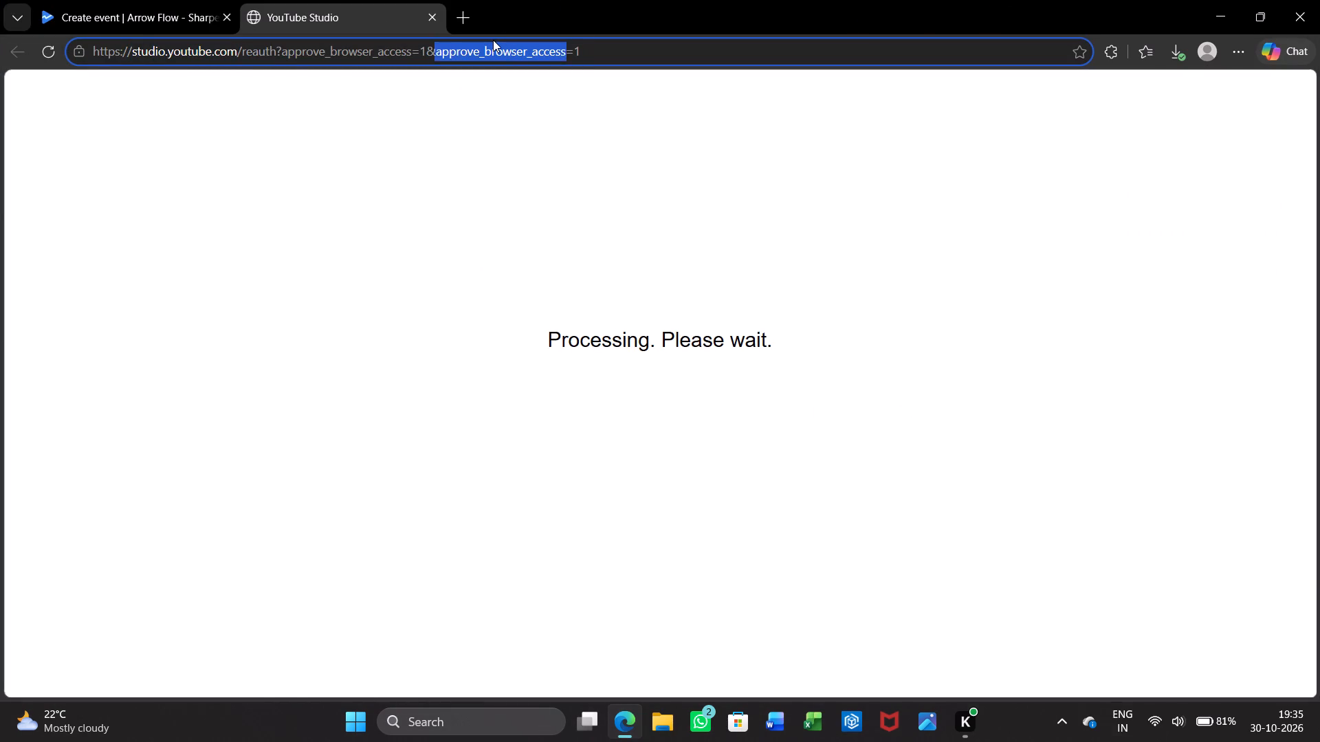
pyautogui.doubleClick(493, 40)
pyautogui.hotkey('ctrl', 'v')
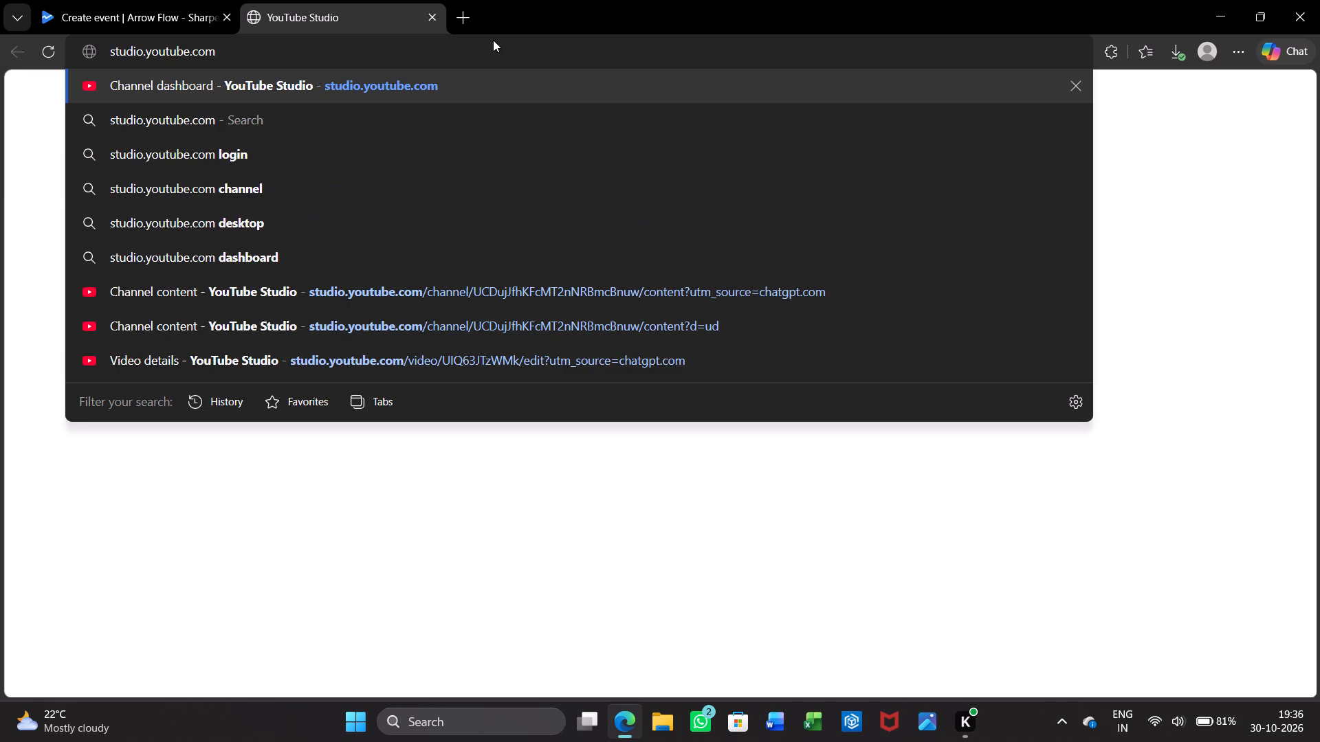
pyautogui.click(483, 89)
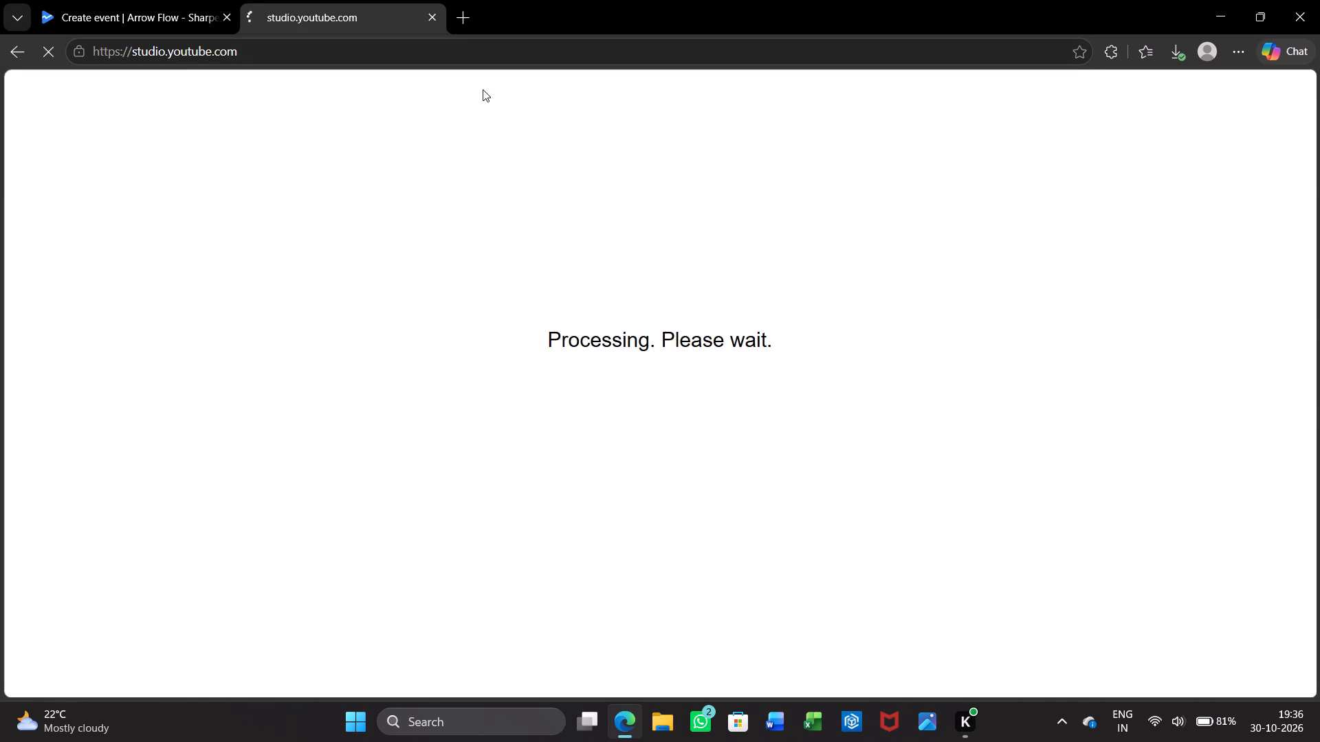
# Leave the event creation page for Arrow Flow's Store listings, discarding the unsaved event changes.
pyautogui.click(168, 0)
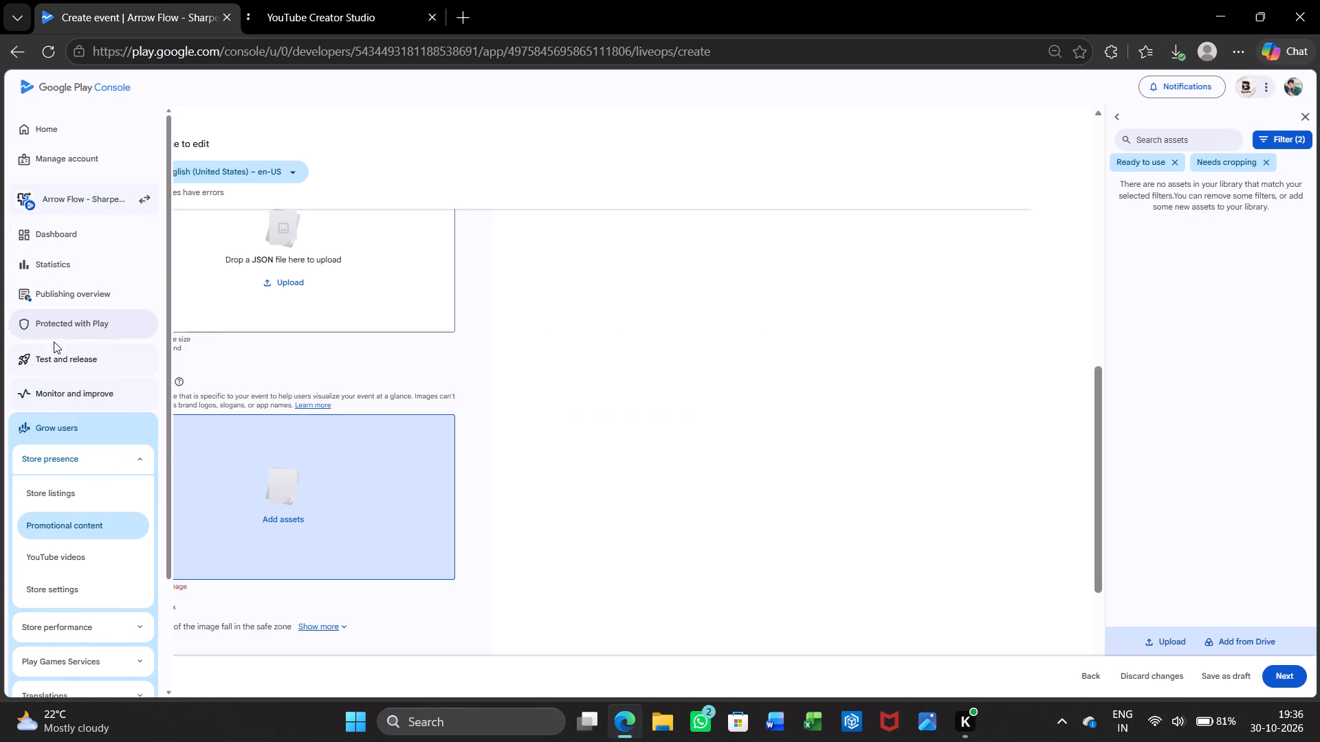
pyautogui.click(80, 487)
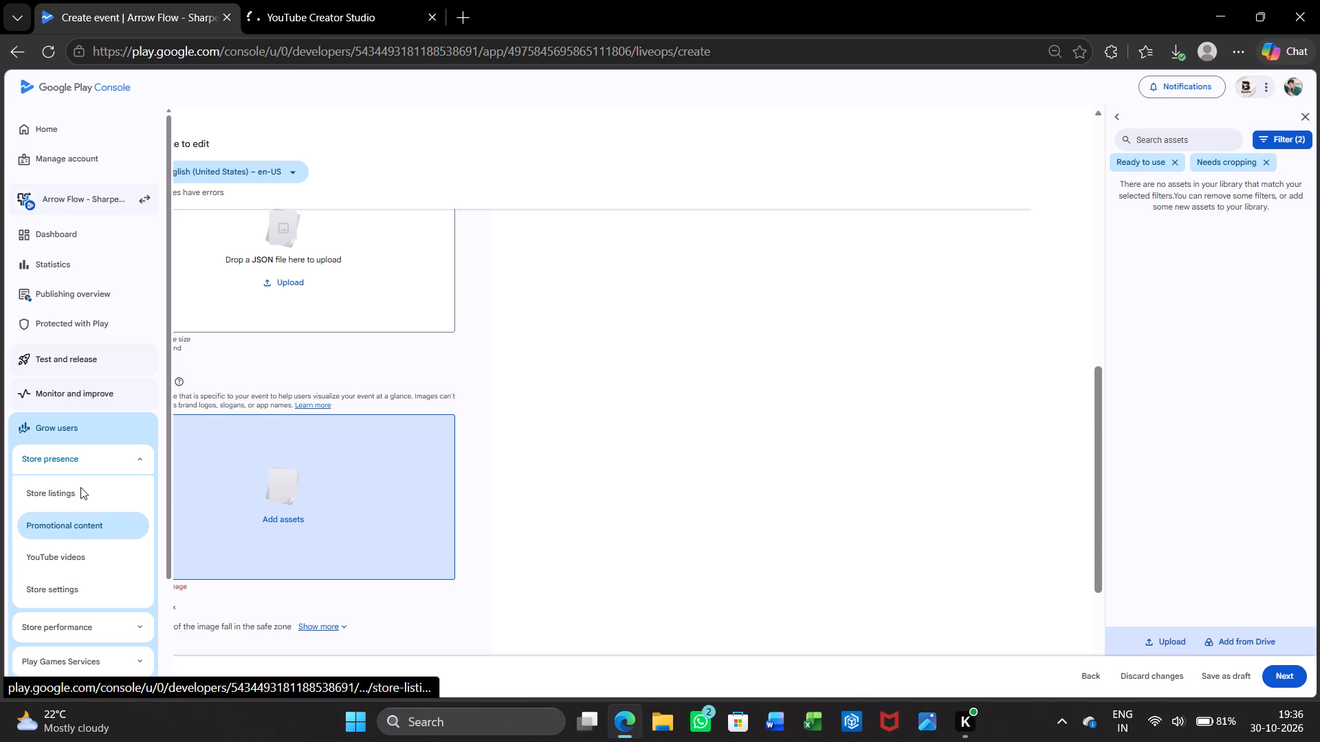
pyautogui.click(415, 0)
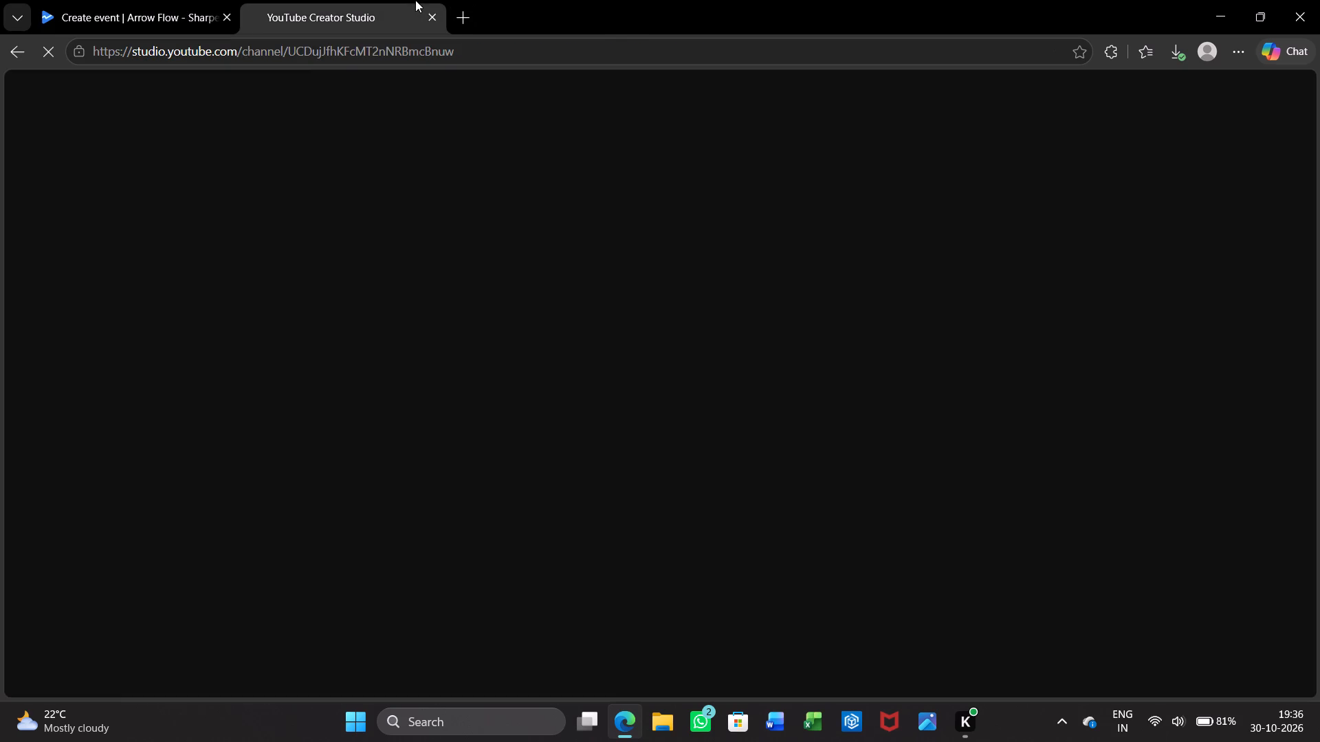
pyautogui.click(165, 1)
pyautogui.click(720, 414)
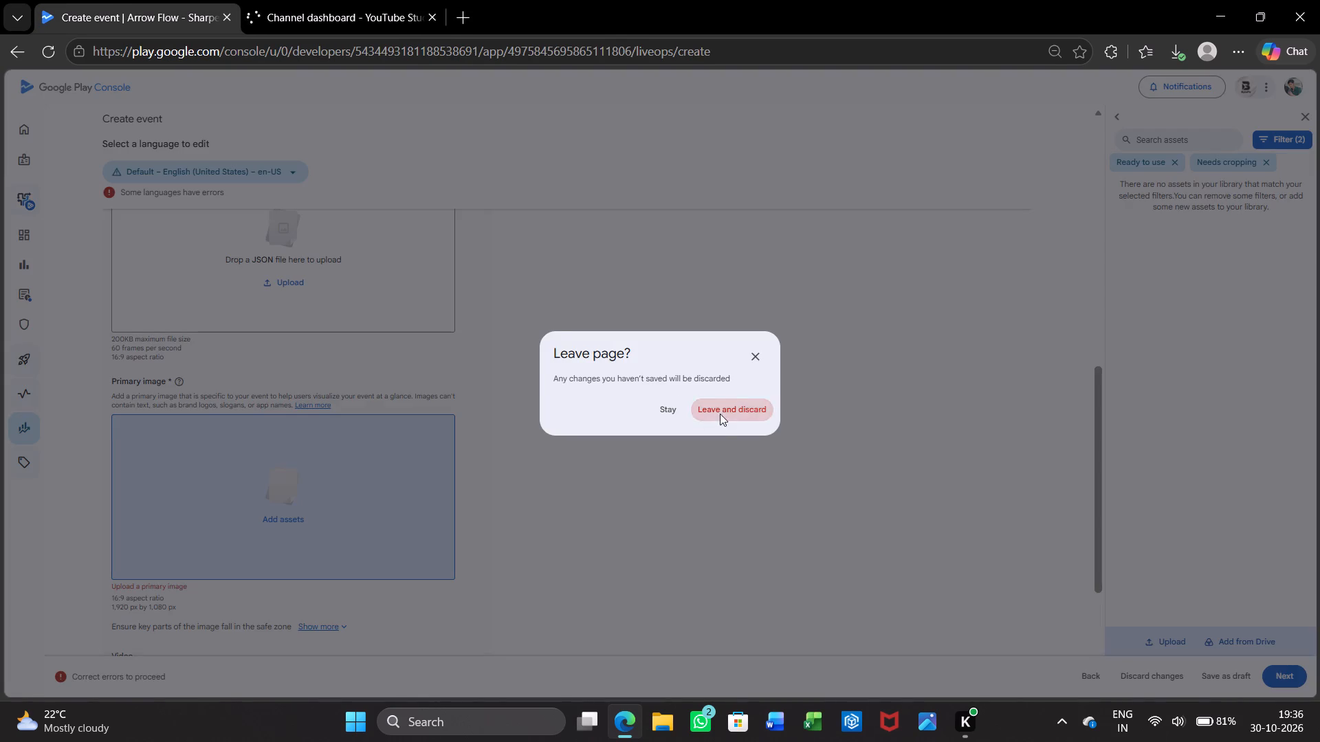
# Copy the share link of the "Arrow Flow | Sharpen our Mind" Short from the channel content in YouTube Studio.
pyautogui.click(357, 0)
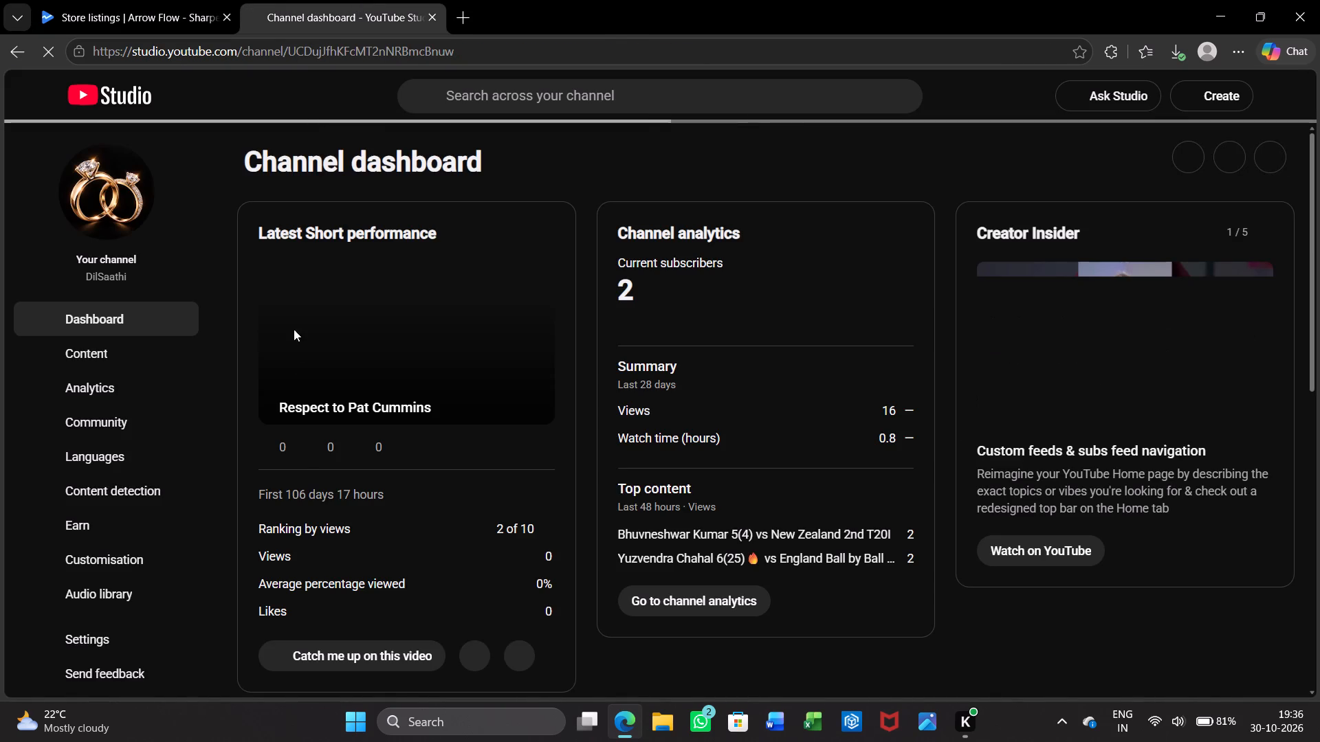
pyautogui.scroll(-3, 306, 453)
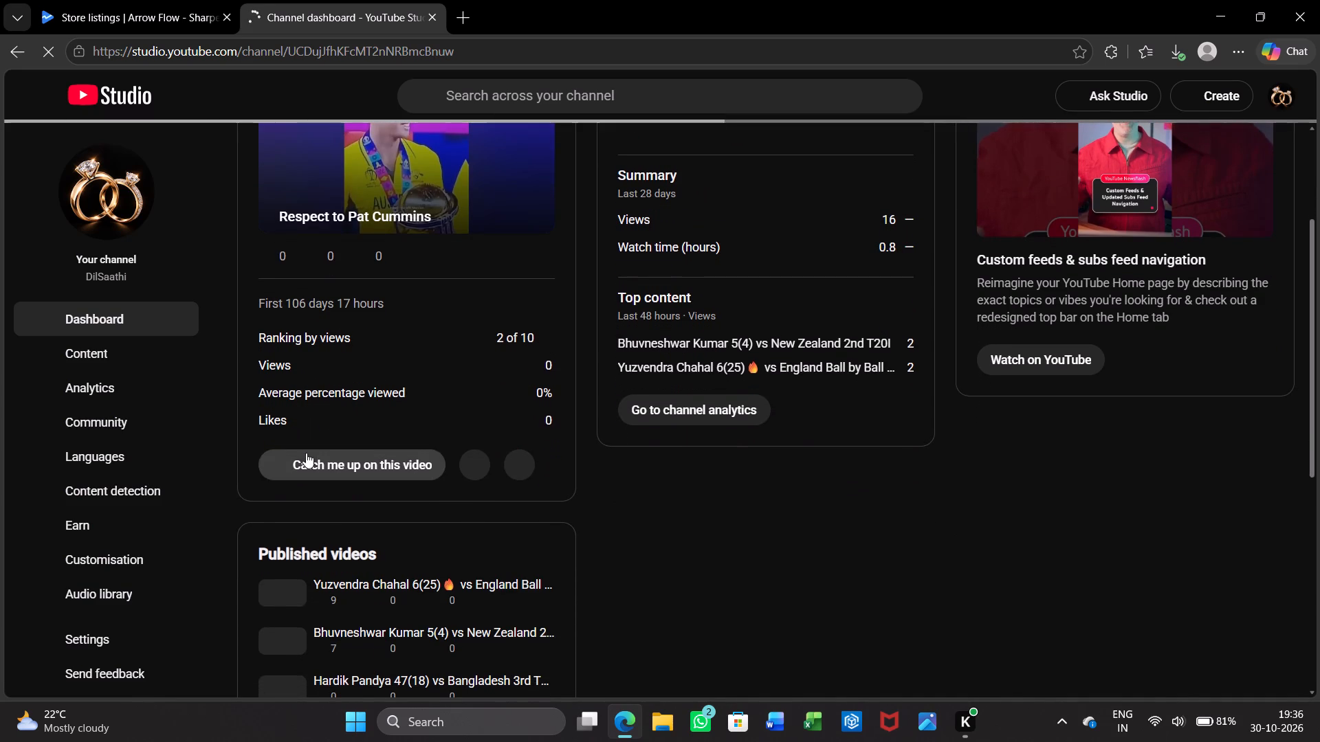
pyautogui.scroll(2, 296, 371)
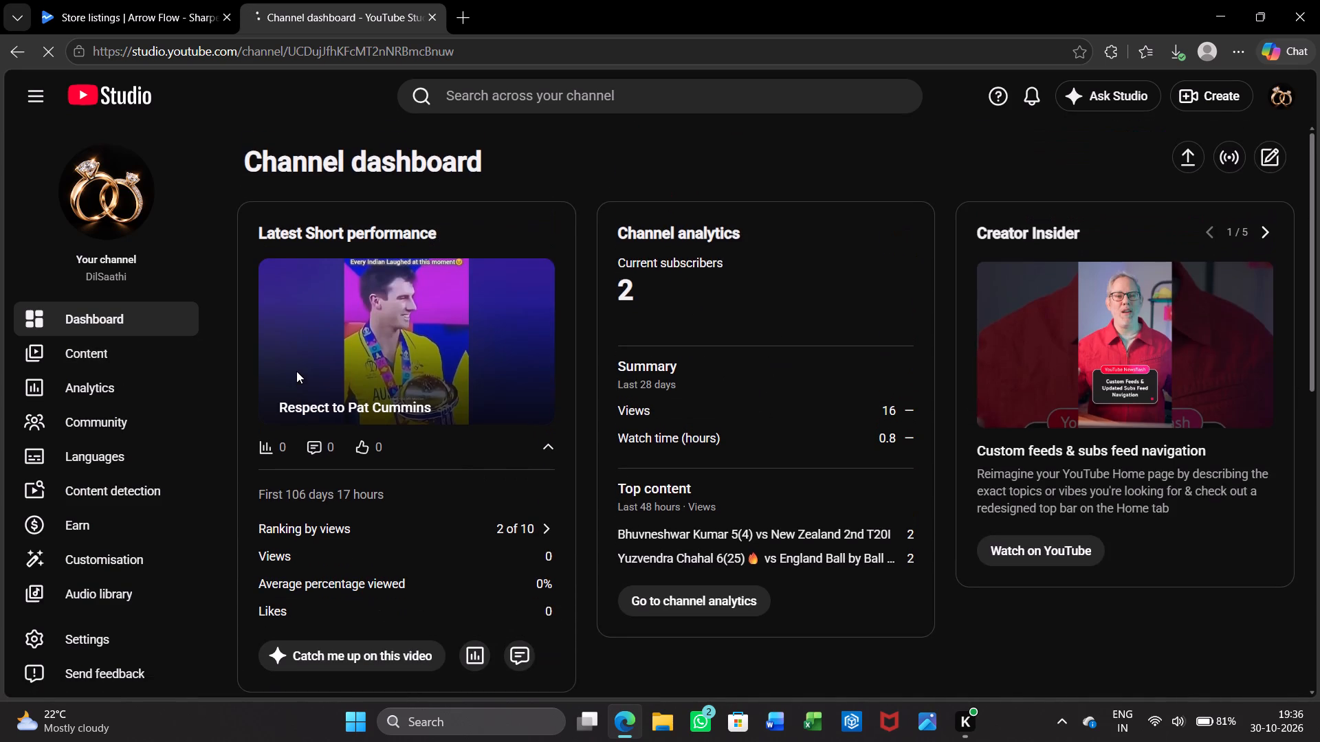
pyautogui.click(146, 354)
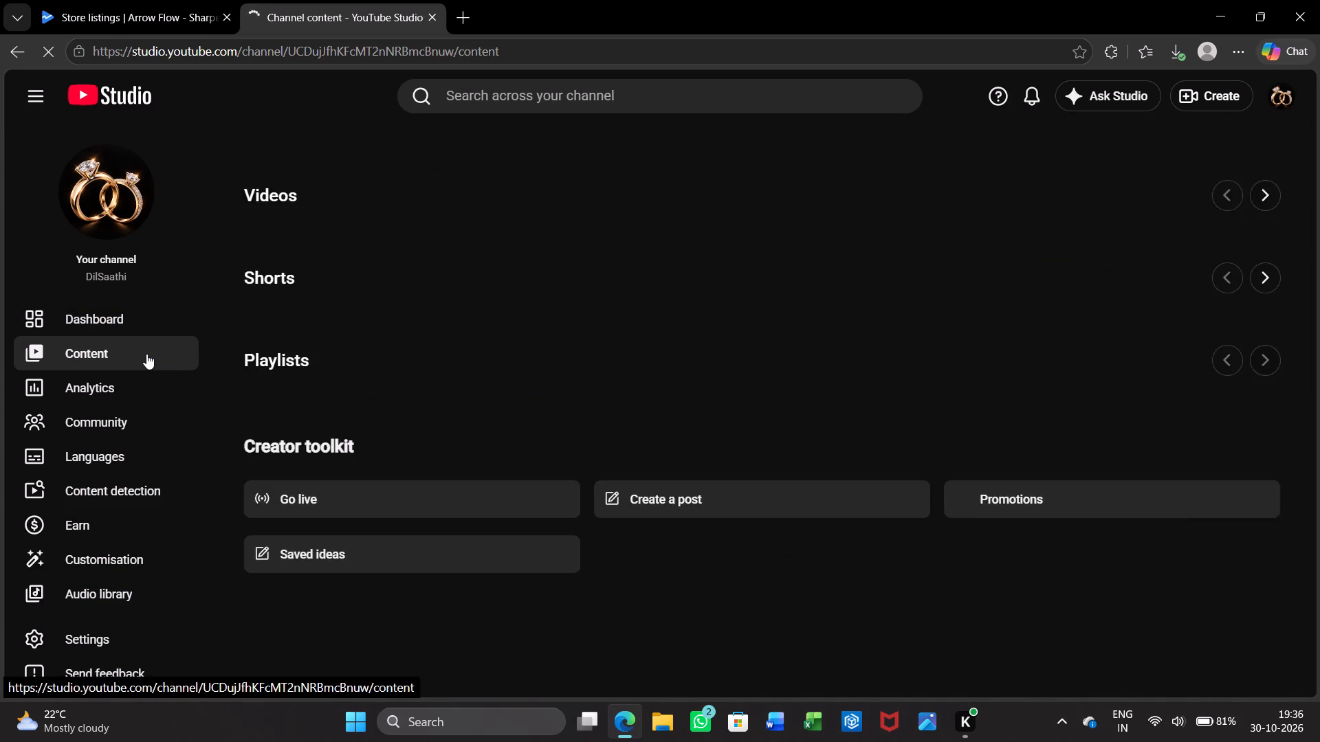
pyautogui.scroll(-2, 276, 413)
pyautogui.scroll(1, 276, 413)
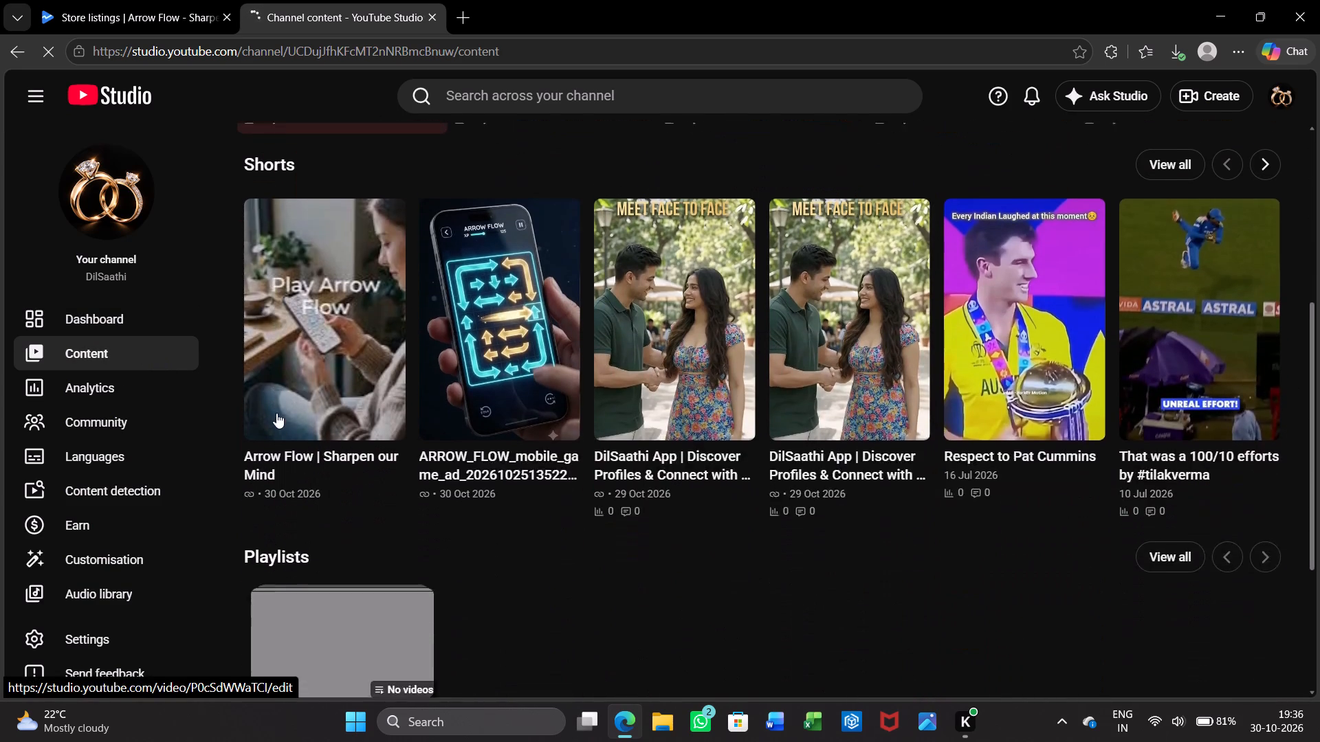
pyautogui.scroll(1, 276, 413)
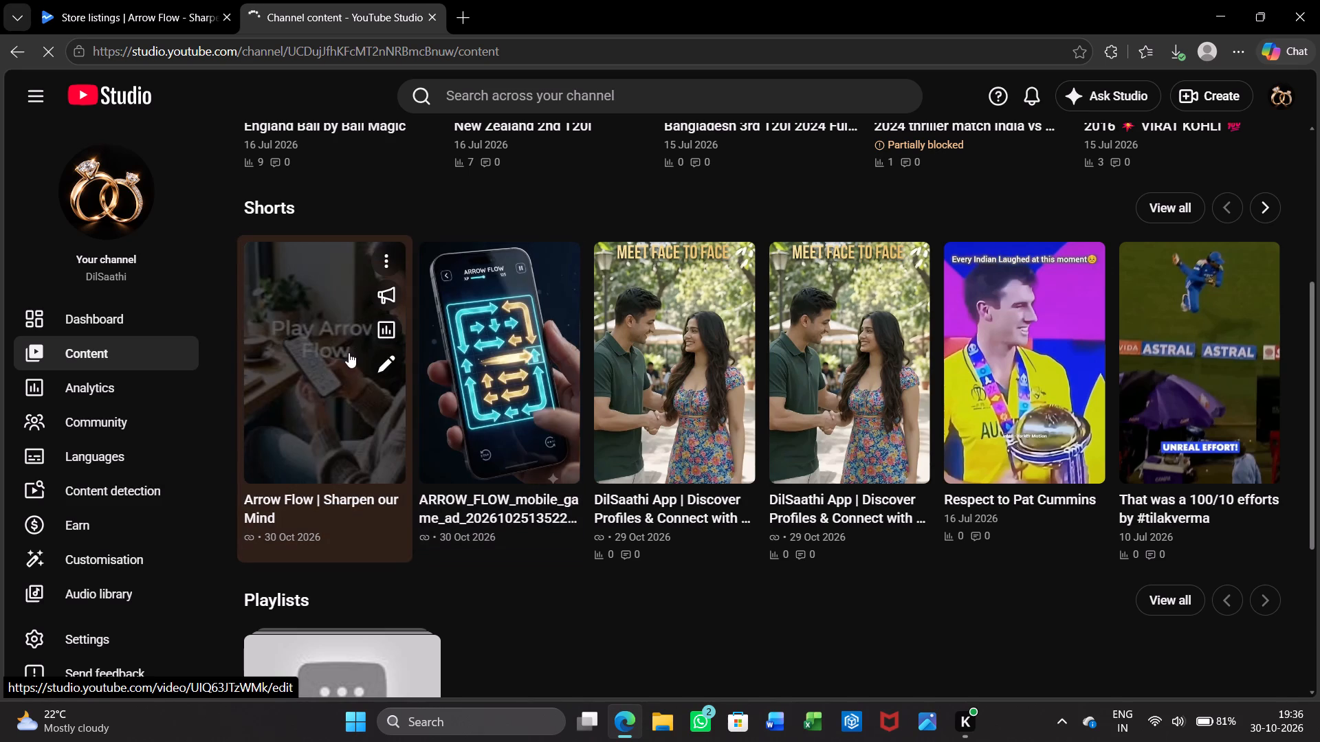
pyautogui.click(387, 270)
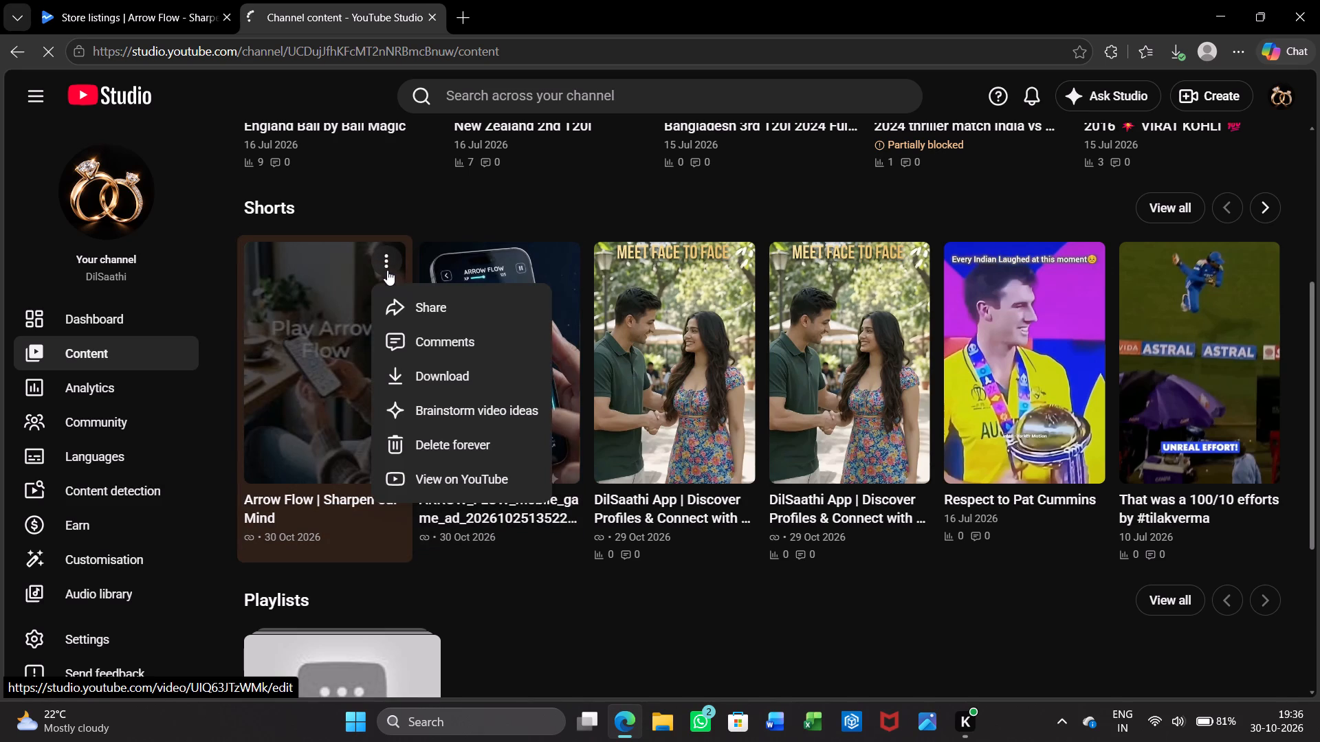
pyautogui.click(430, 302)
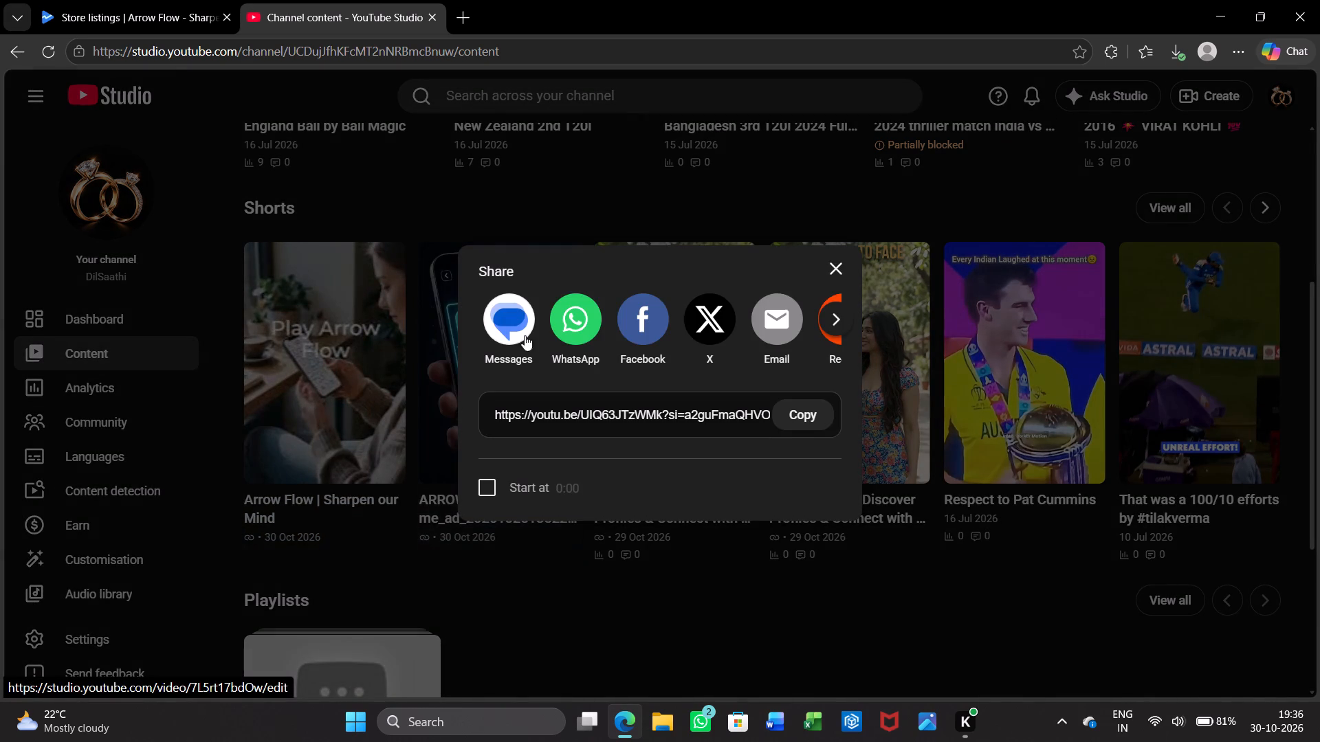
pyautogui.click(802, 413)
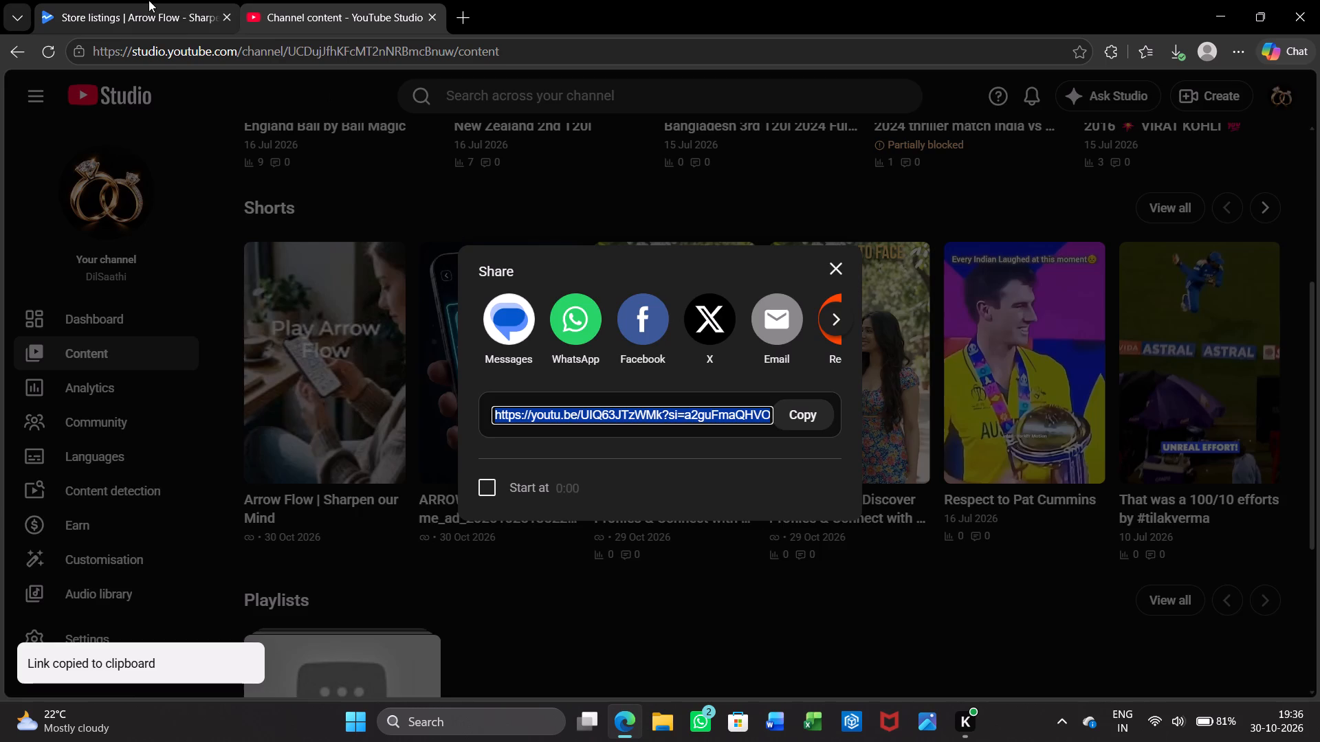
# Return to Arrow Flow's store listings in Google Play Console and open the default listing for editing.
pyautogui.click(148, 0)
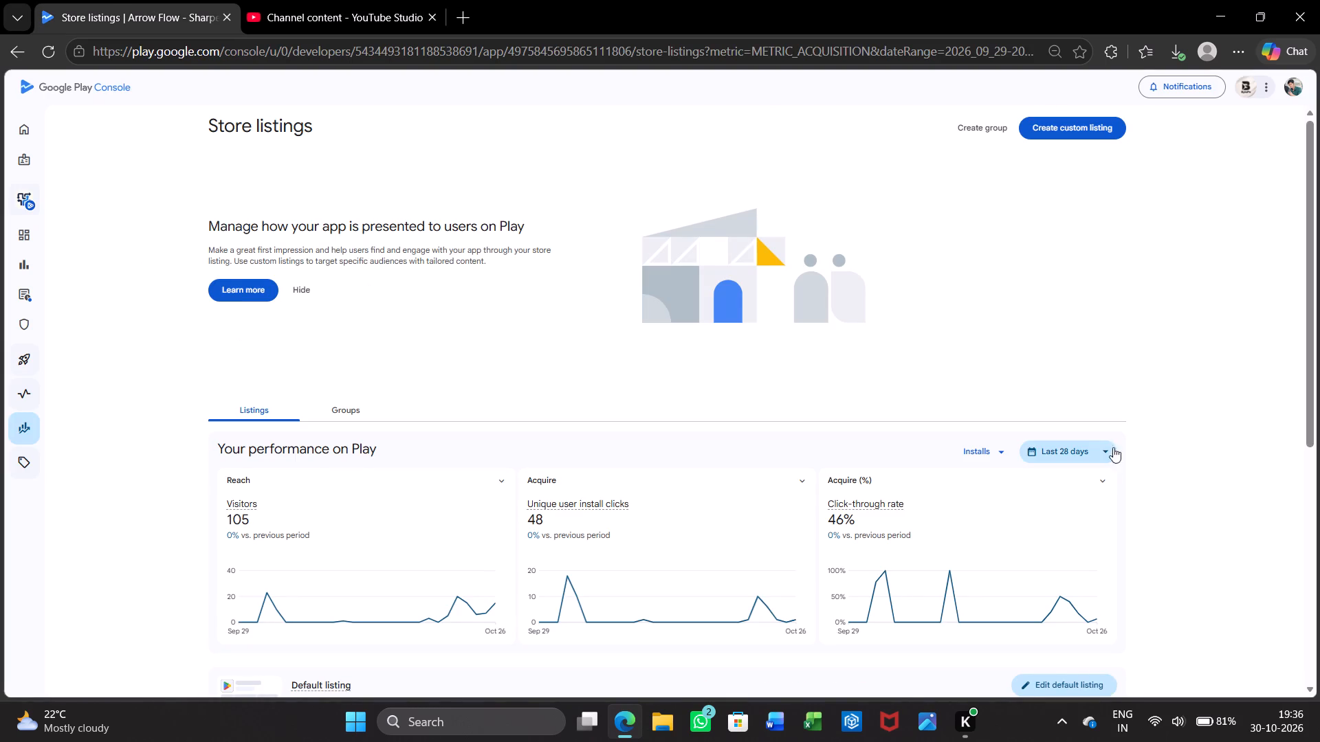
pyautogui.scroll(-1, 1066, 359)
pyautogui.scroll(1, 1066, 359)
pyautogui.scroll(-2, 1066, 359)
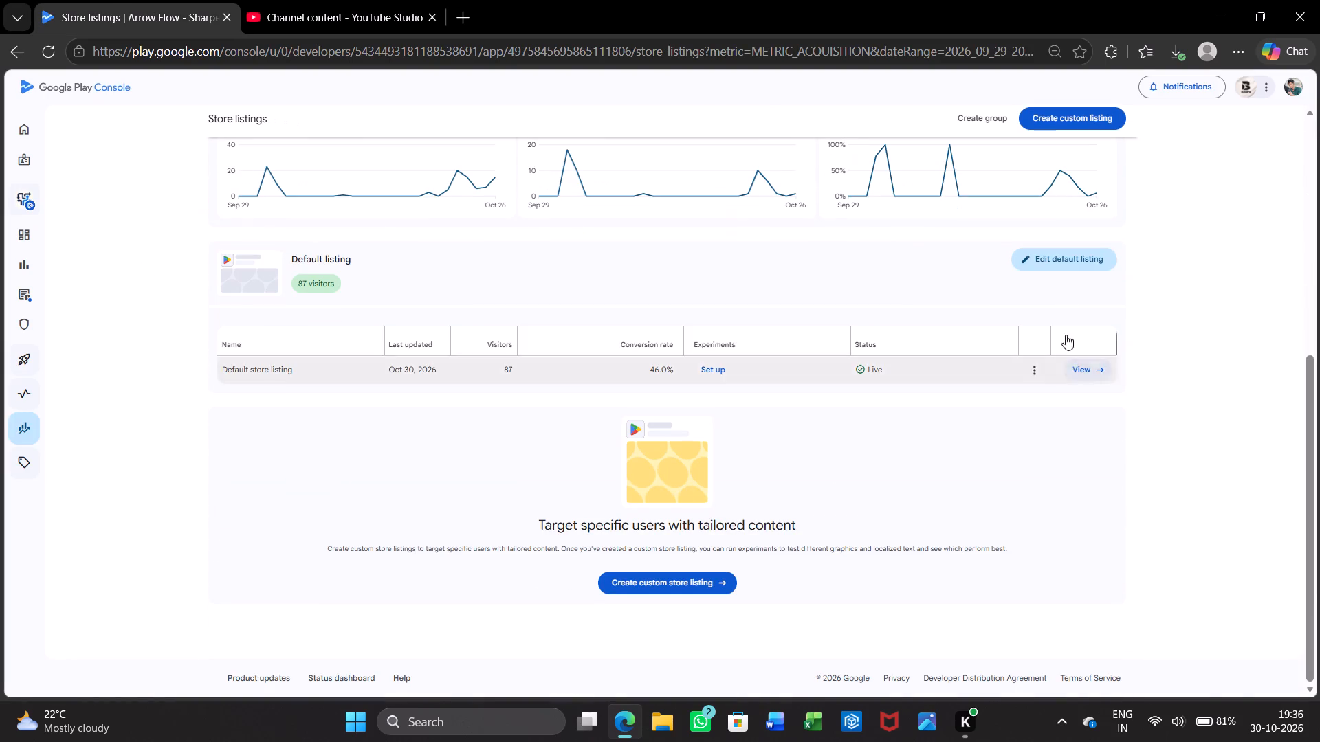
pyautogui.click(1075, 259)
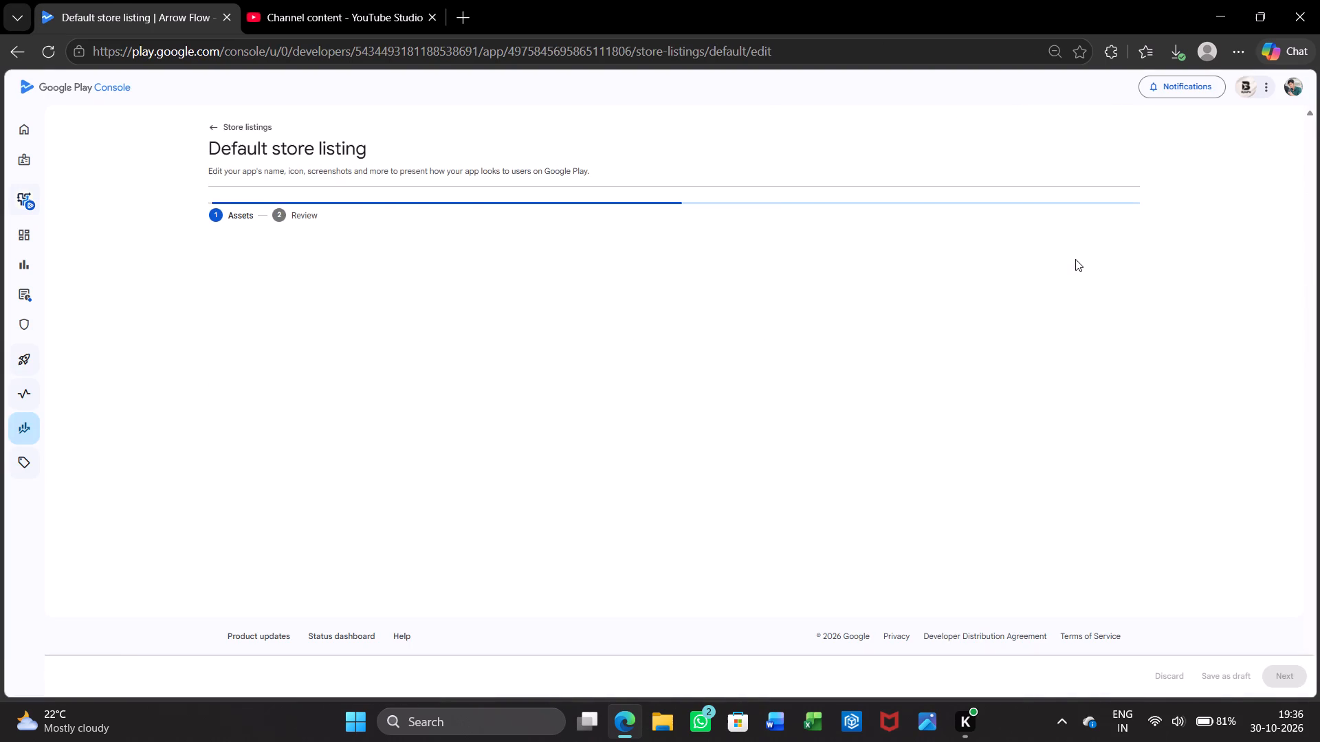
# Set the listing's Video URL under the common visual assets to the copied YouTube link of the Arrow Flow Short.
pyautogui.scroll(-3, 385, 361)
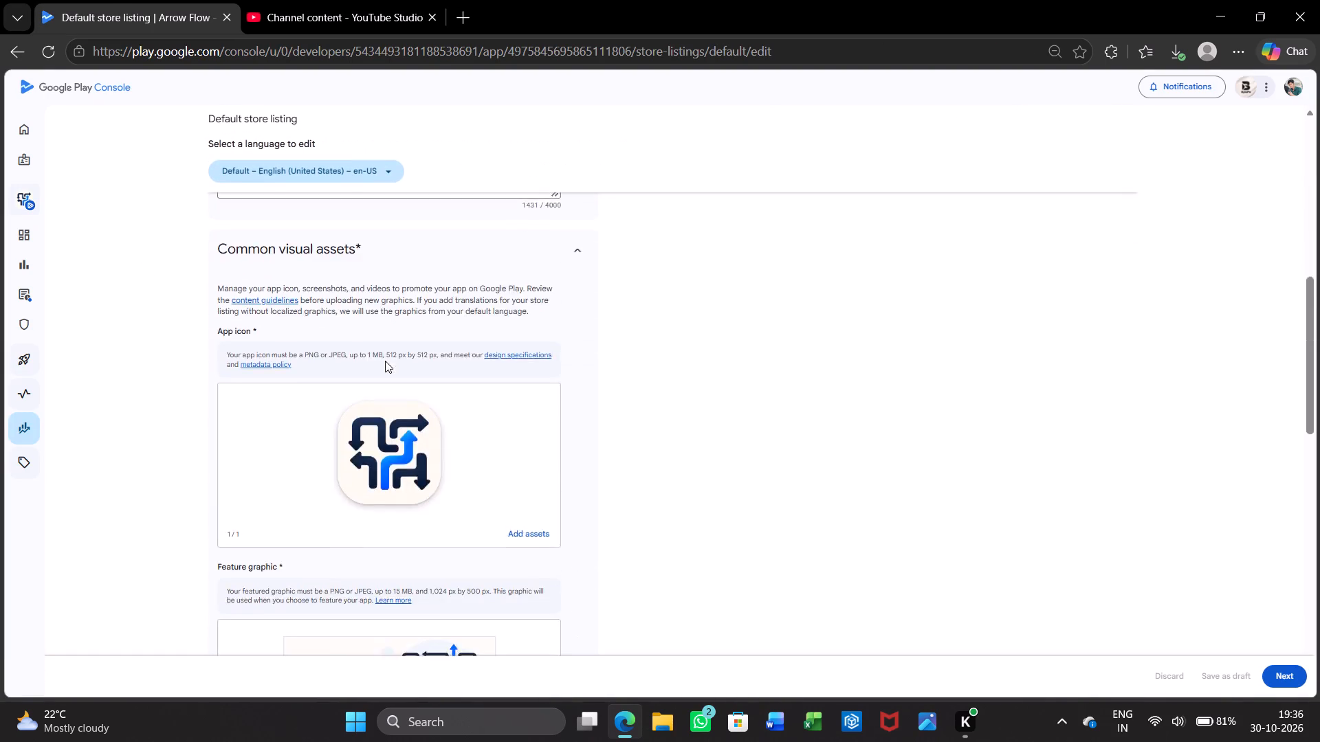
pyautogui.scroll(-2, 385, 361)
pyautogui.scroll(1, 390, 432)
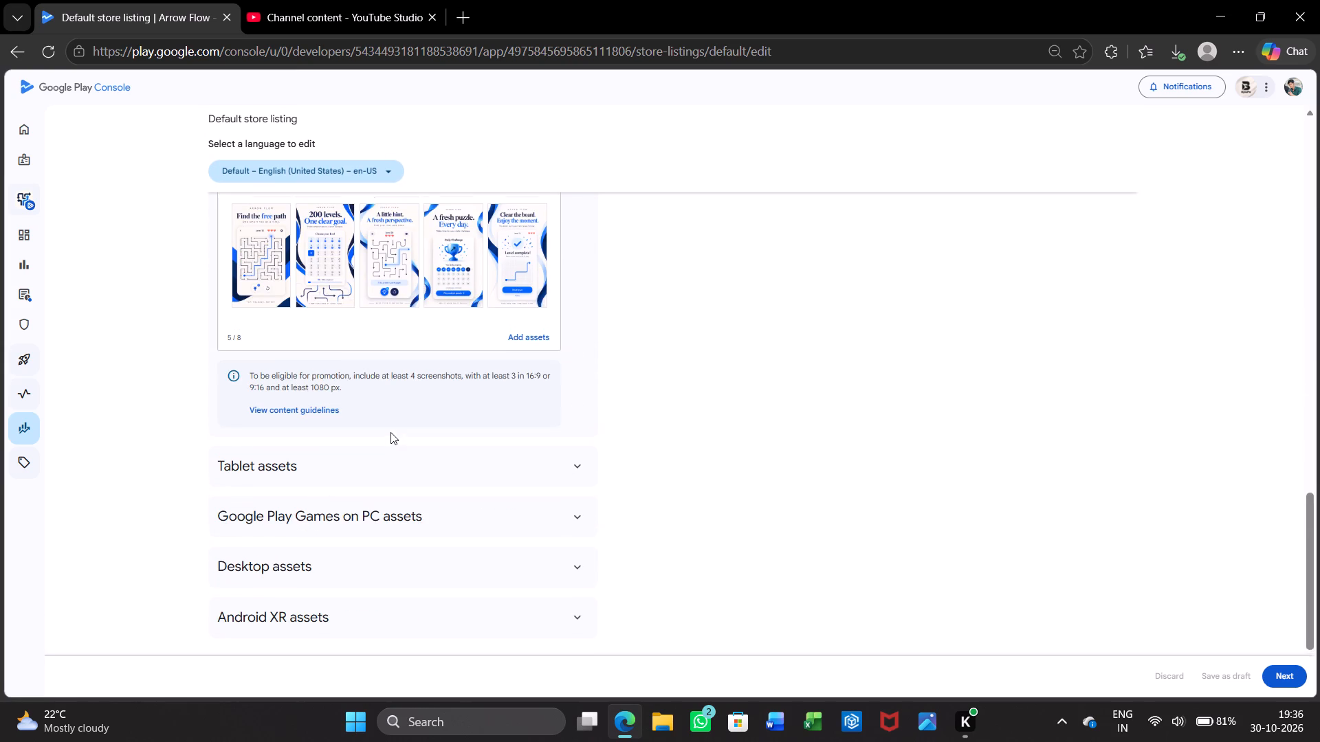
pyautogui.scroll(1, 203, 408)
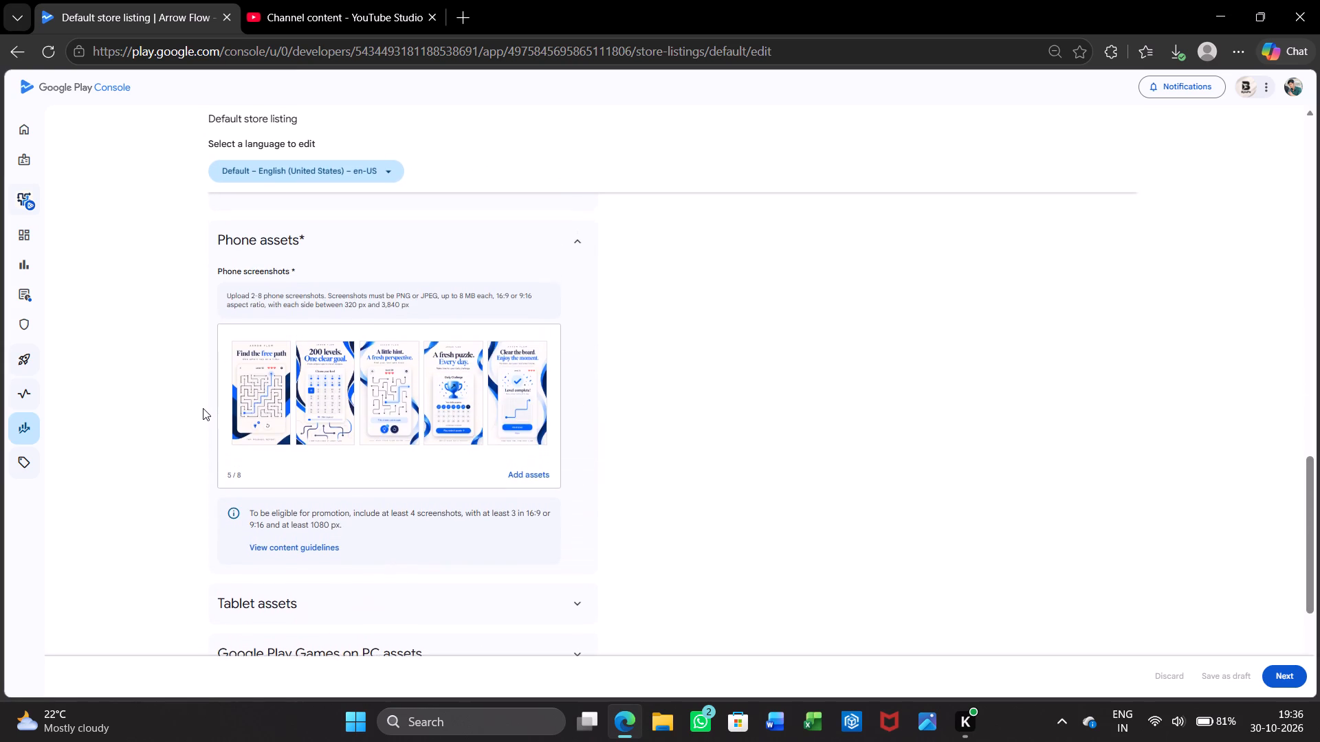
pyautogui.scroll(2, 203, 408)
pyautogui.scroll(-1, 203, 408)
pyautogui.click(303, 434)
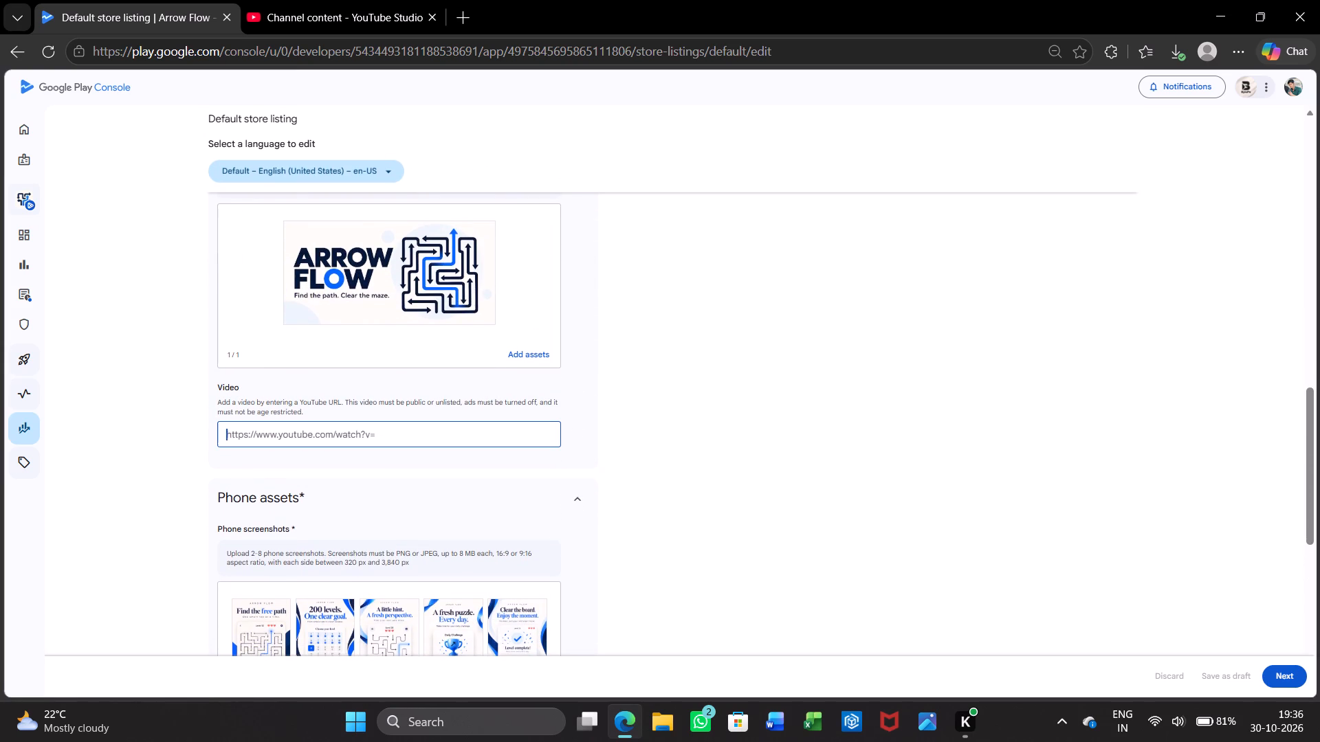
pyautogui.hotkey('ctrl', 'v')
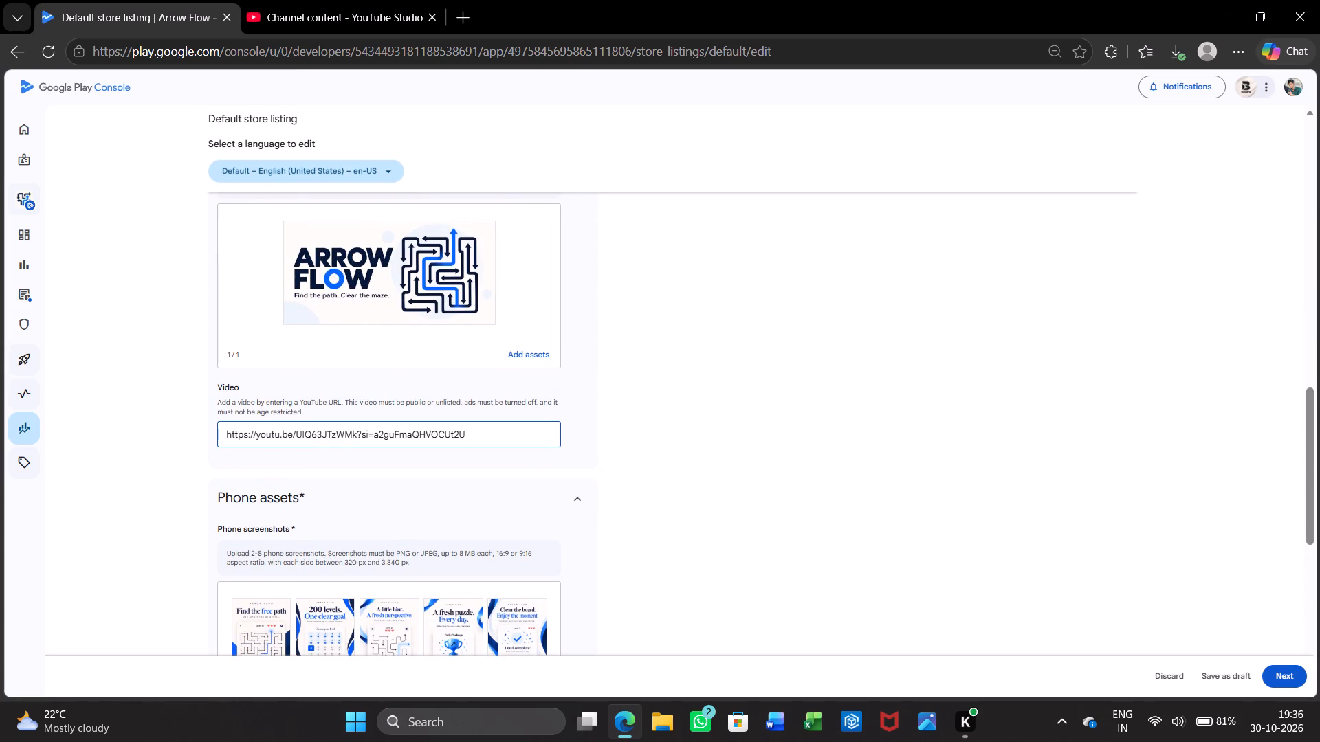
pyautogui.click(667, 483)
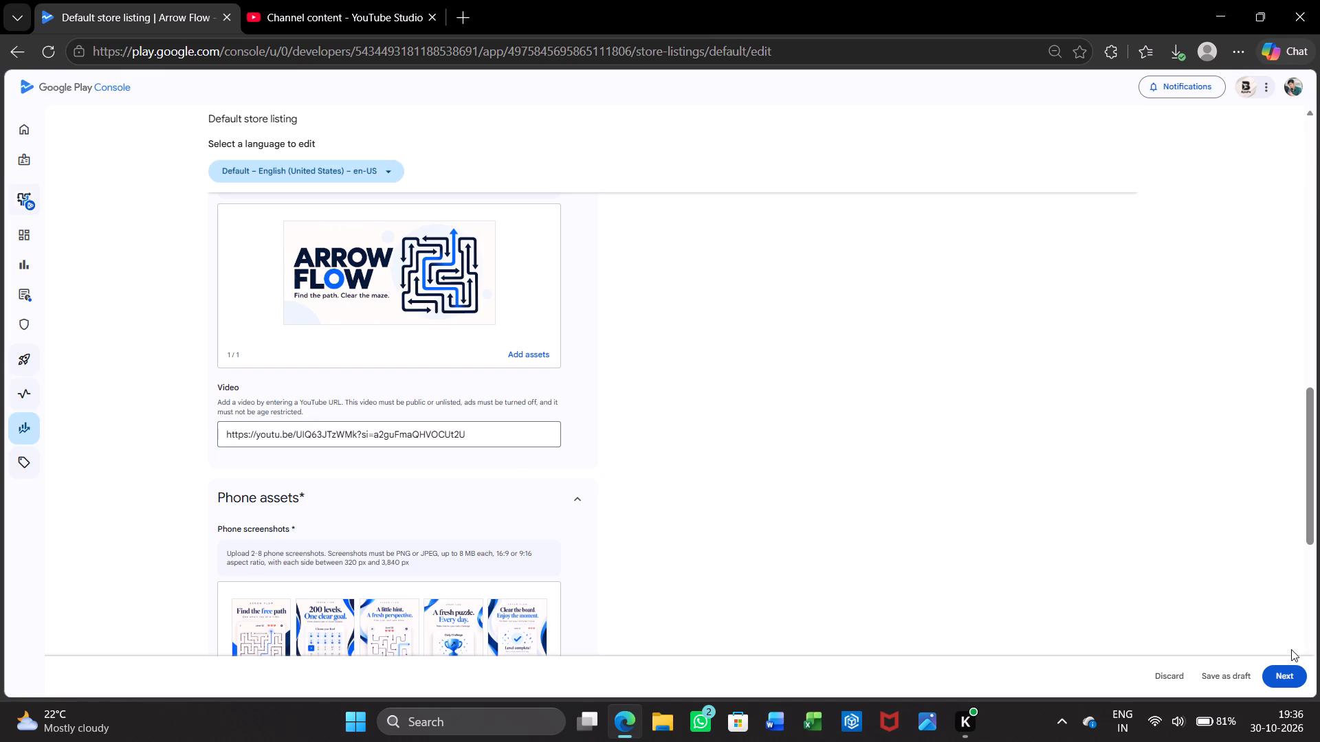
# Advance the default store listing to Review, save it, choose Don't label assets, and go to the publishing overview.
pyautogui.click(1280, 671)
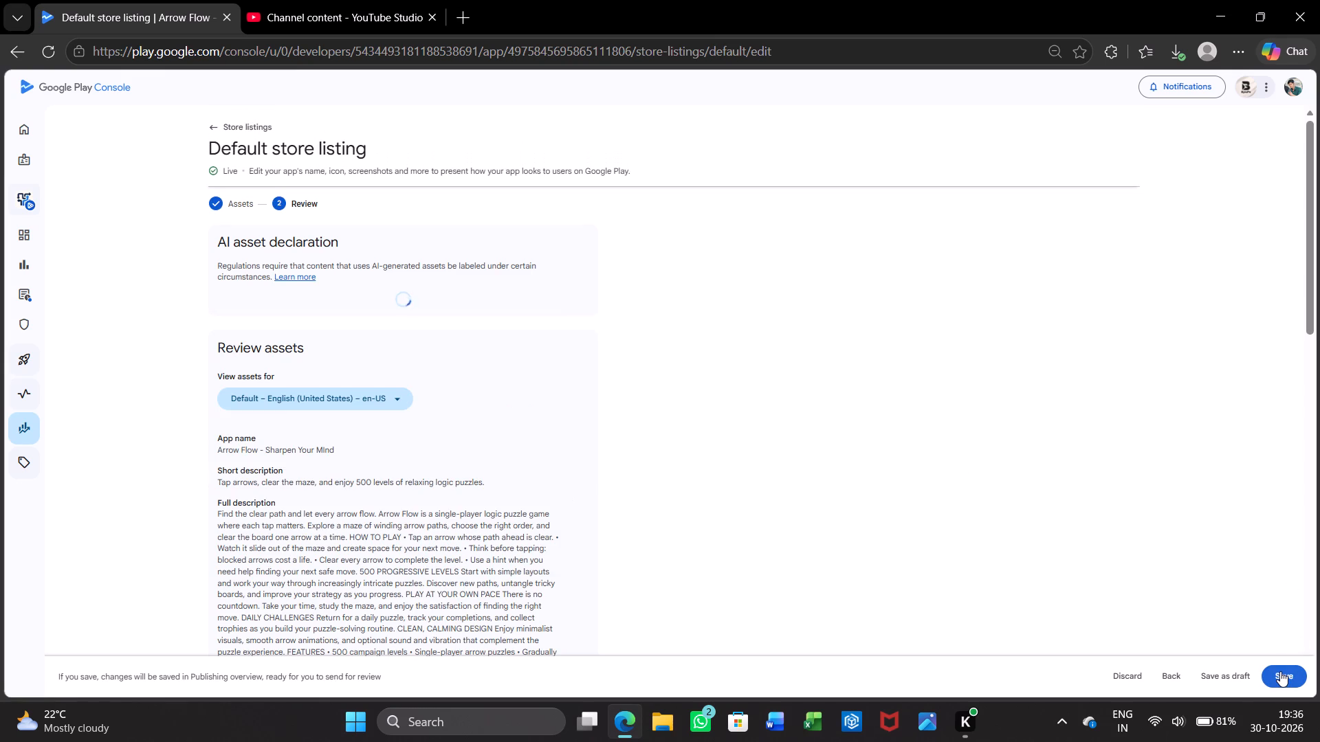
pyautogui.click(1280, 671)
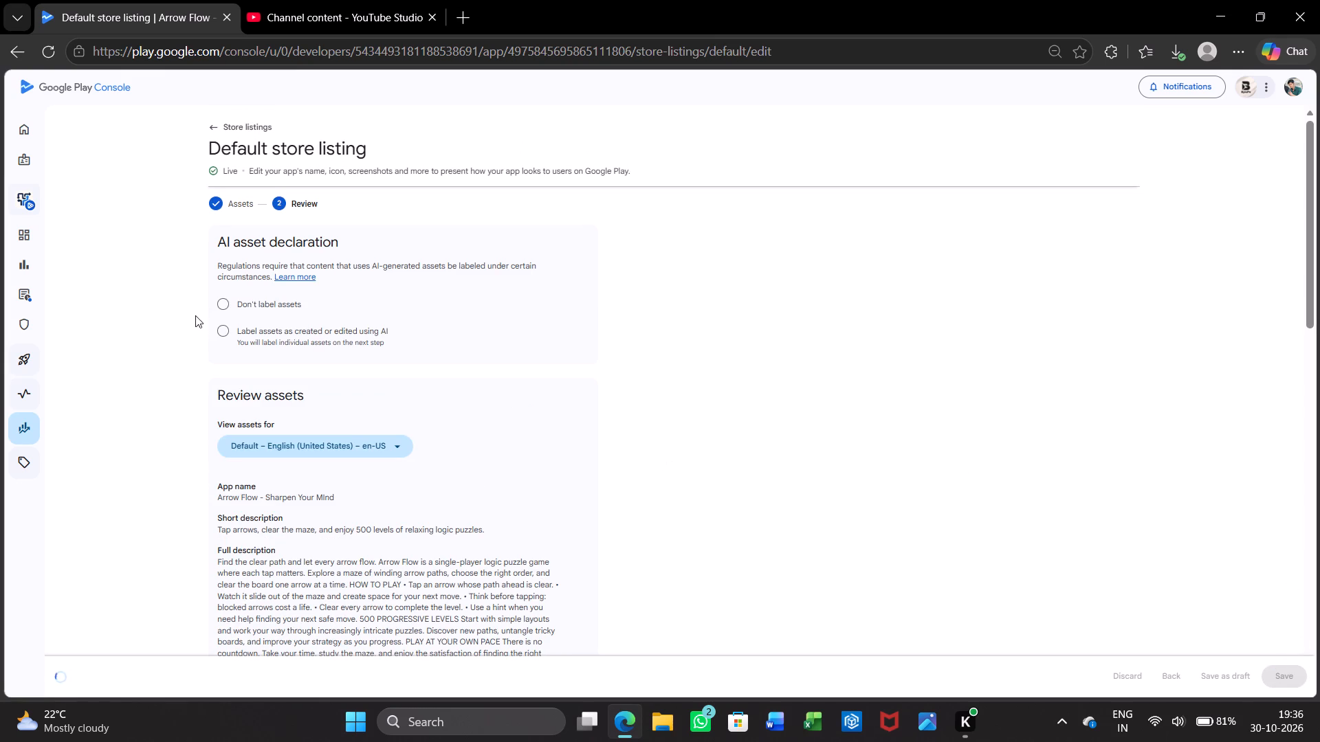
pyautogui.click(226, 304)
pyautogui.click(745, 412)
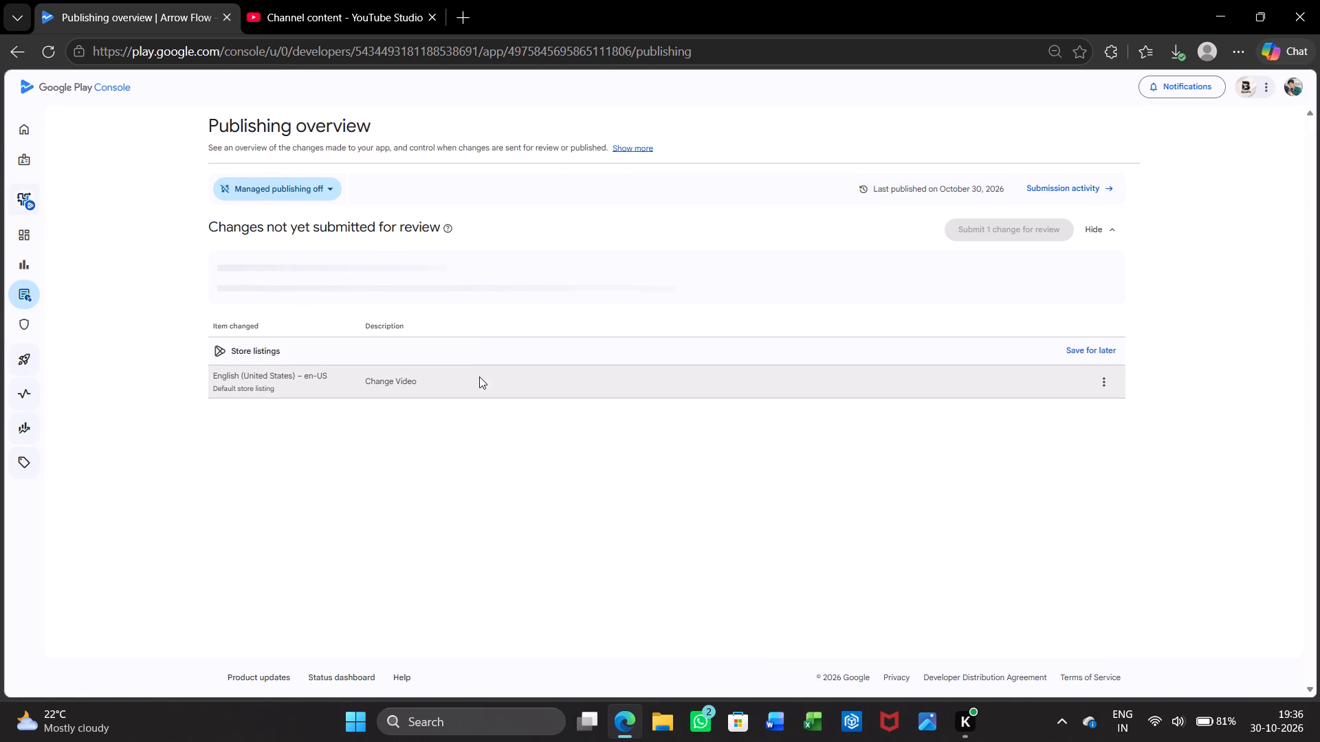
# Submit the store listing's video change for review.
pyautogui.click(1016, 234)
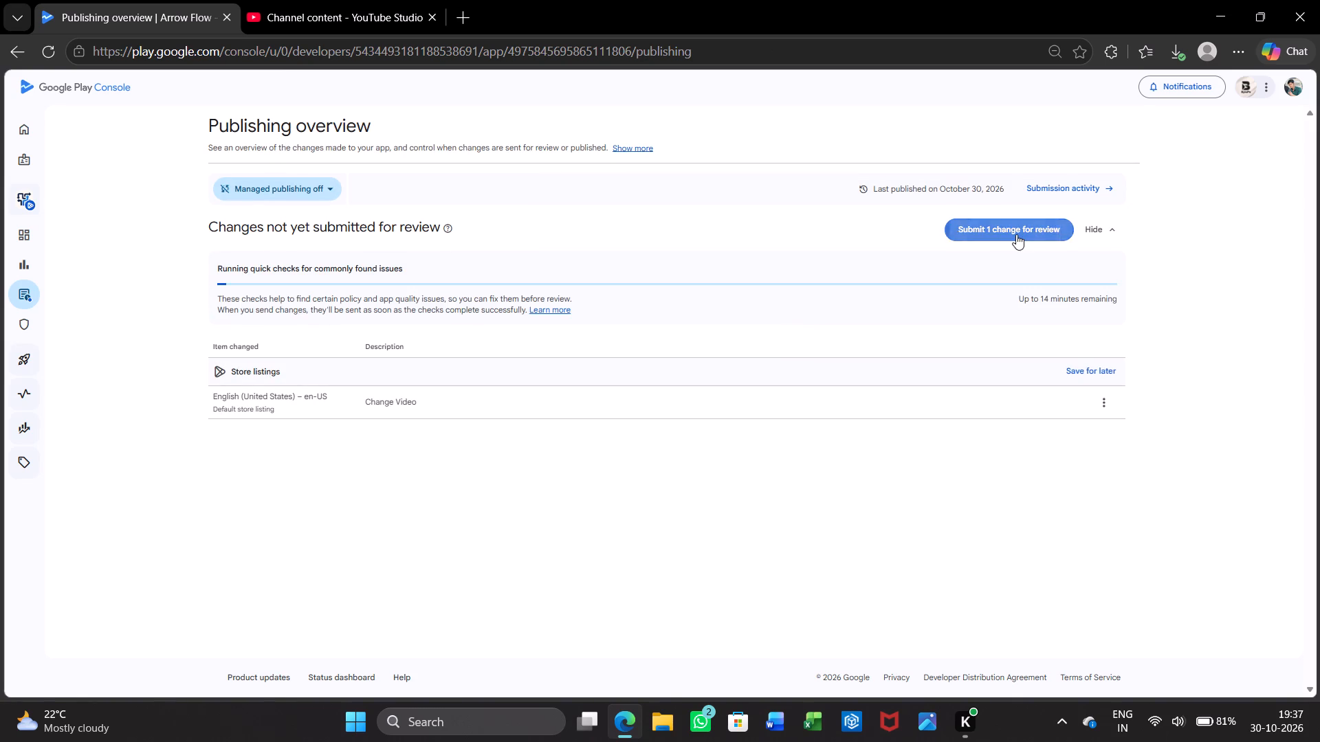
pyautogui.click(701, 419)
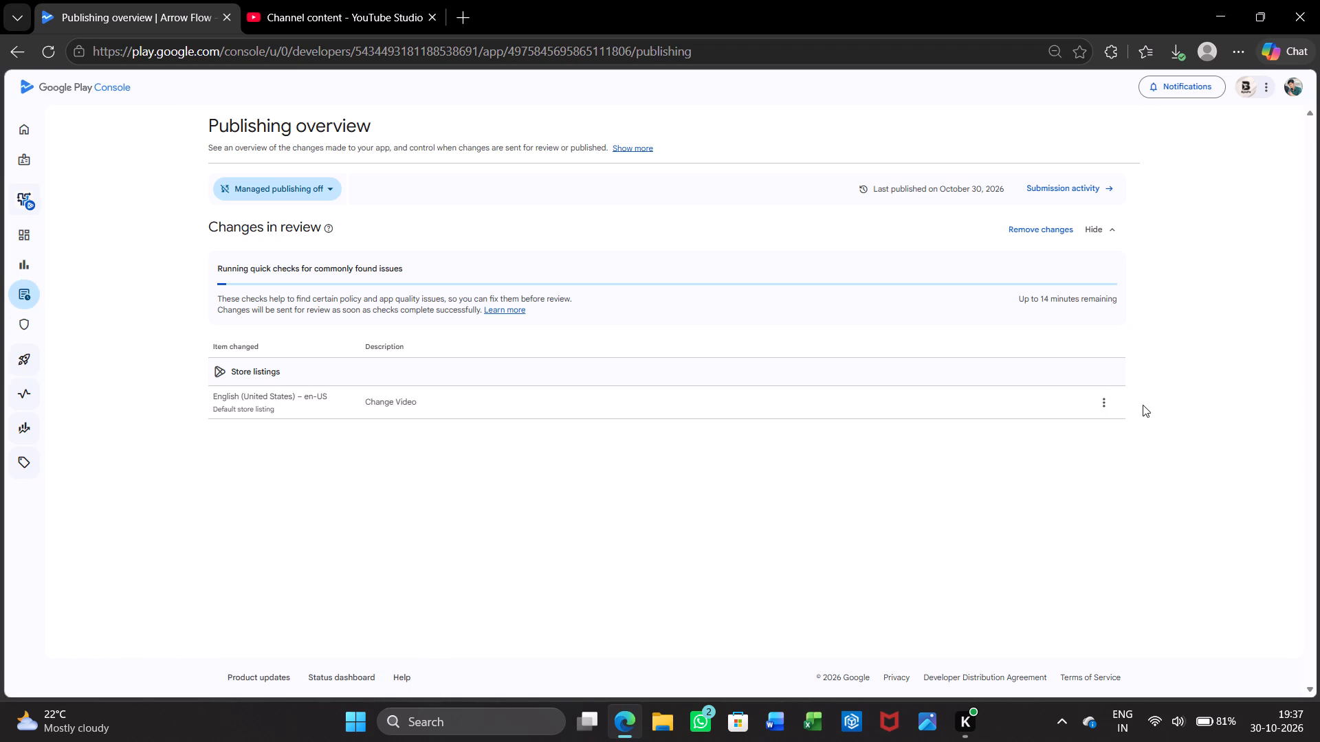
# Check Arrow Flow's submission activity and the details of submission 18, closing the YouTube Studio tab and returning to the activity list.
pyautogui.click(1101, 402)
pyautogui.click(1069, 192)
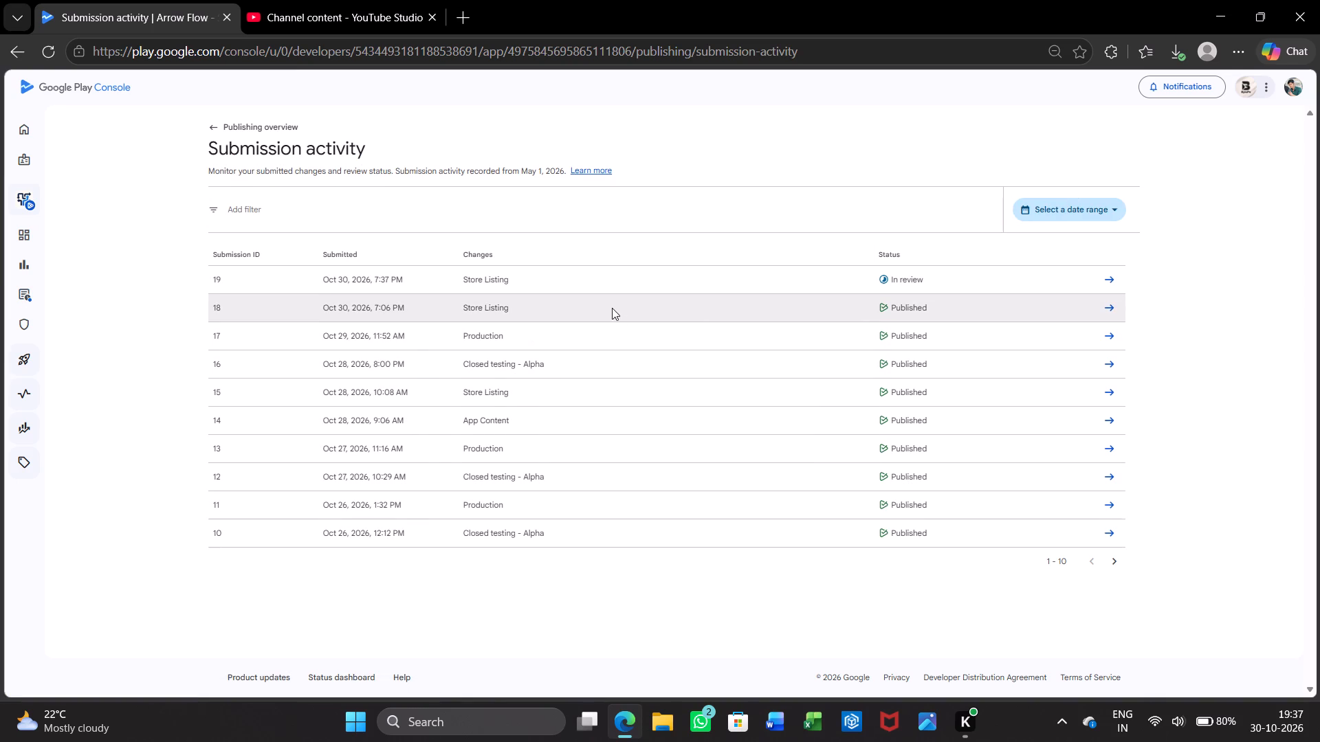
pyautogui.click(1104, 311)
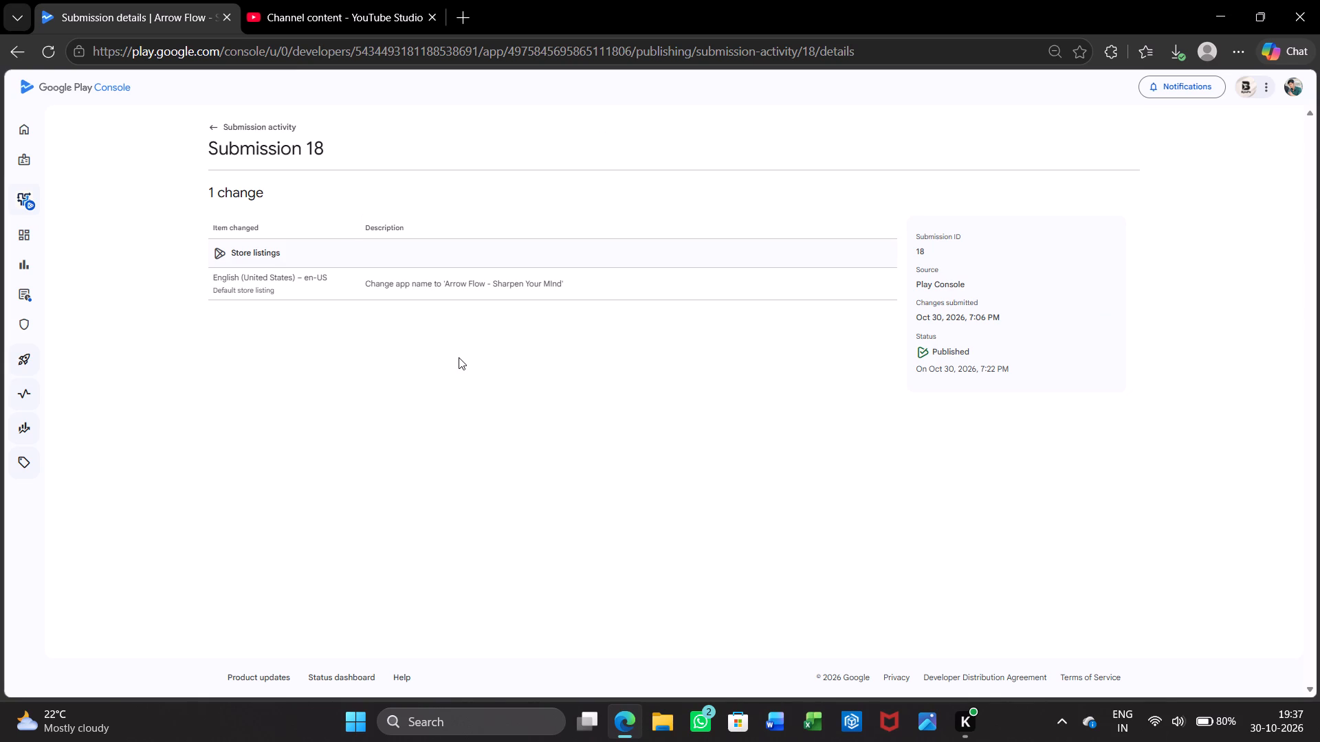
pyautogui.click(430, 14)
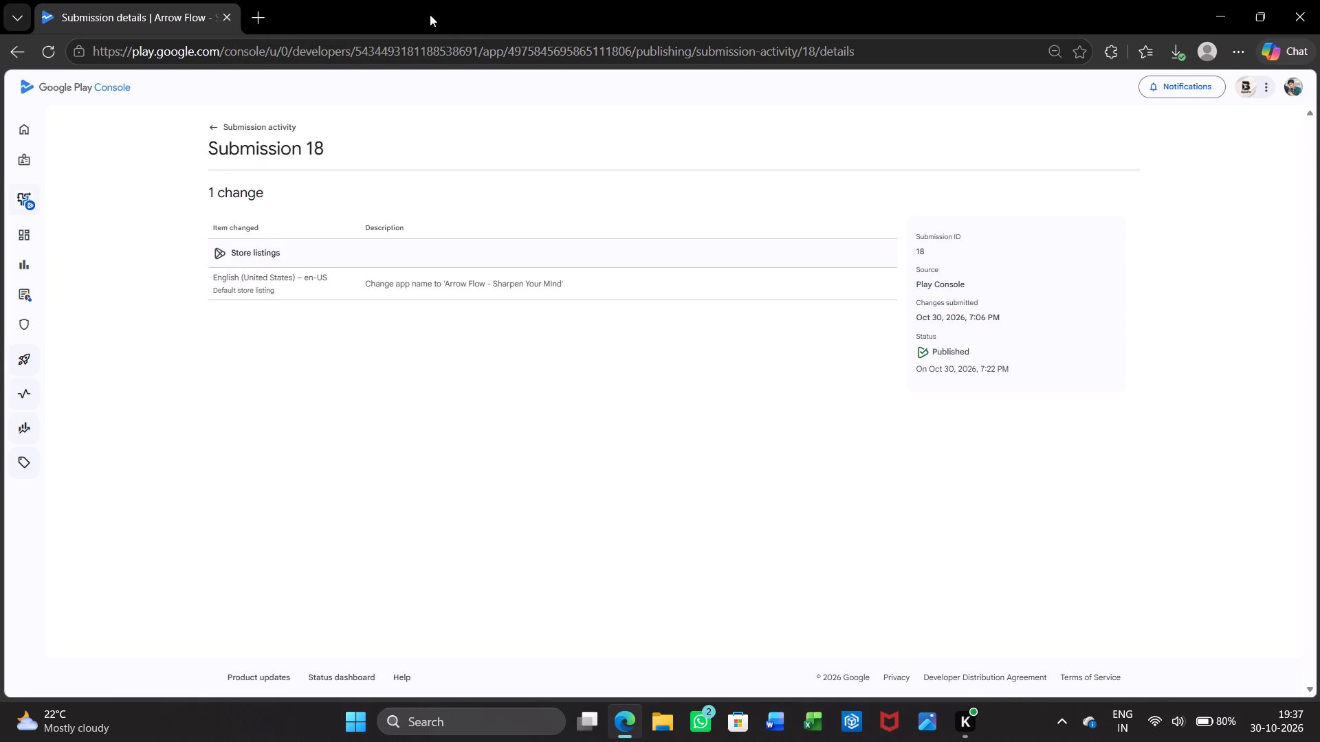
pyautogui.click(212, 126)
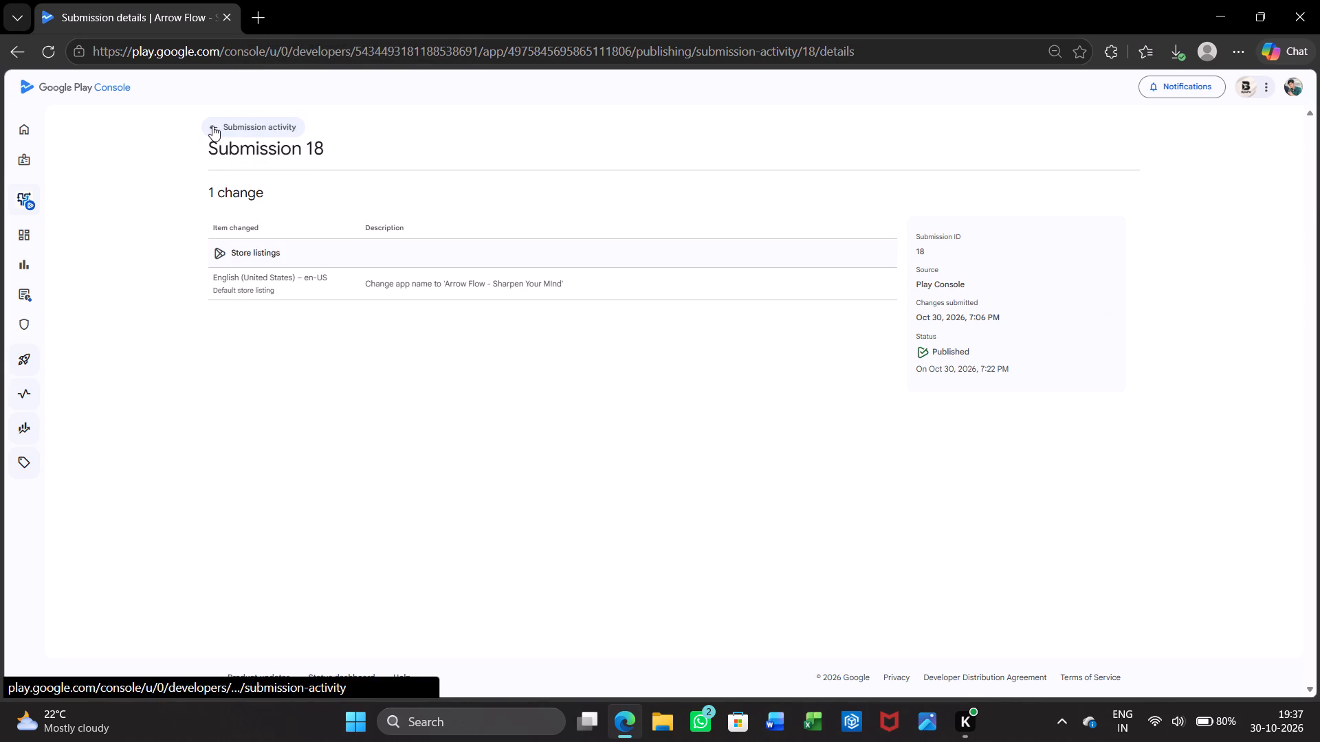
# Switch the Play Console from Arrow Flow to the app DilSaathi - Meet Real Person.
pyautogui.click(43, 194)
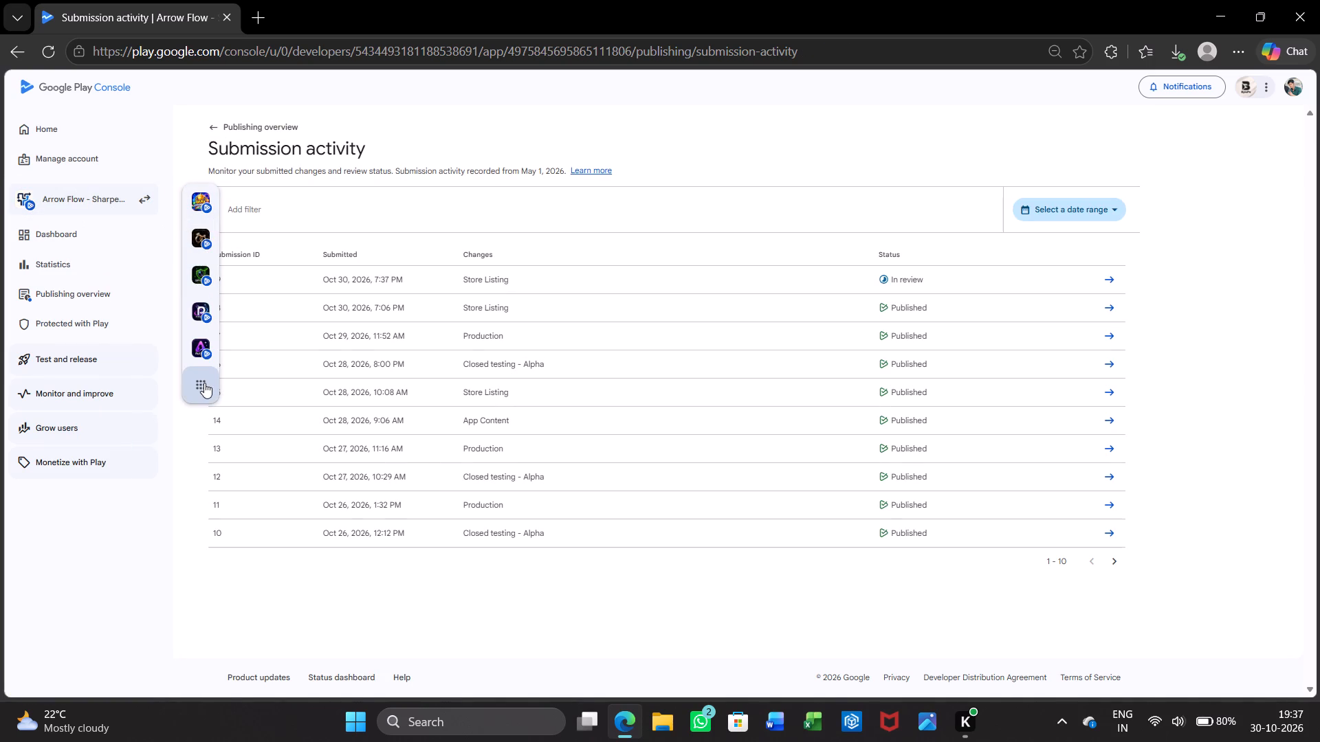
pyautogui.click(204, 383)
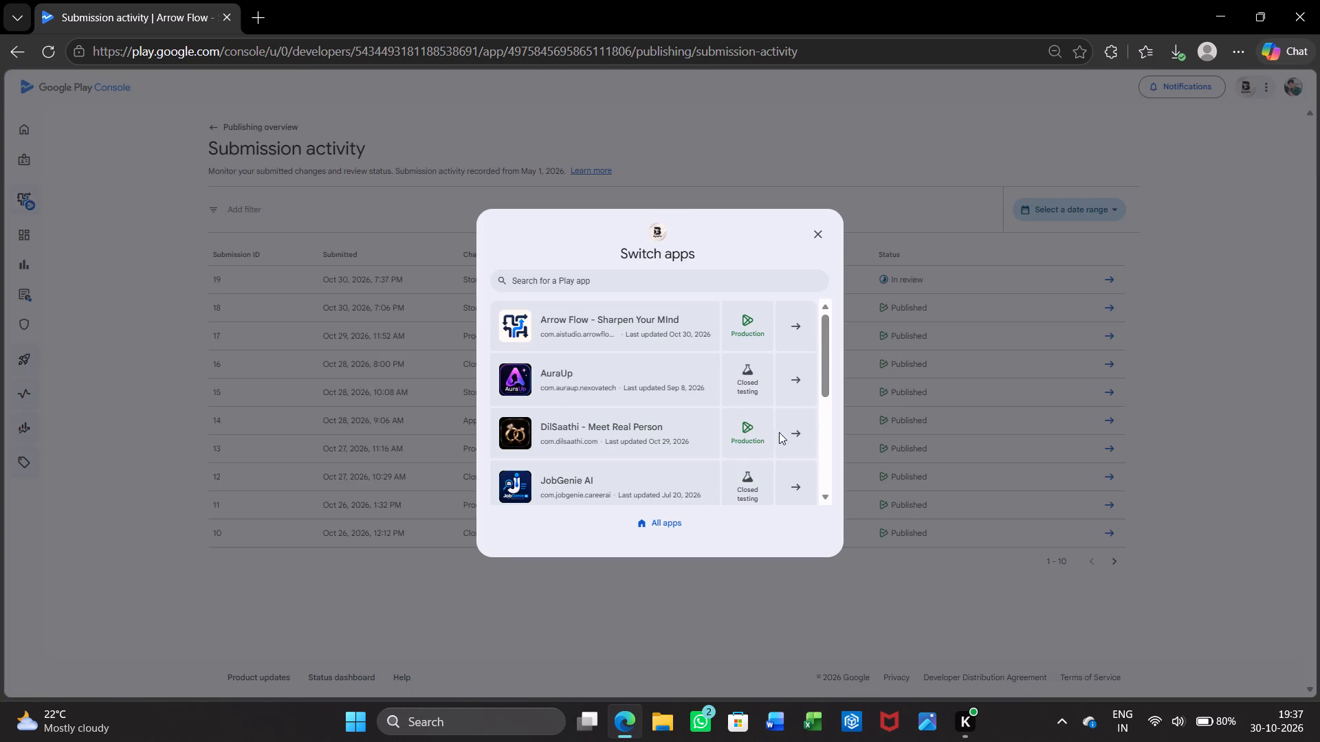
pyautogui.click(785, 434)
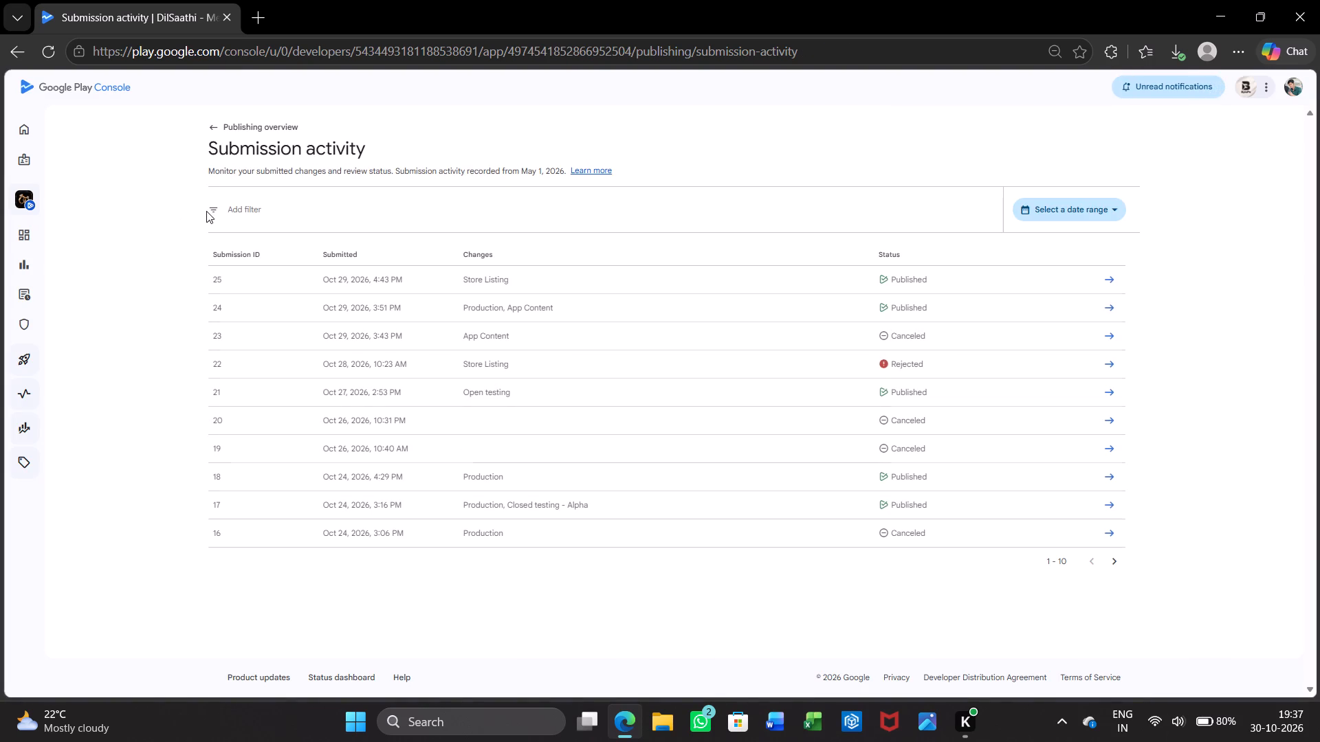
# Open the copied Arrow Flow video link in a new tab to view the video, and leave the page again.
pyautogui.click(259, 8)
pyautogui.click(283, 41)
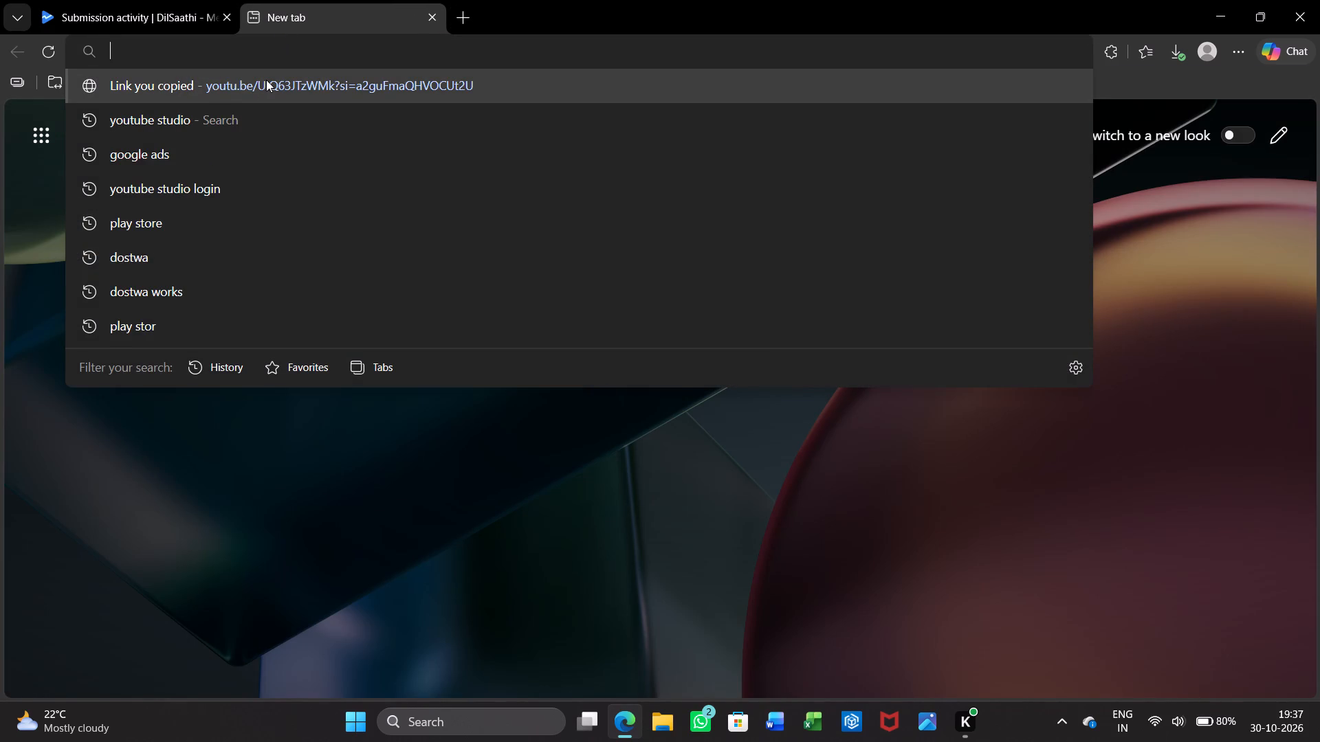
pyautogui.hotkey('ctrl', 'v')
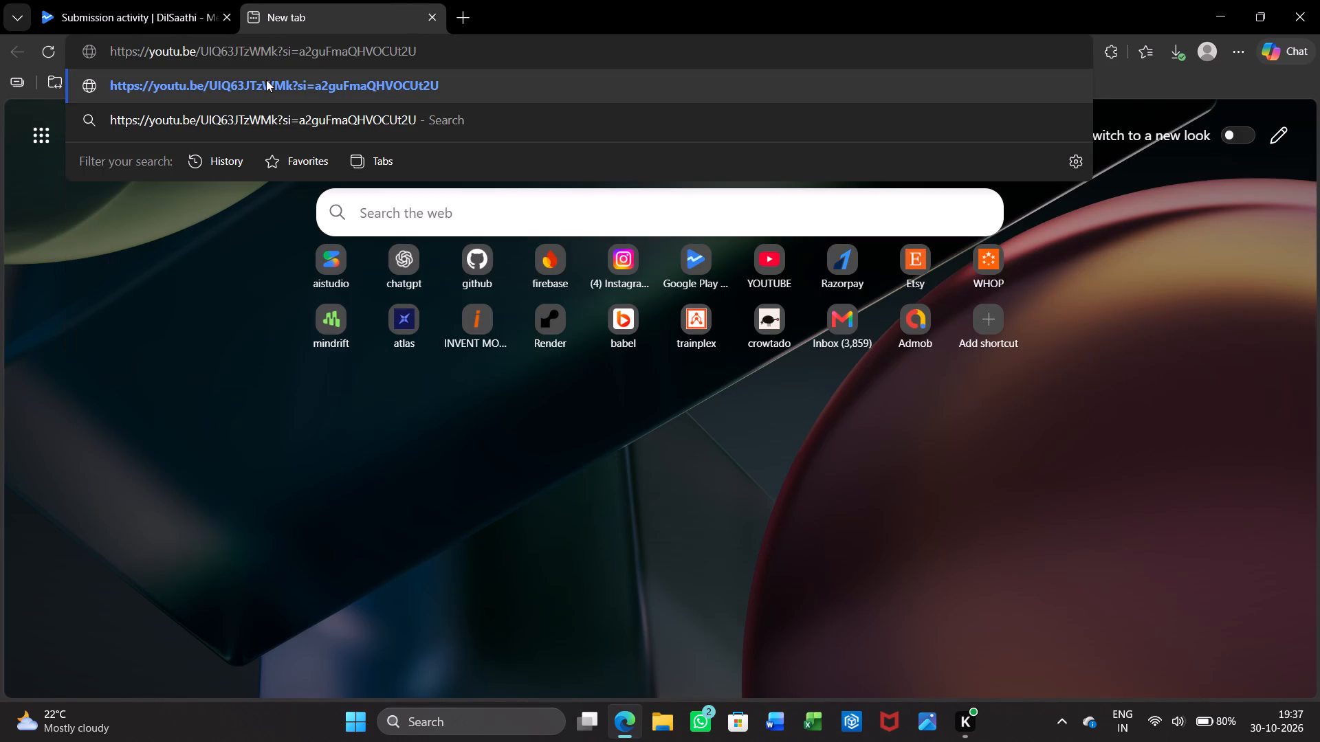
pyautogui.press('Return')
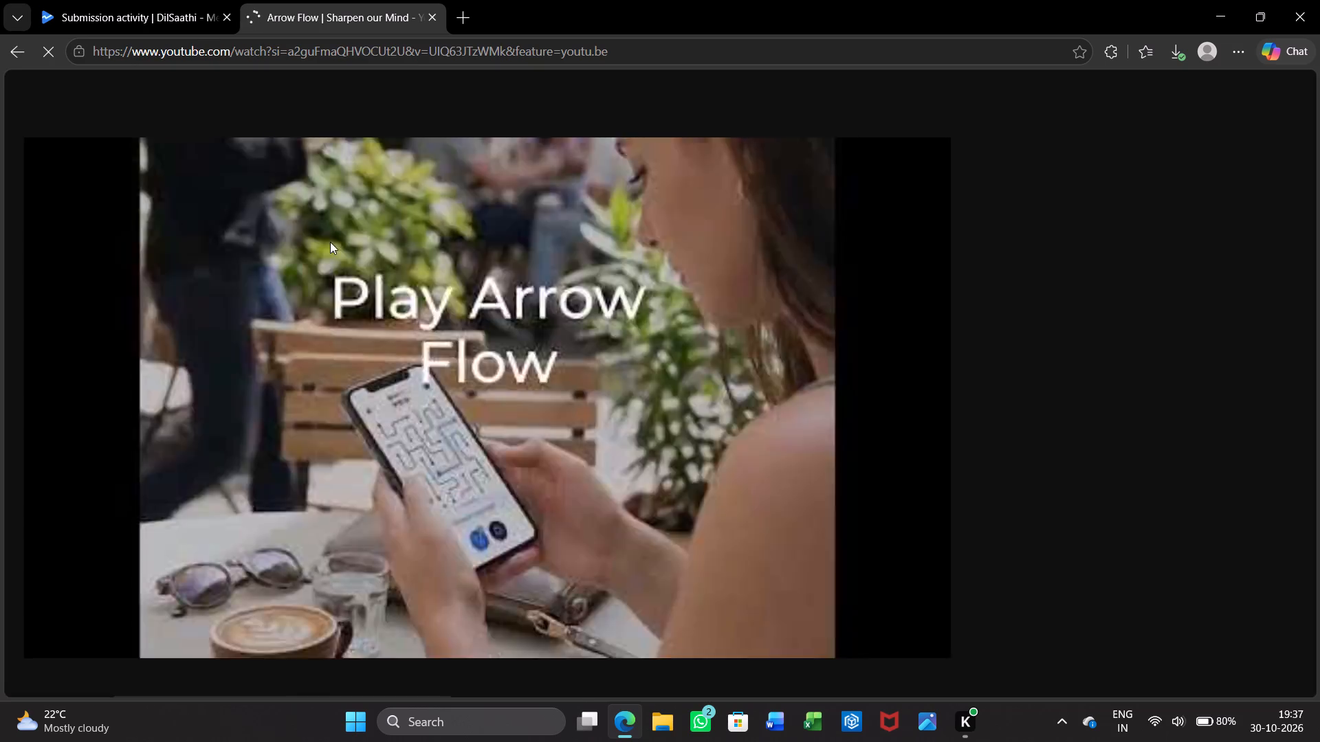
pyautogui.hscroll(9, 331, 293)
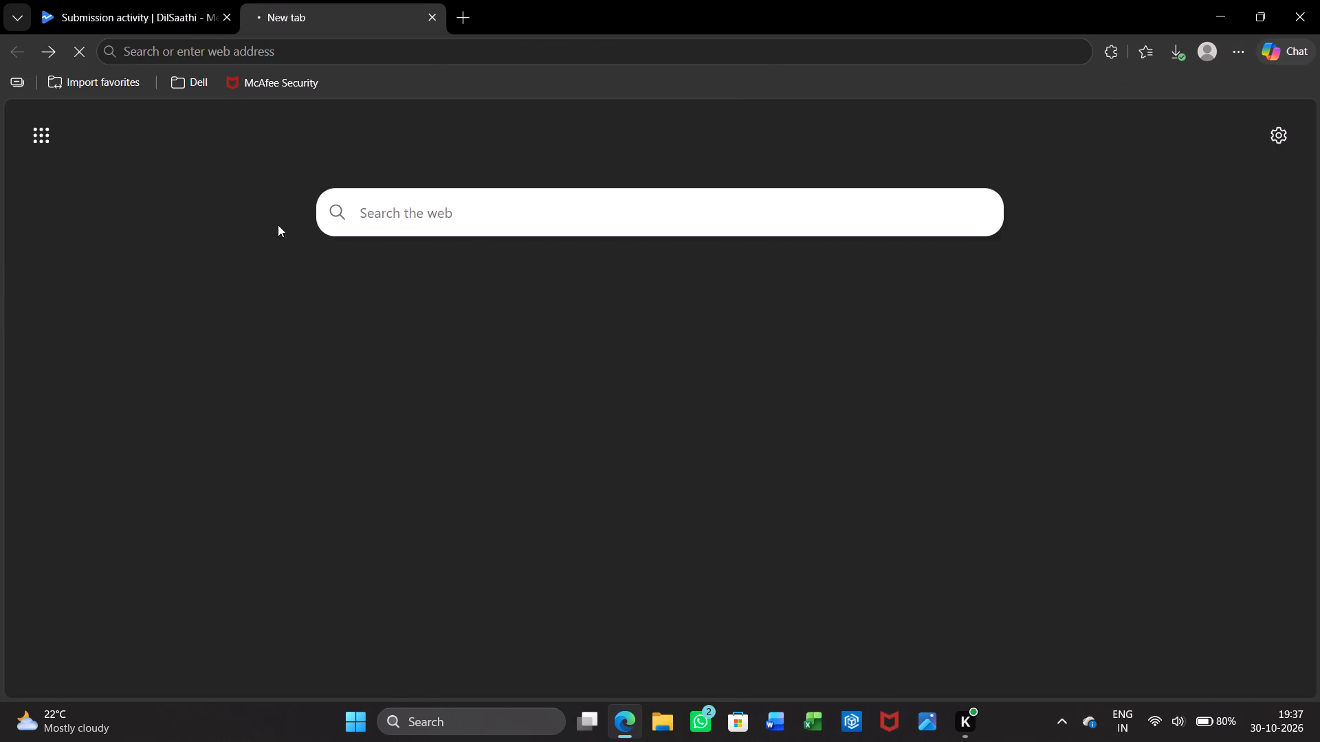
# Open YouTube Studio (studio.youtube.com) in the new tab.
pyautogui.click(322, 47)
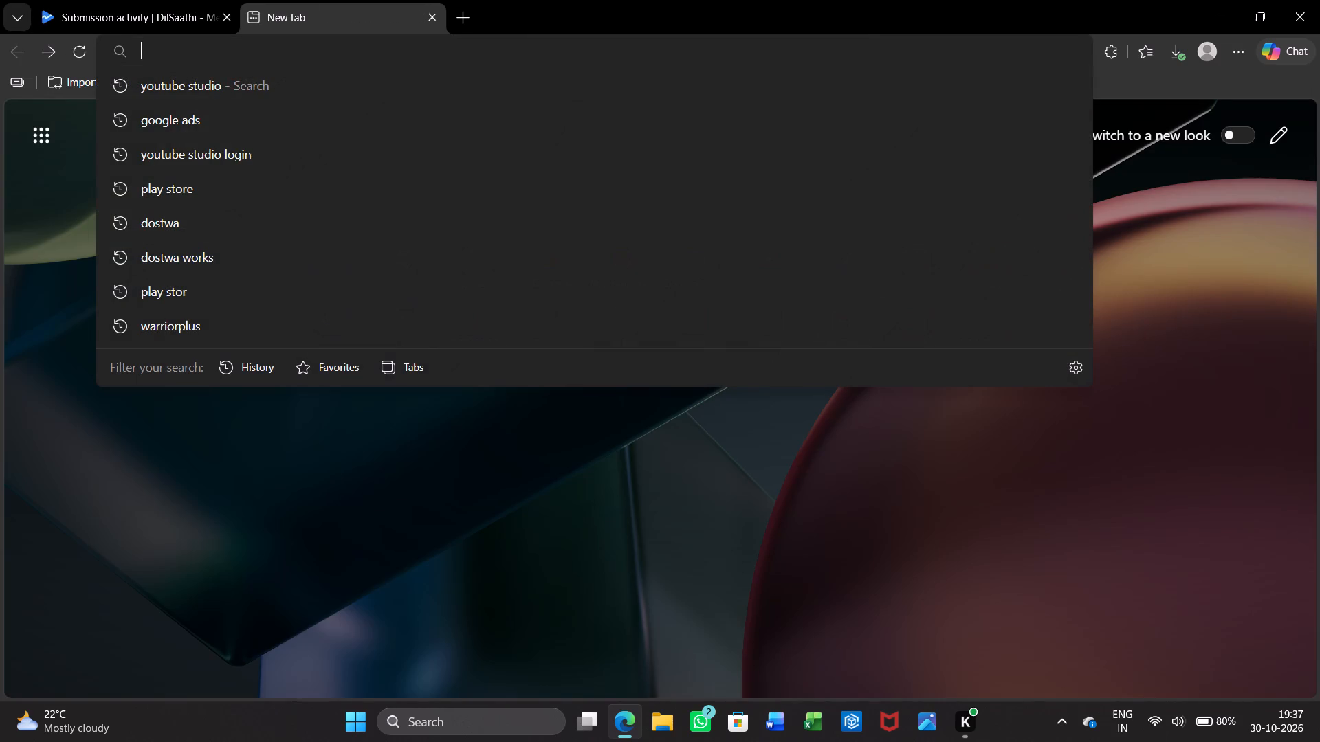
pyautogui.write('studio')
pyautogui.click(328, 82)
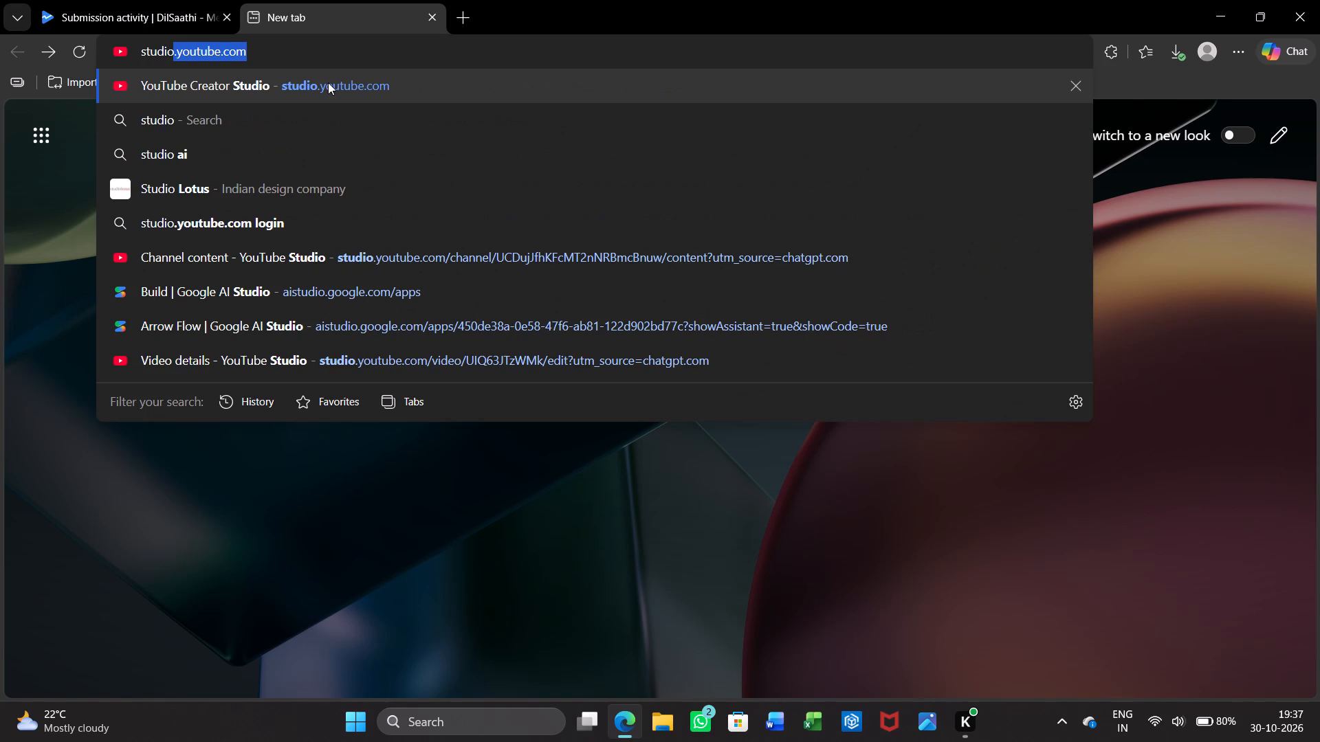
# Return to the Play Console and open DilSaathi's store listings under Grow users.
pyautogui.click(144, 0)
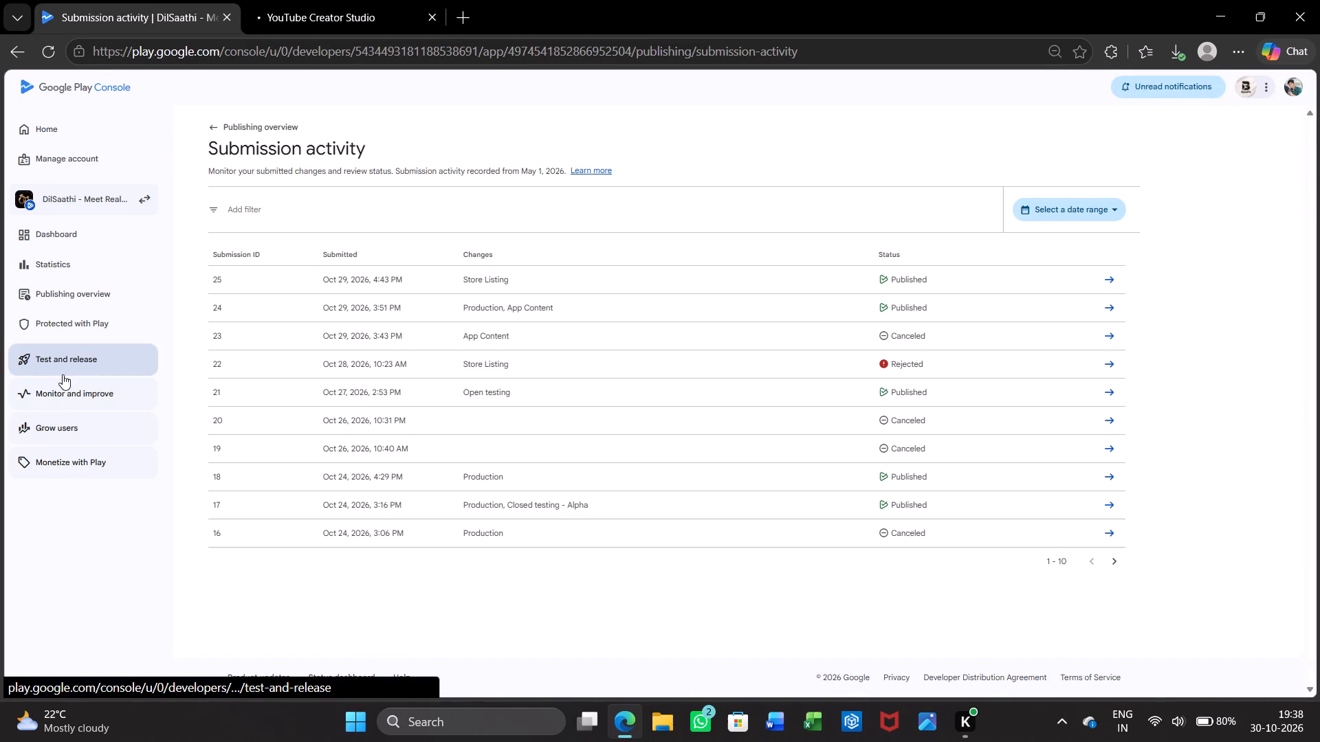
pyautogui.click(68, 378)
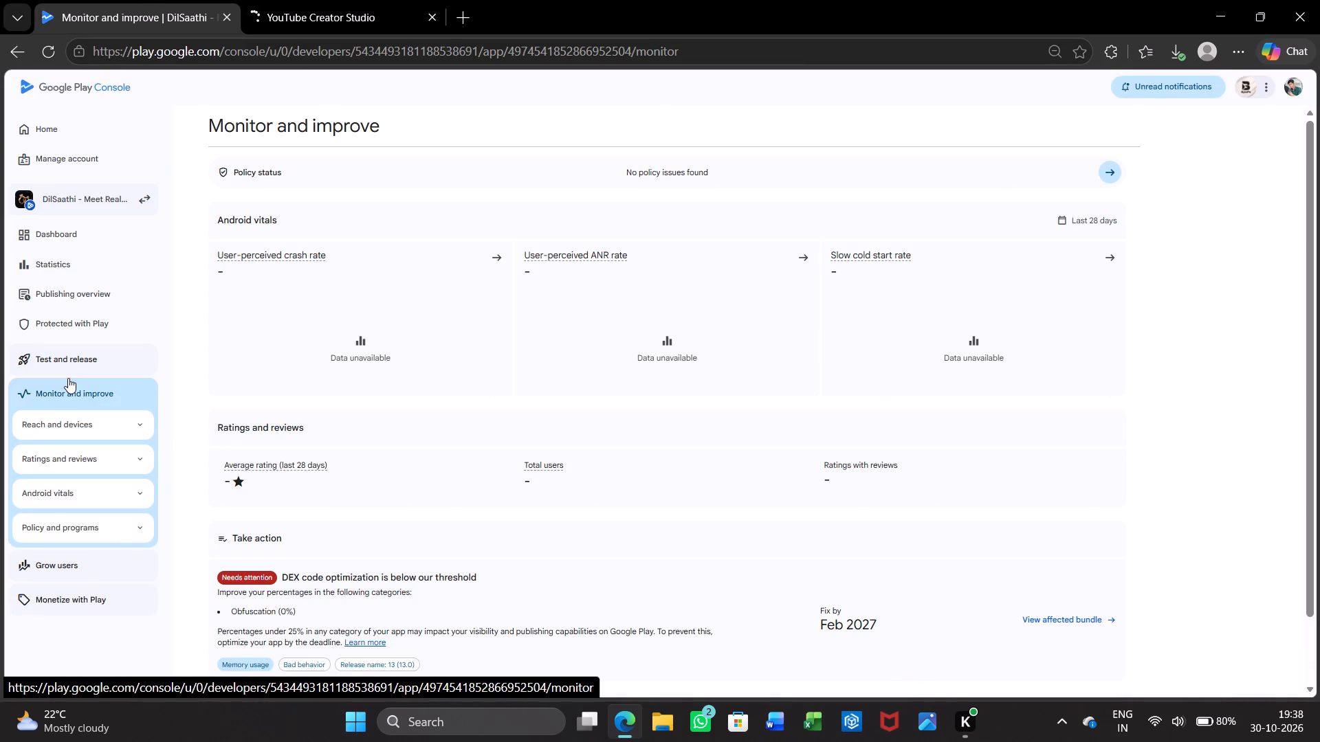
pyautogui.click(85, 558)
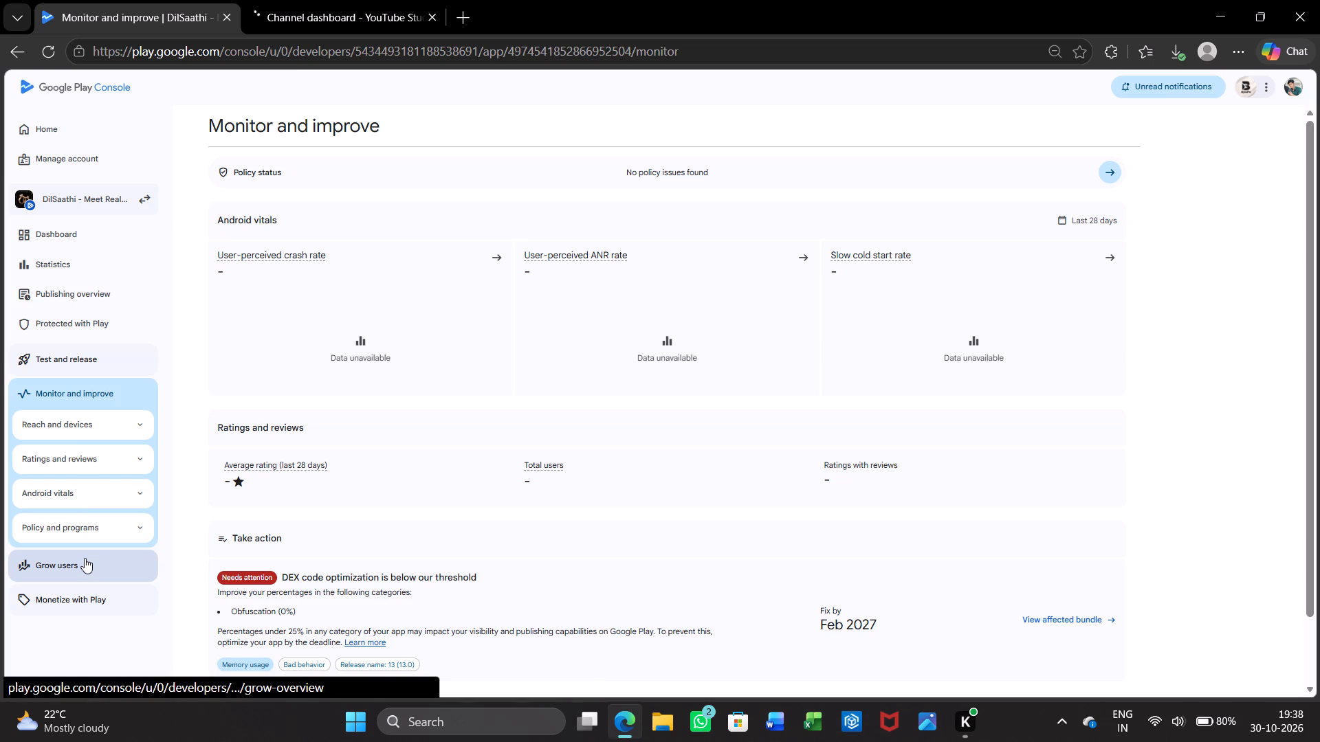
pyautogui.scroll(-1, 85, 558)
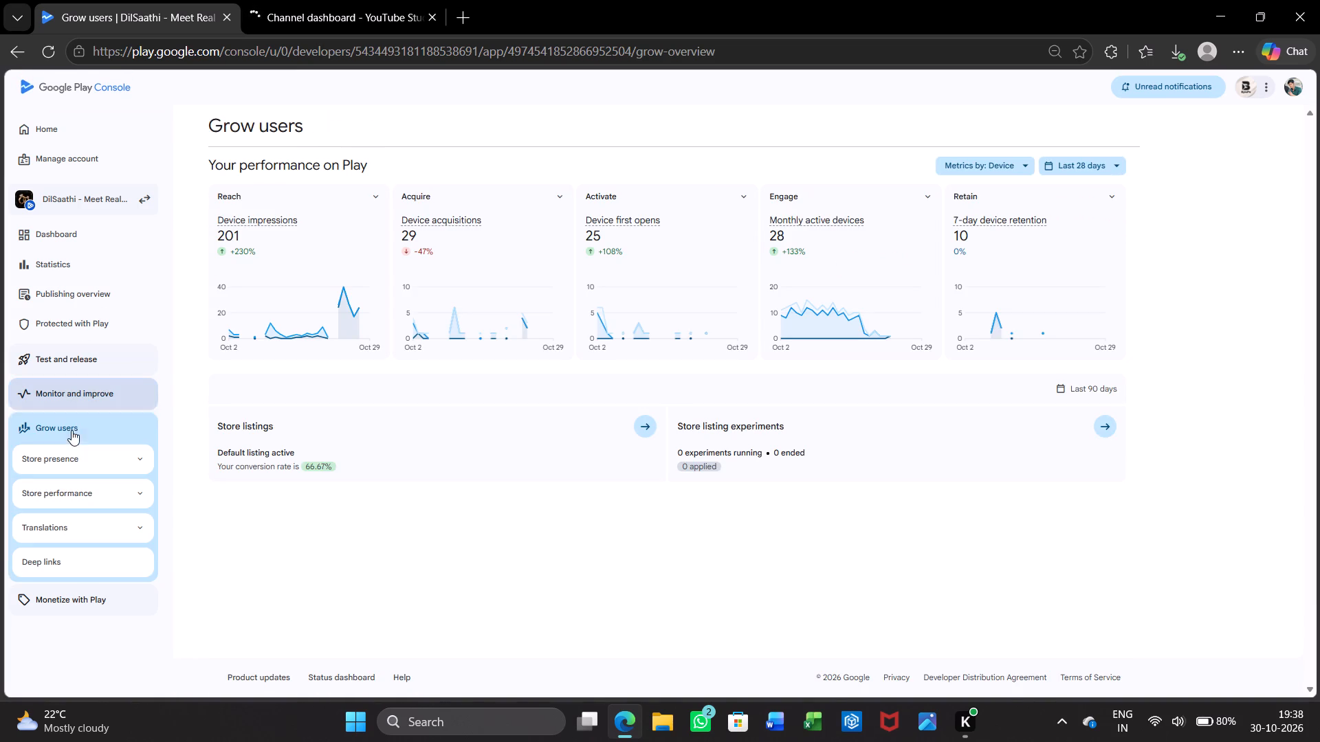
pyautogui.click(82, 454)
pyautogui.click(79, 490)
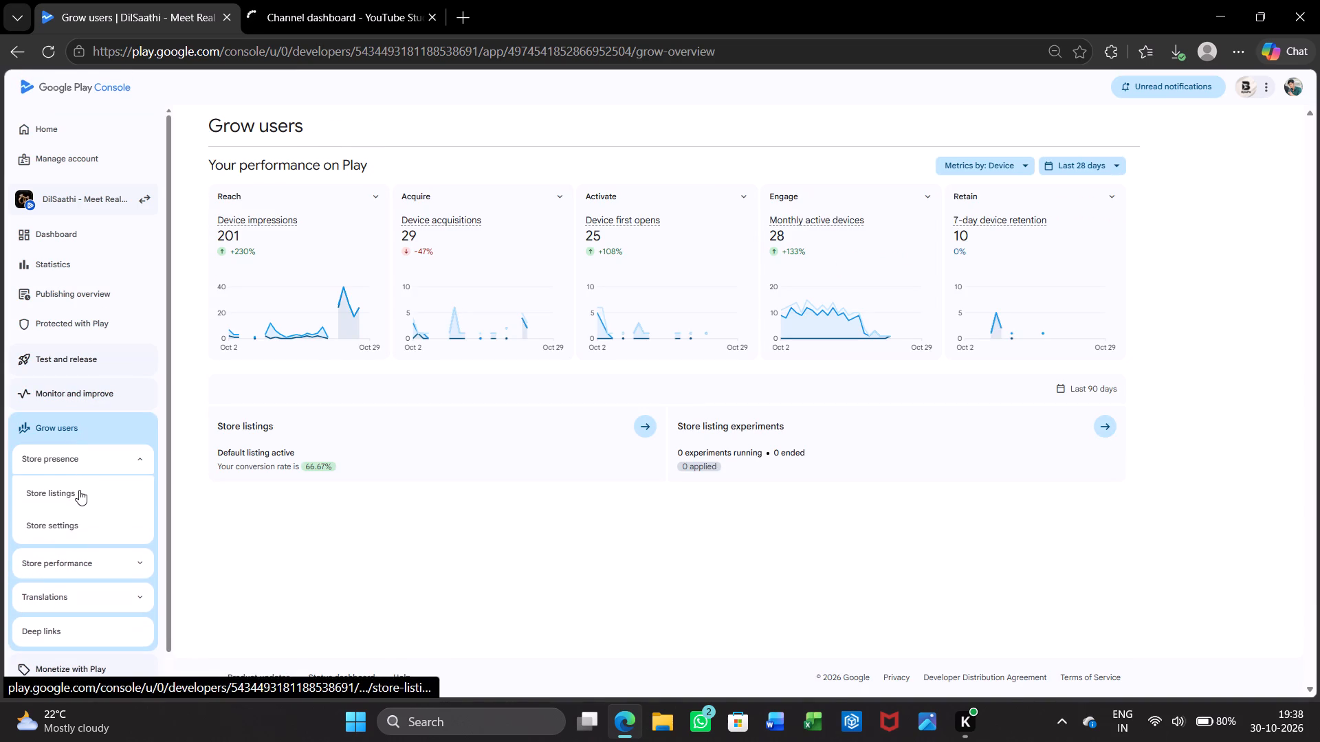
pyautogui.click(344, 0)
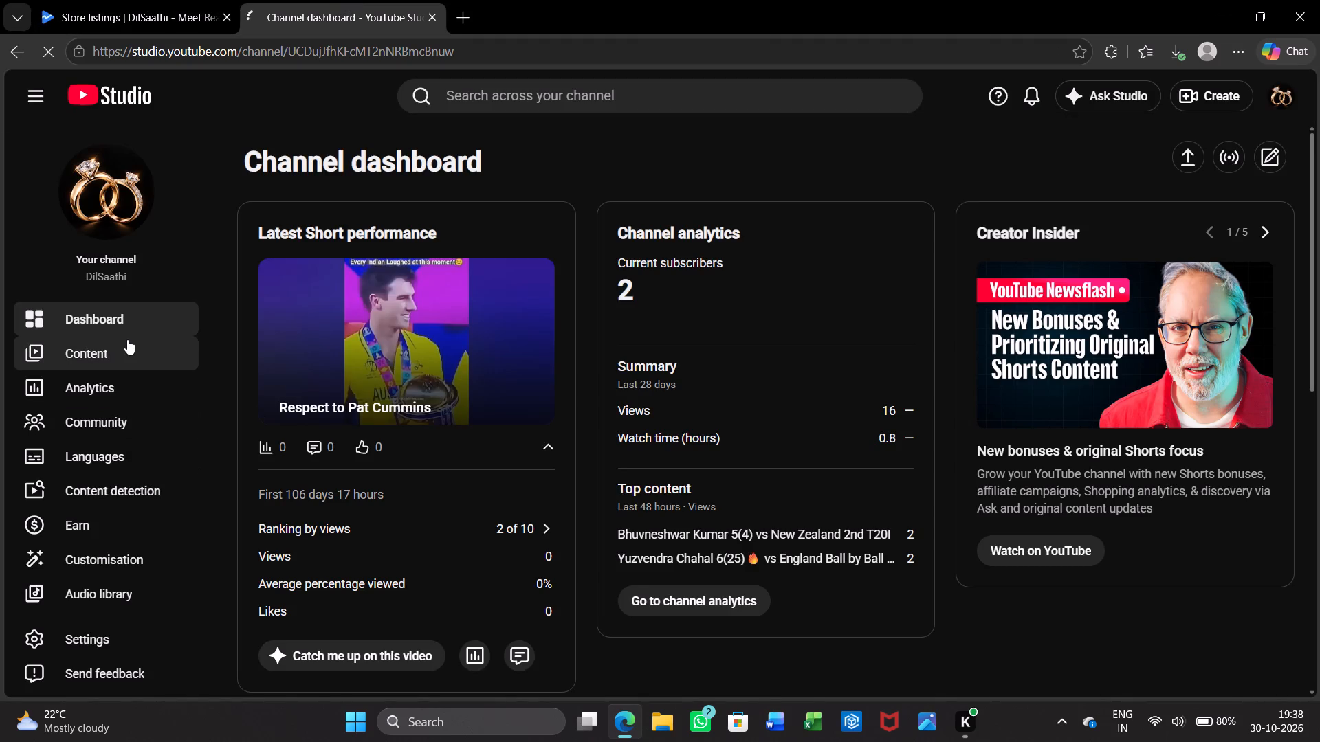
pyautogui.click(127, 339)
pyautogui.scroll(-1, 387, 441)
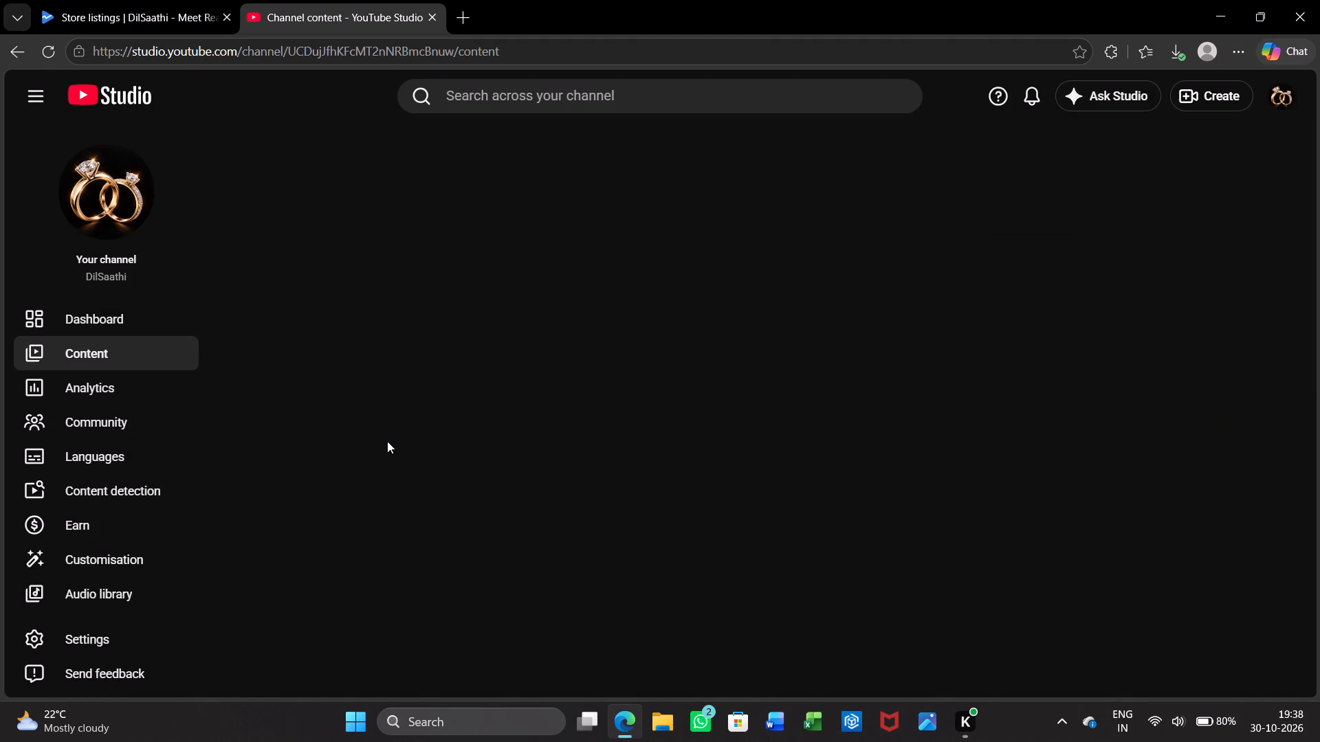
pyautogui.scroll(-2, 387, 441)
pyautogui.scroll(1, 387, 441)
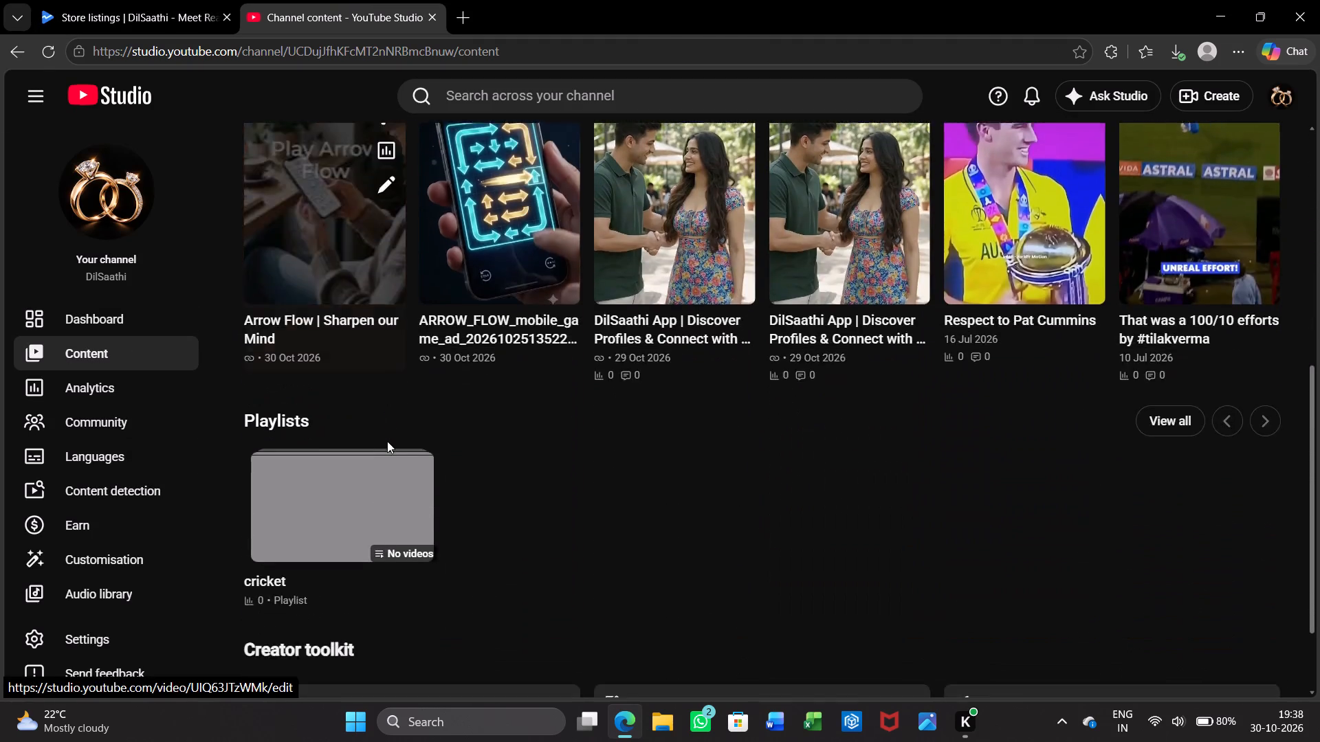
pyautogui.scroll(1, 387, 441)
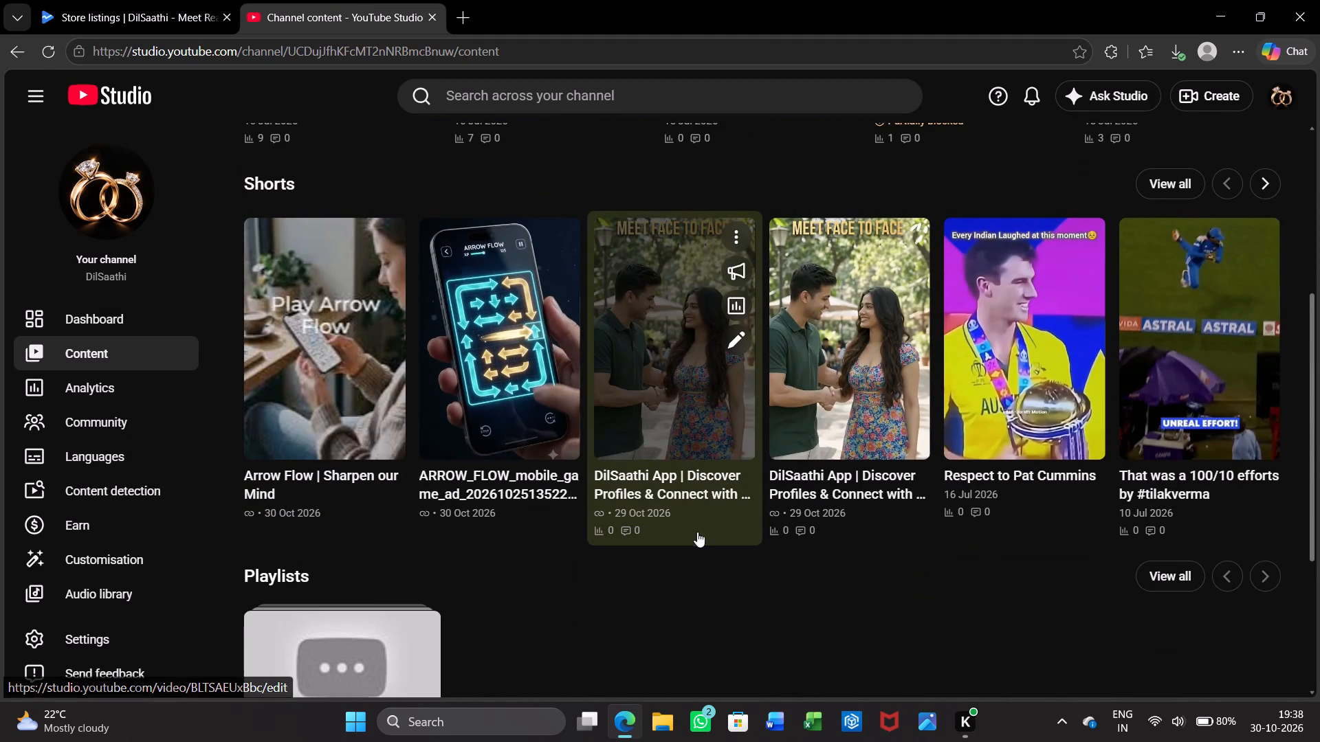
pyautogui.click(740, 248)
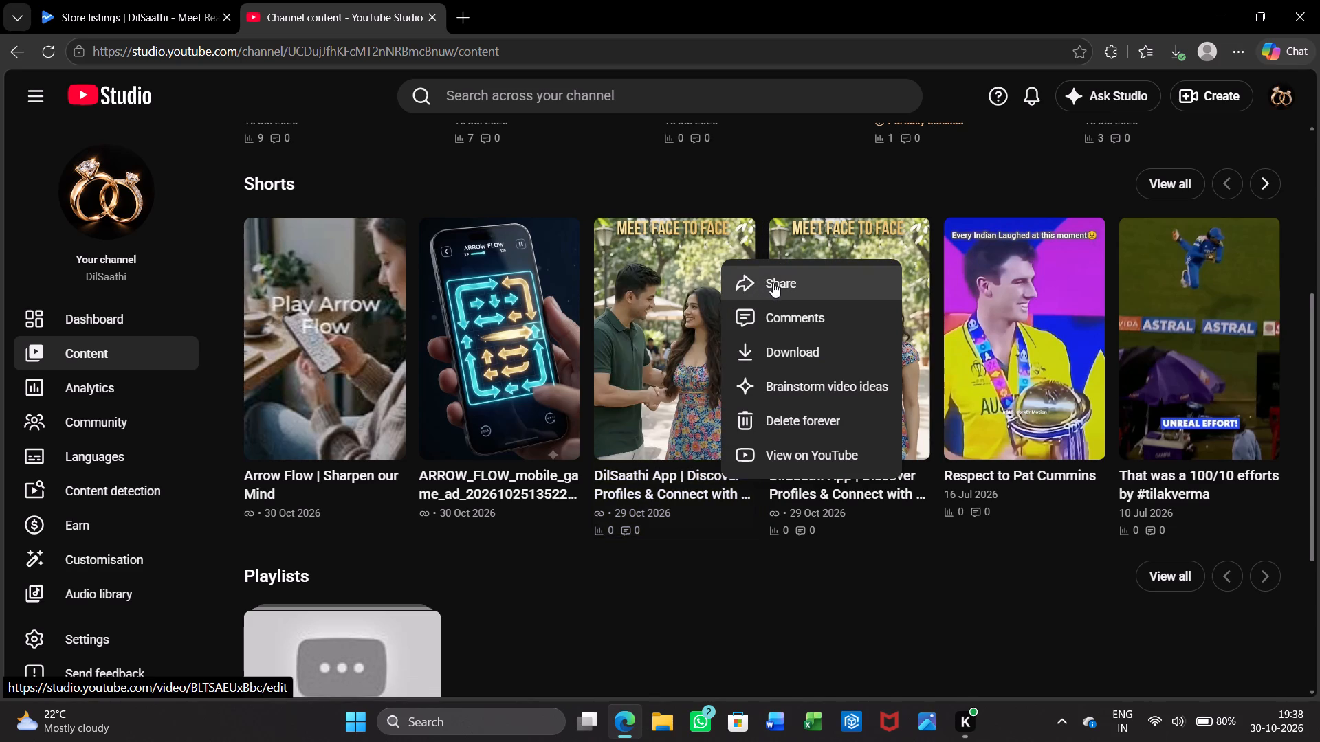
pyautogui.click(780, 289)
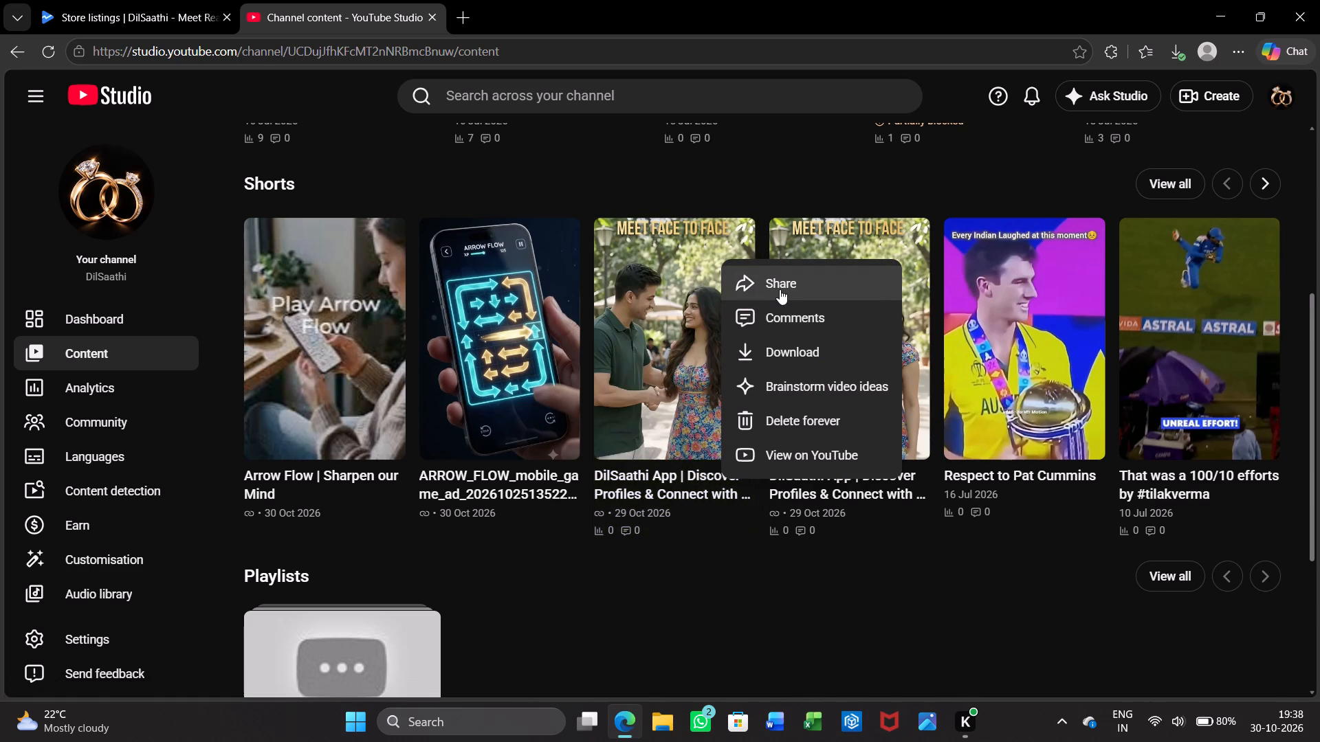
pyautogui.click(798, 407)
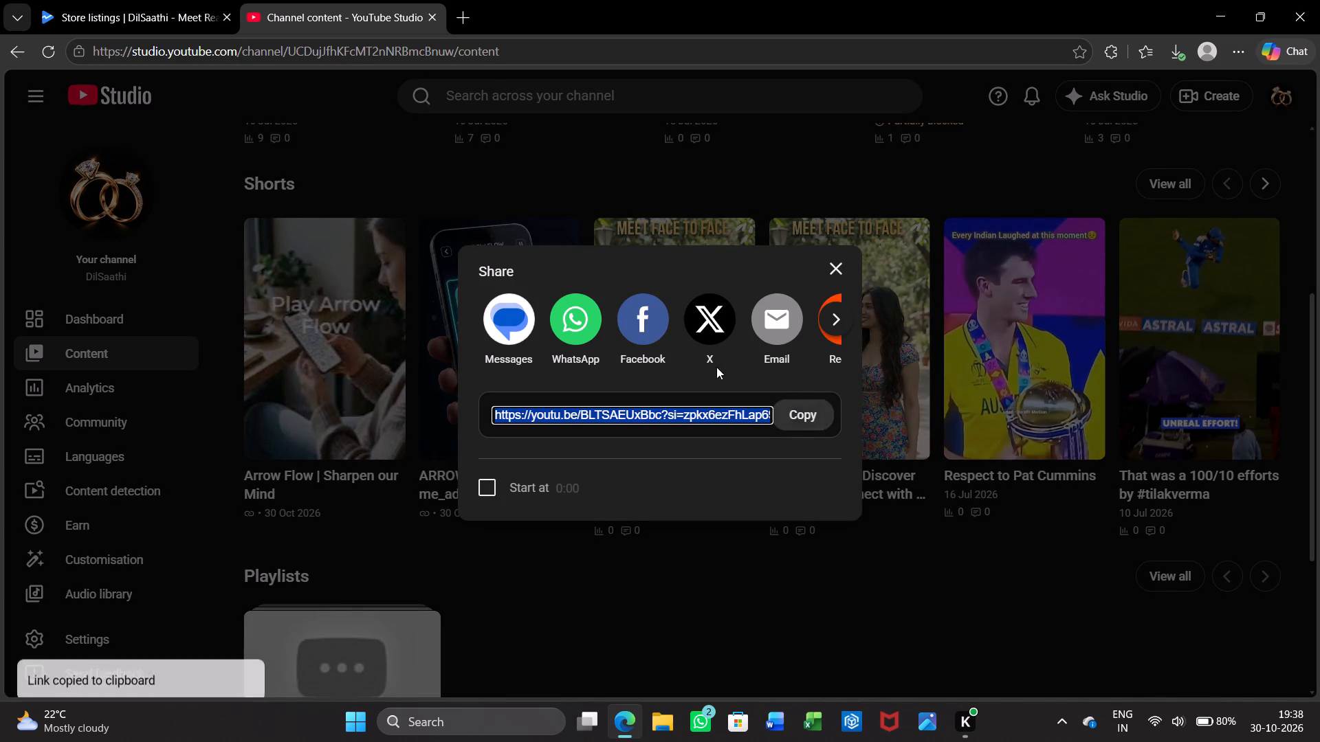
# Edit DilSaathi's default store listing in the Play Console and add the copied YouTube link as its video.
pyautogui.click(108, 0)
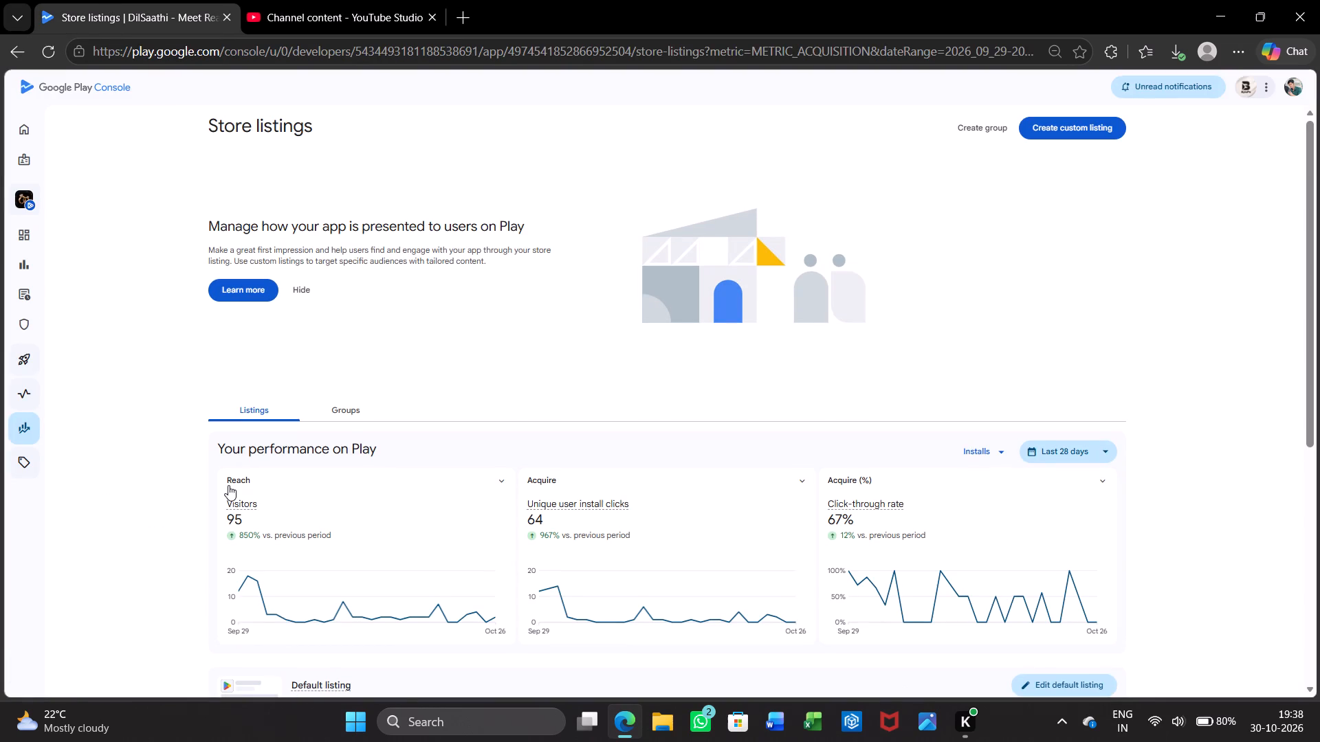
pyautogui.scroll(-2, 749, 413)
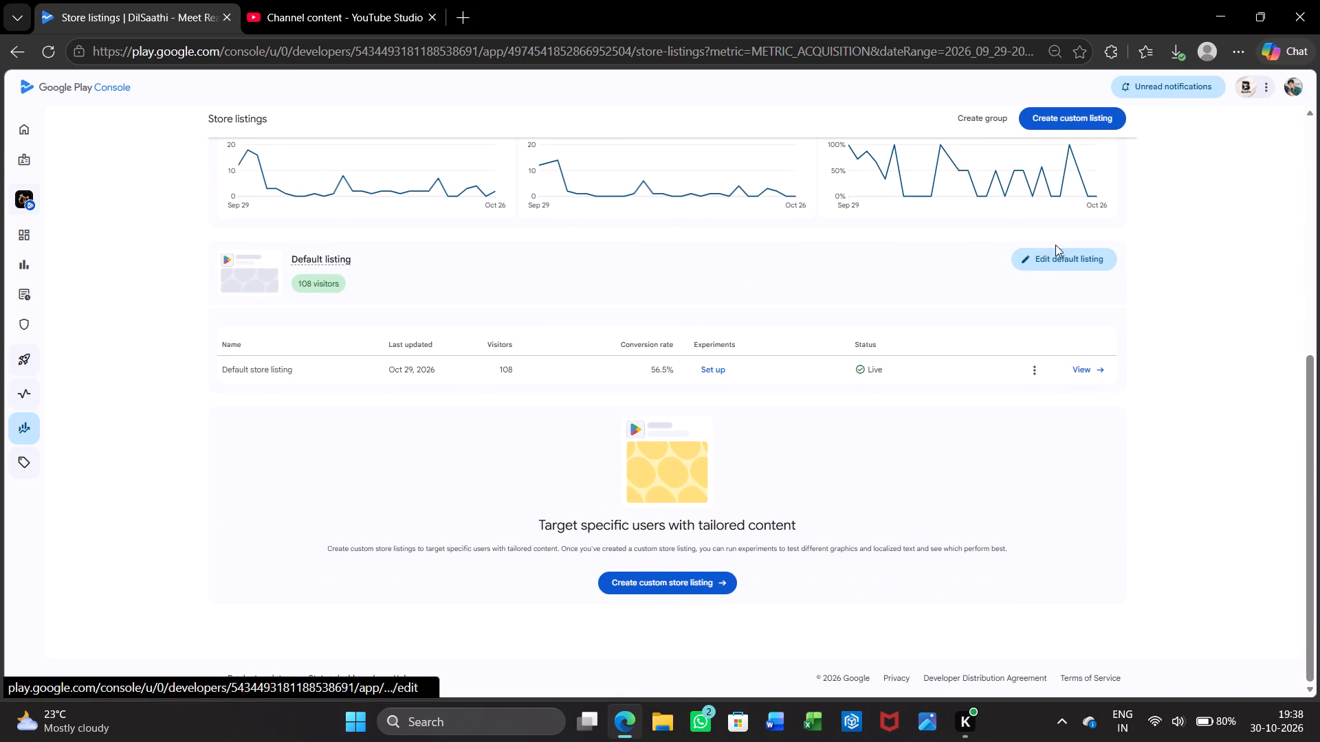
pyautogui.click(1059, 251)
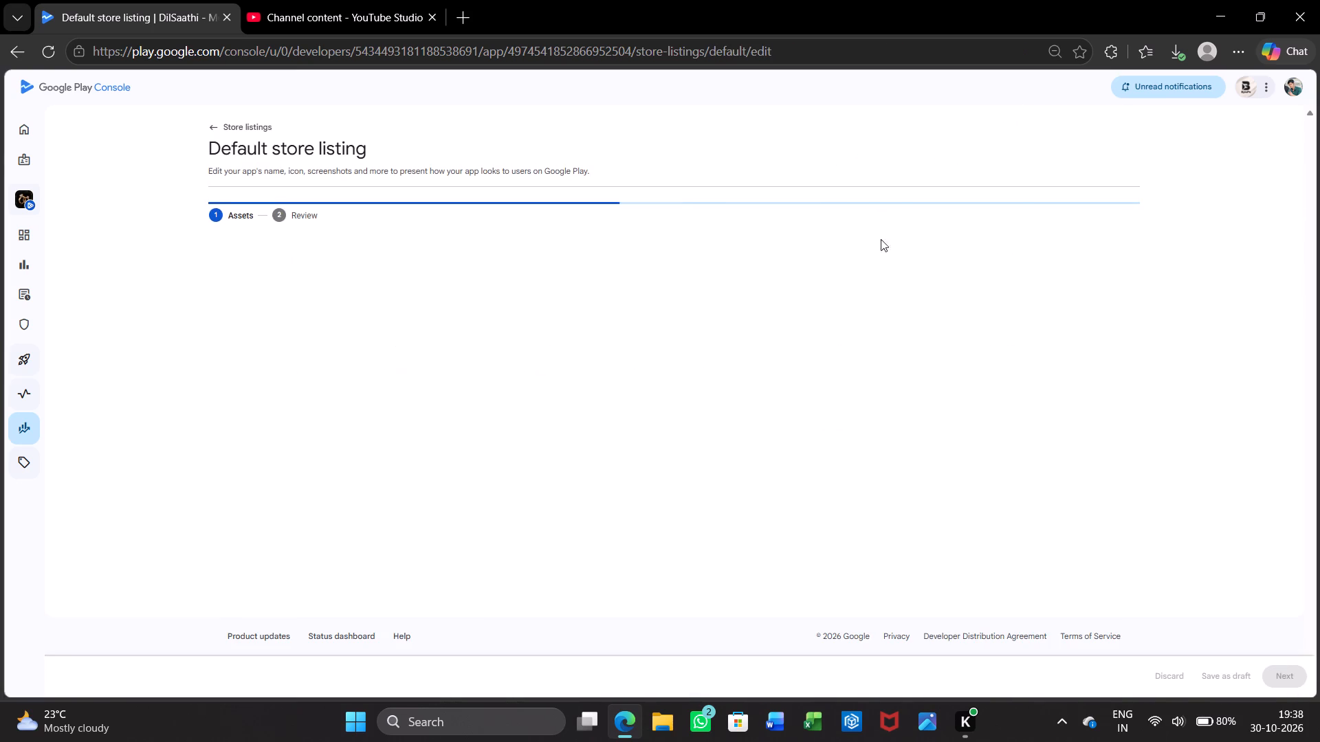
pyautogui.scroll(-2, 363, 361)
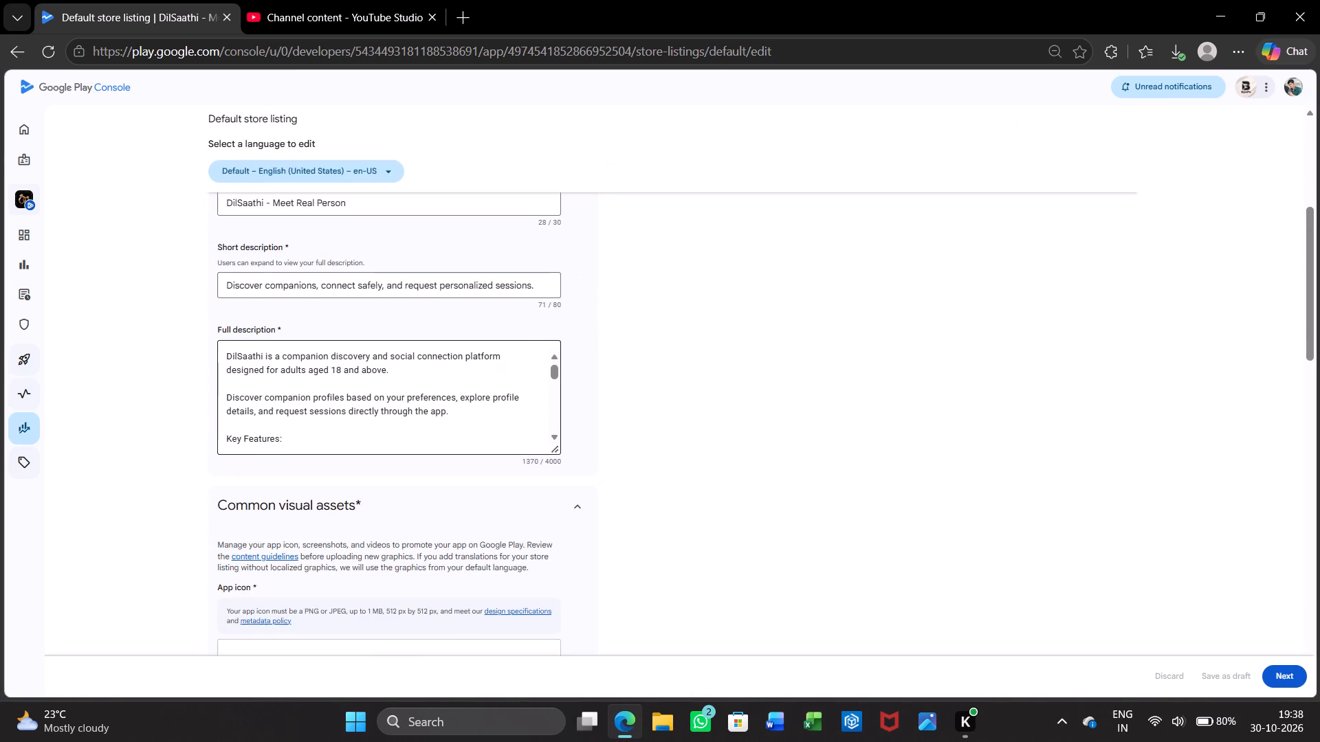
pyautogui.scroll(-1, 363, 361)
pyautogui.scroll(-1, 247, 474)
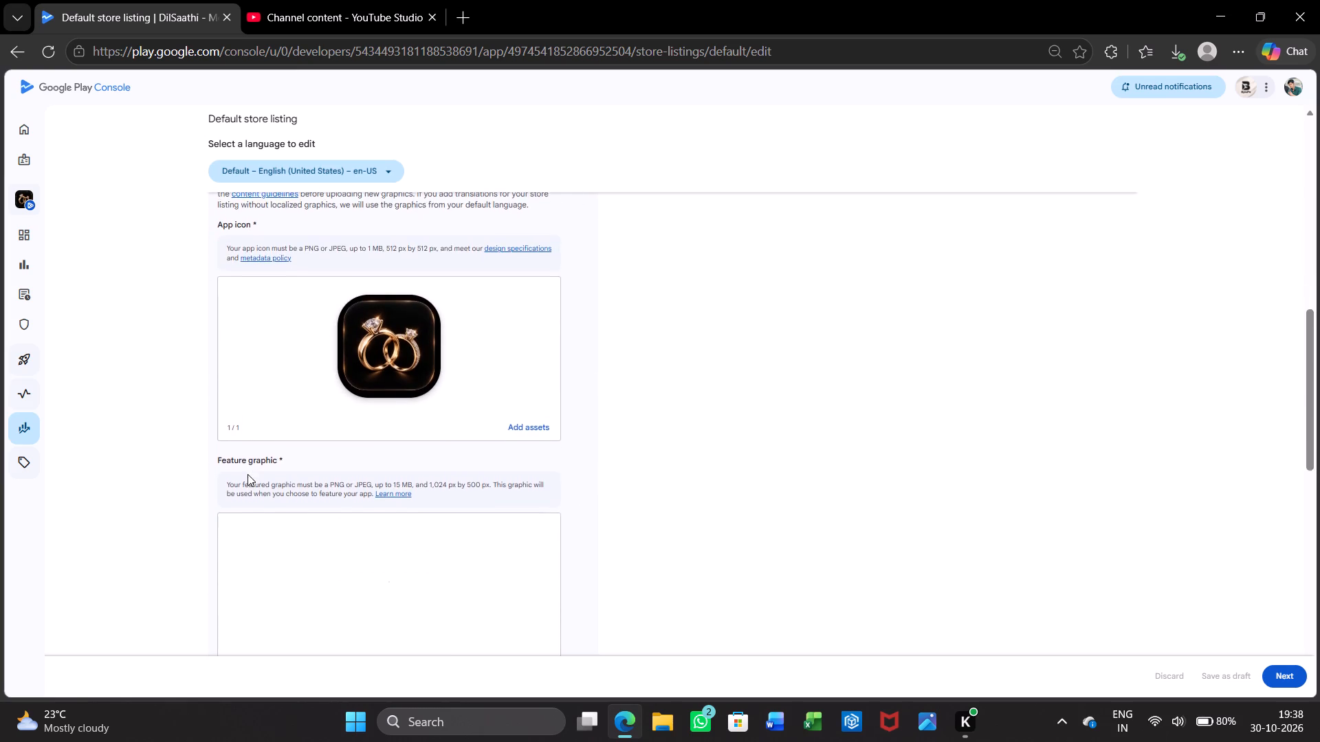
pyautogui.scroll(-2, 247, 474)
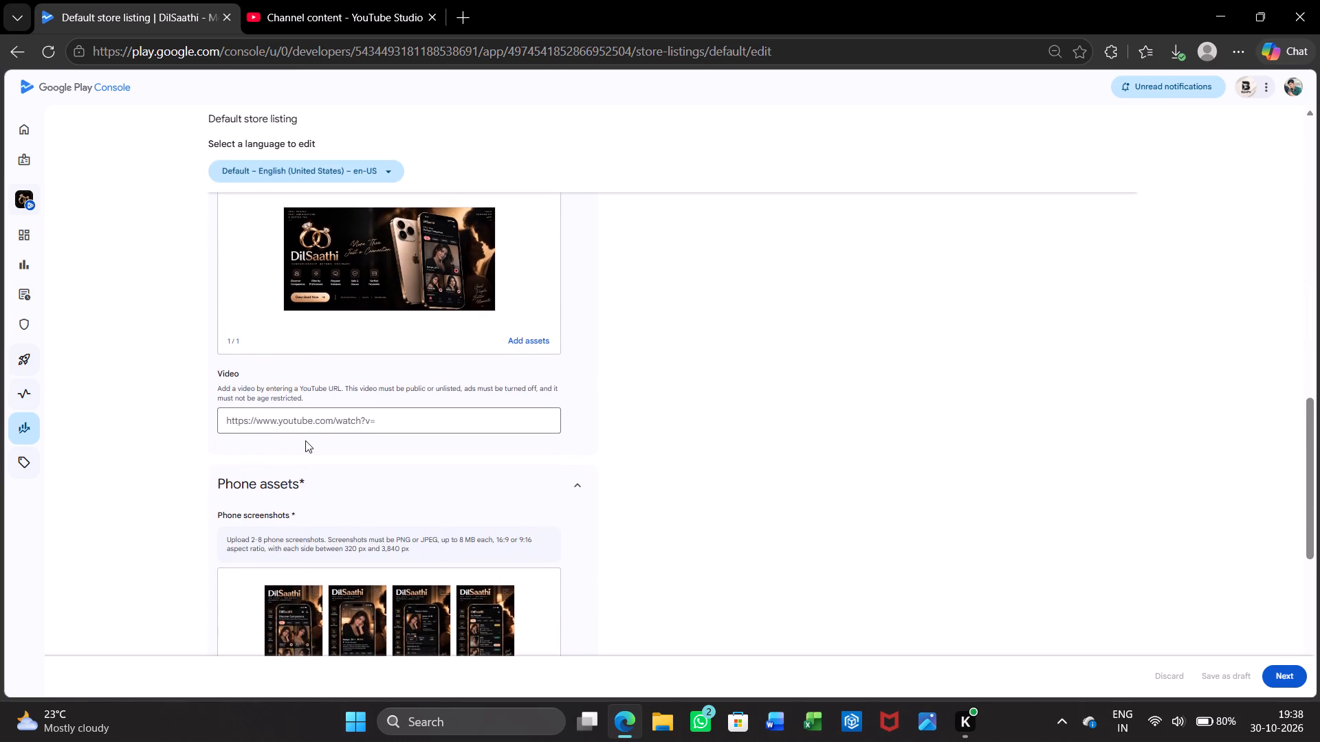
pyautogui.click(360, 420)
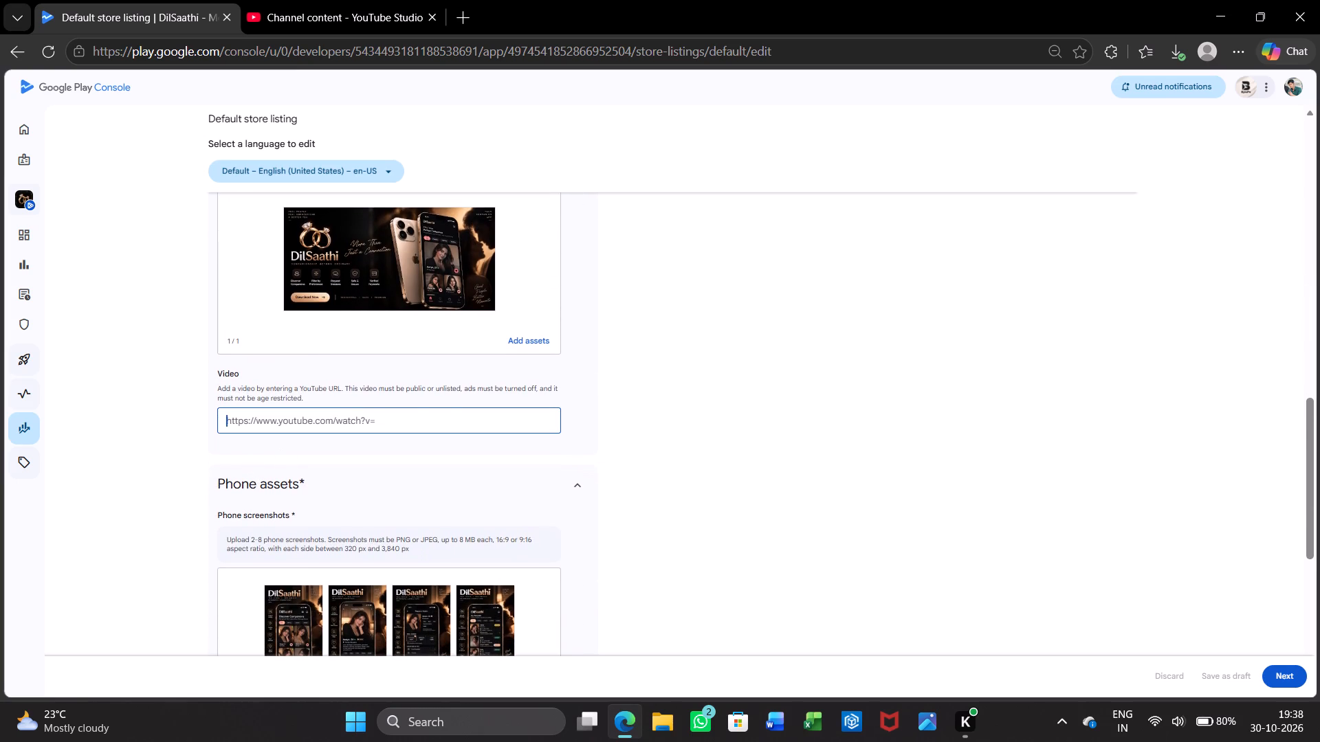
pyautogui.hotkey('ctrl', 'v')
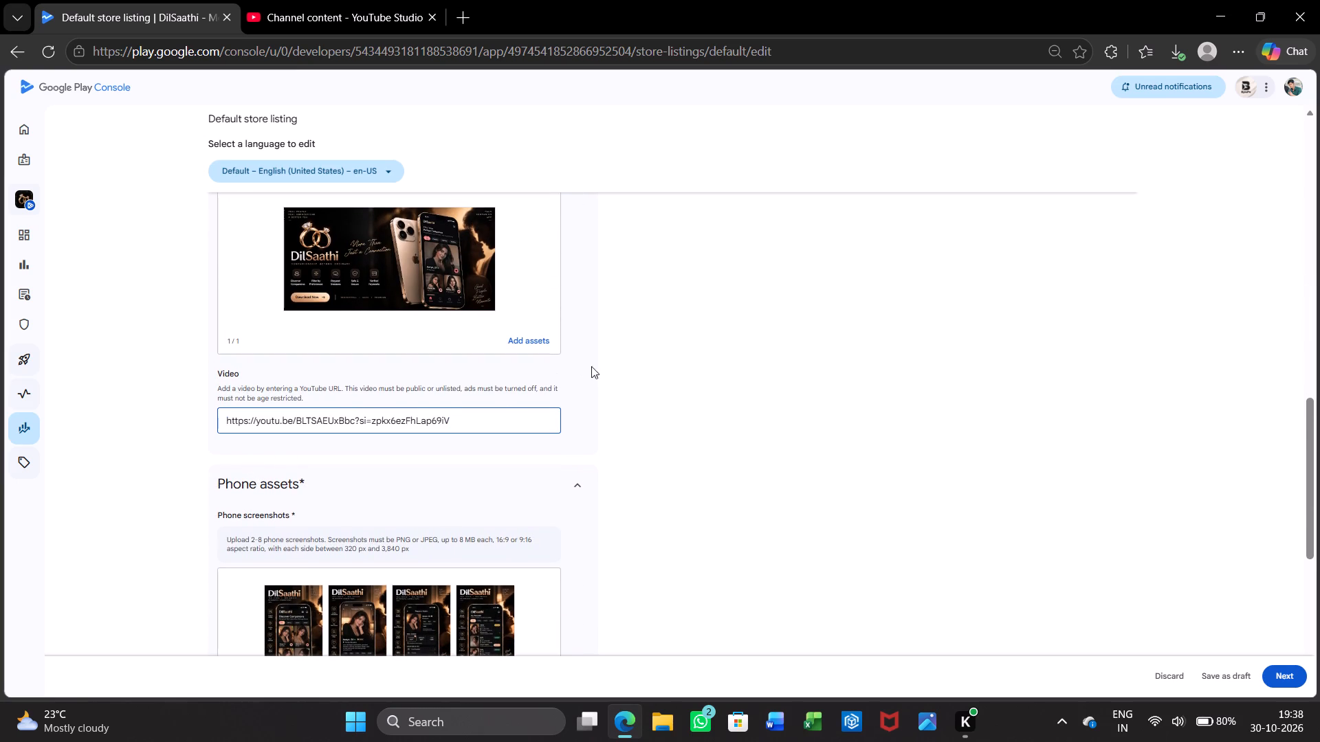
pyautogui.click(608, 387)
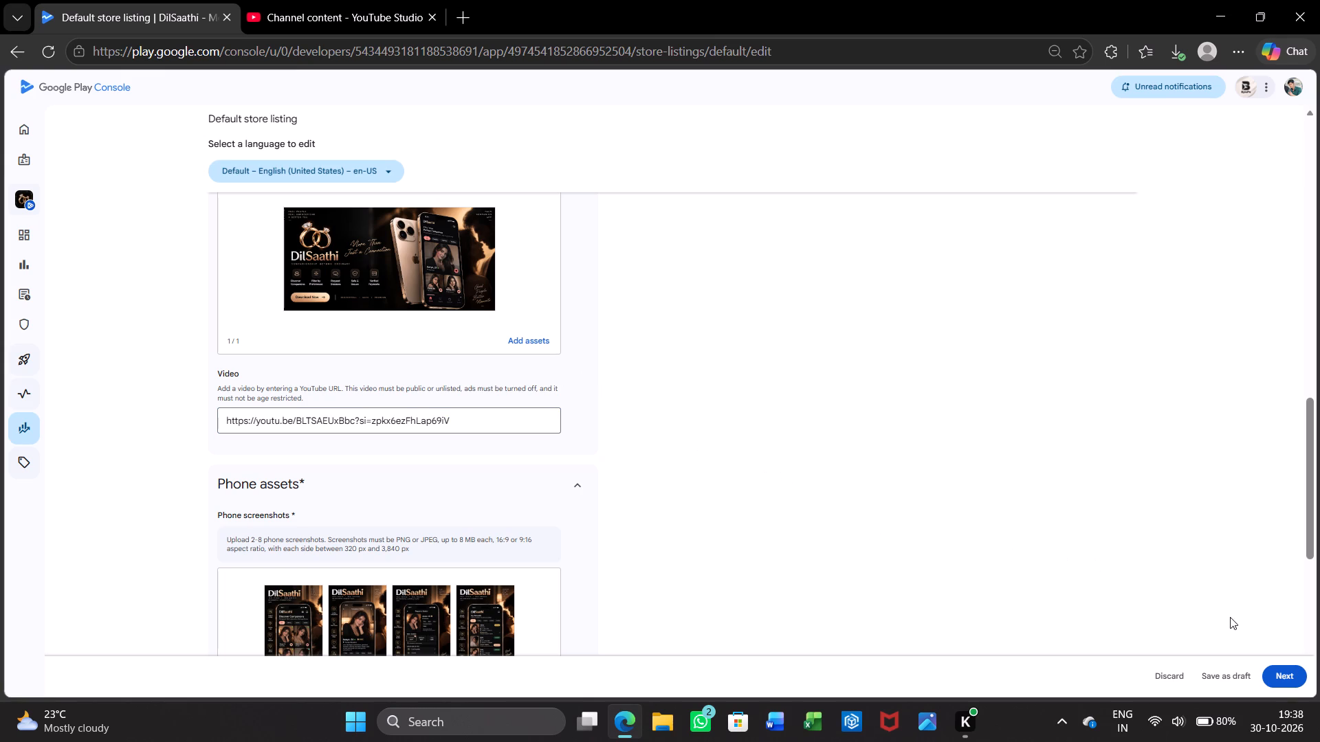
# Proceed to the listing's review stage, declare "Don't label assets" for AI content, and save the change.
pyautogui.click(1288, 677)
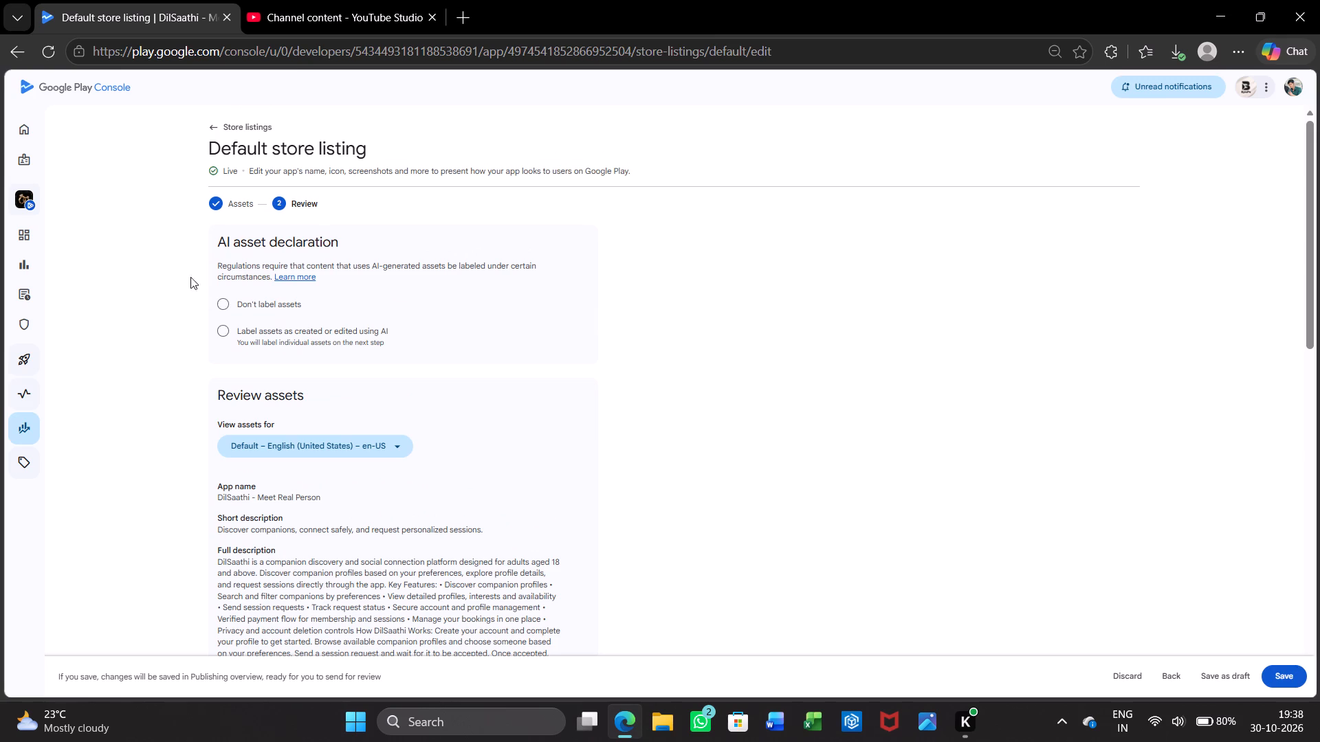
pyautogui.click(230, 300)
pyautogui.click(1292, 671)
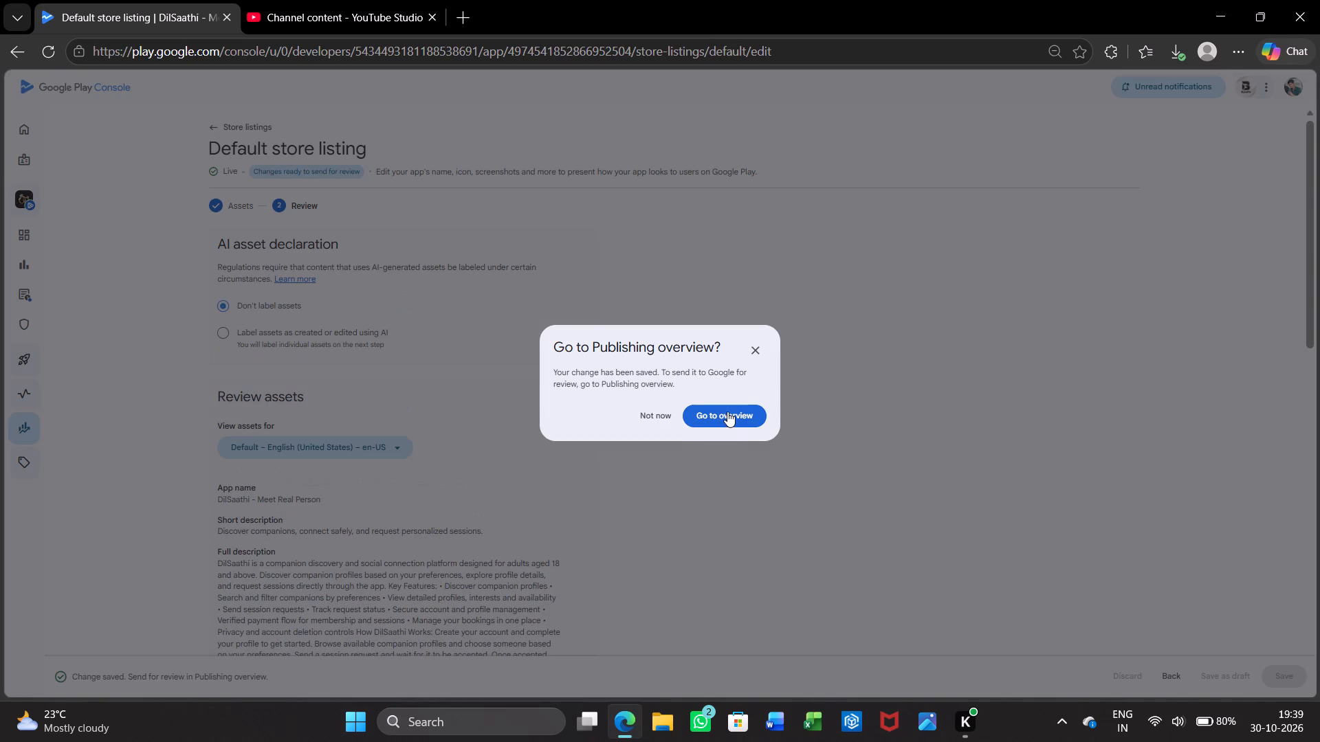
# Submit DilSaathi's store listing video change for review from the publishing overview.
pyautogui.click(727, 412)
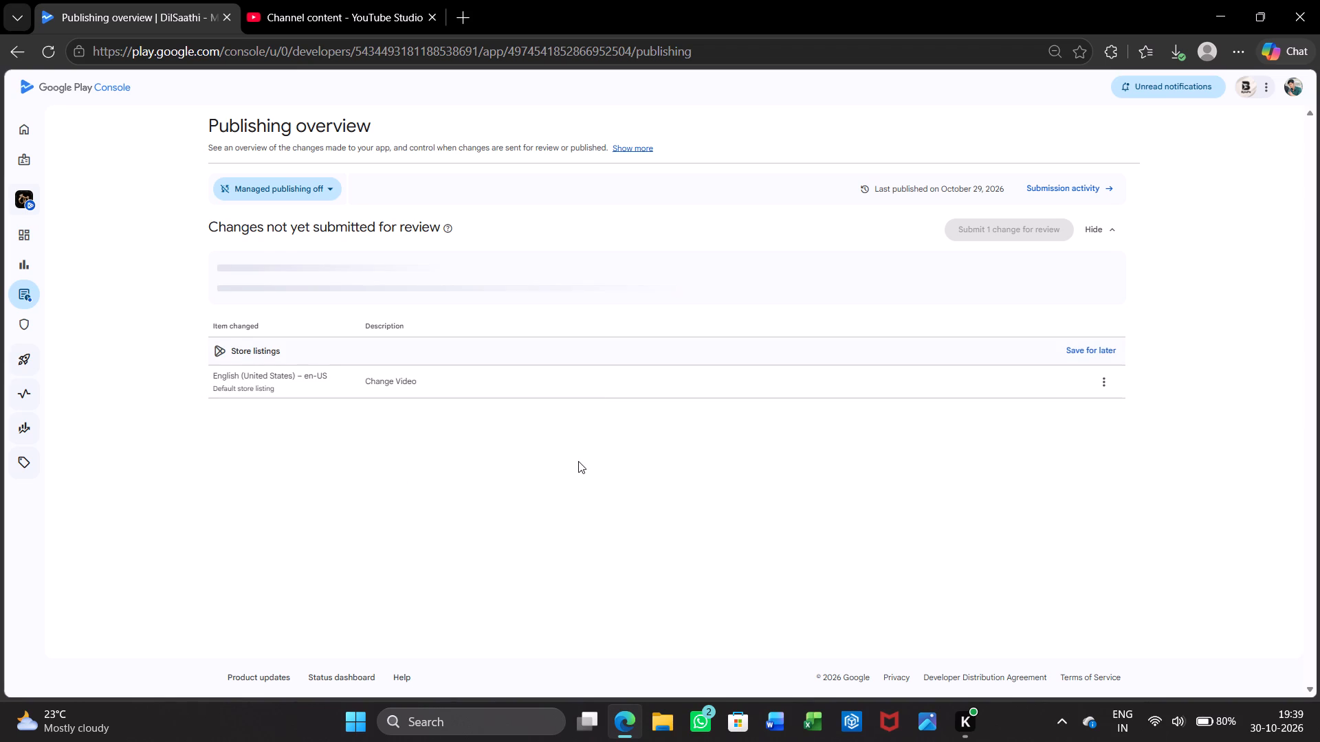
pyautogui.click(1000, 229)
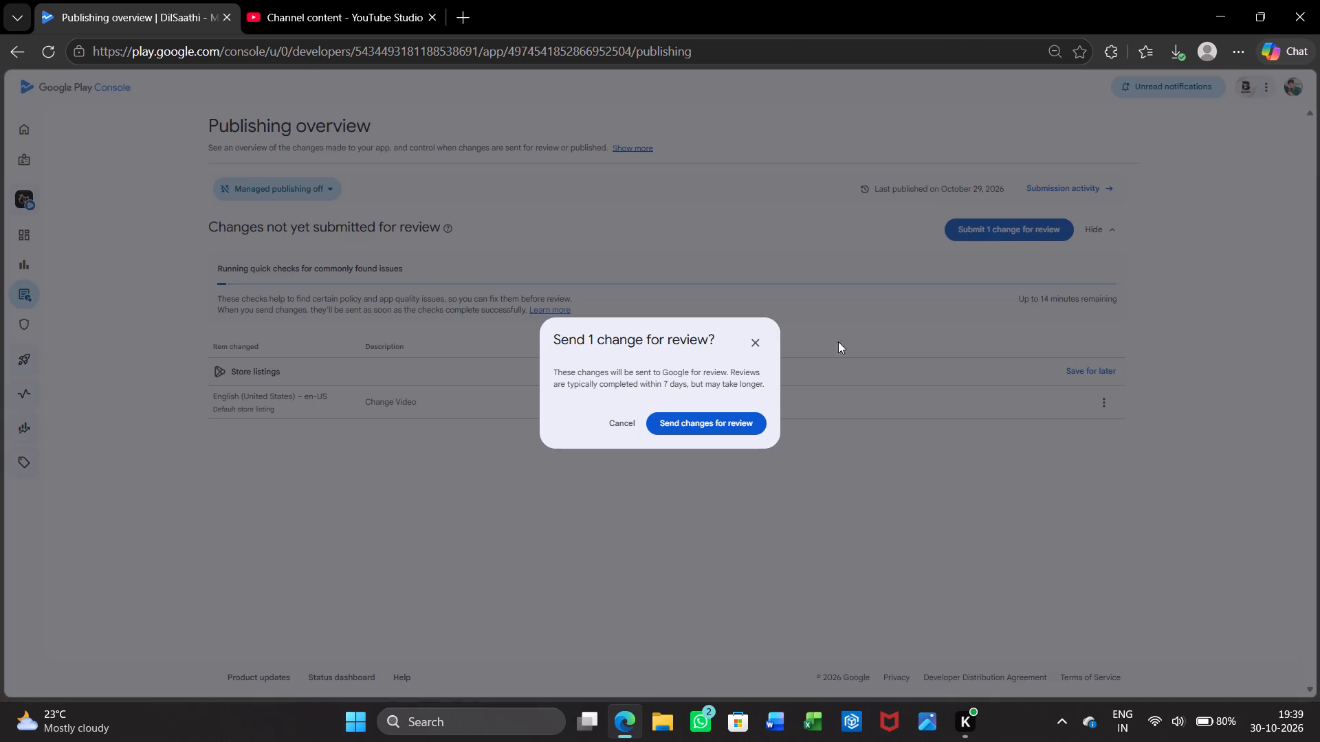
pyautogui.click(703, 415)
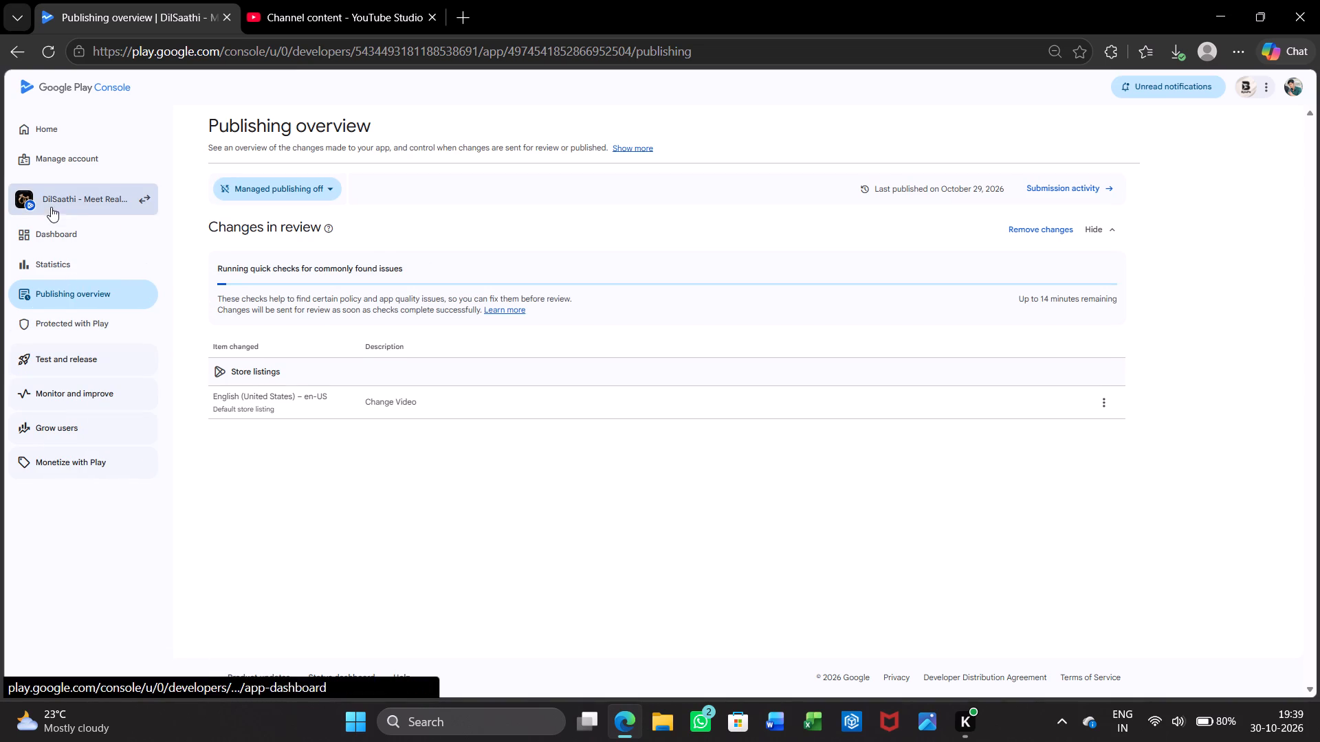
# Switch to Arrow Flow and check its Change Video item in review, viewing the changed default listing and returning to the publishing overview.
pyautogui.click(82, 192)
pyautogui.click(206, 199)
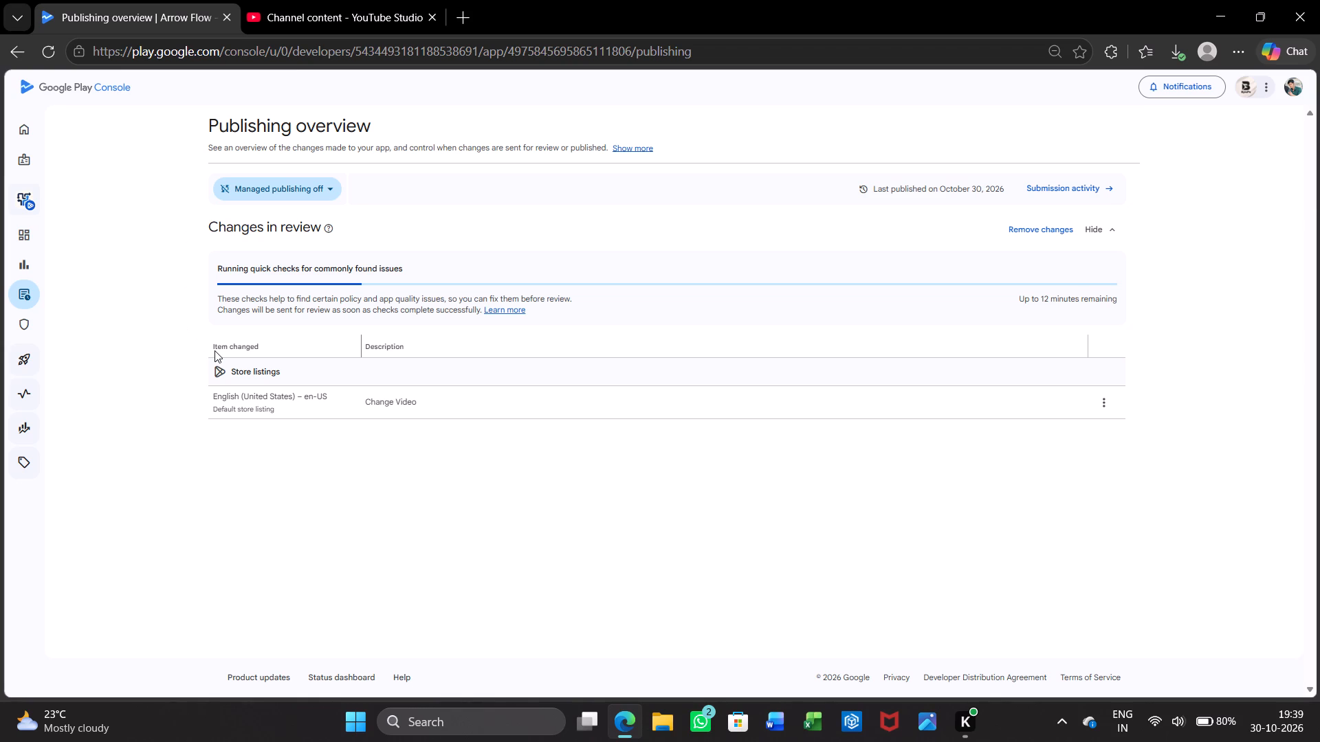
pyautogui.doubleClick(377, 397)
pyautogui.click(334, 484)
pyautogui.click(1101, 399)
pyautogui.click(1124, 432)
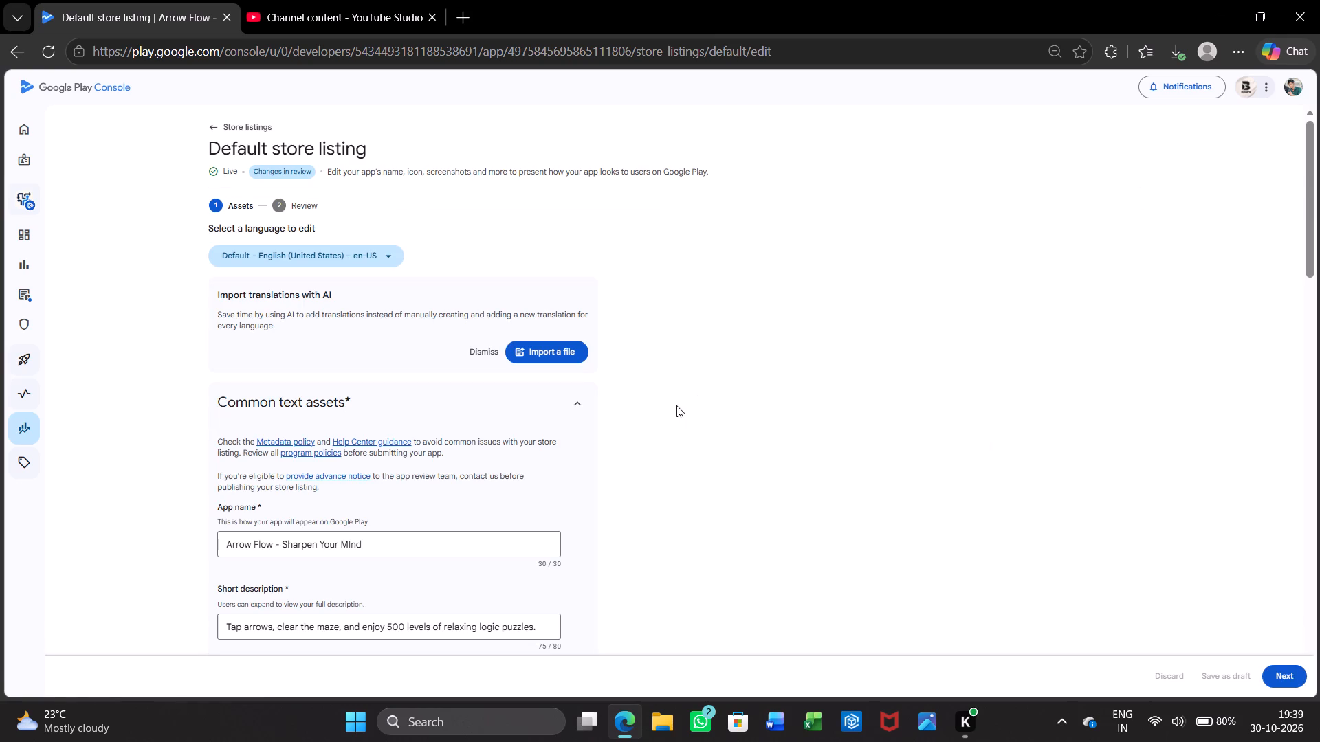
pyautogui.click(212, 118)
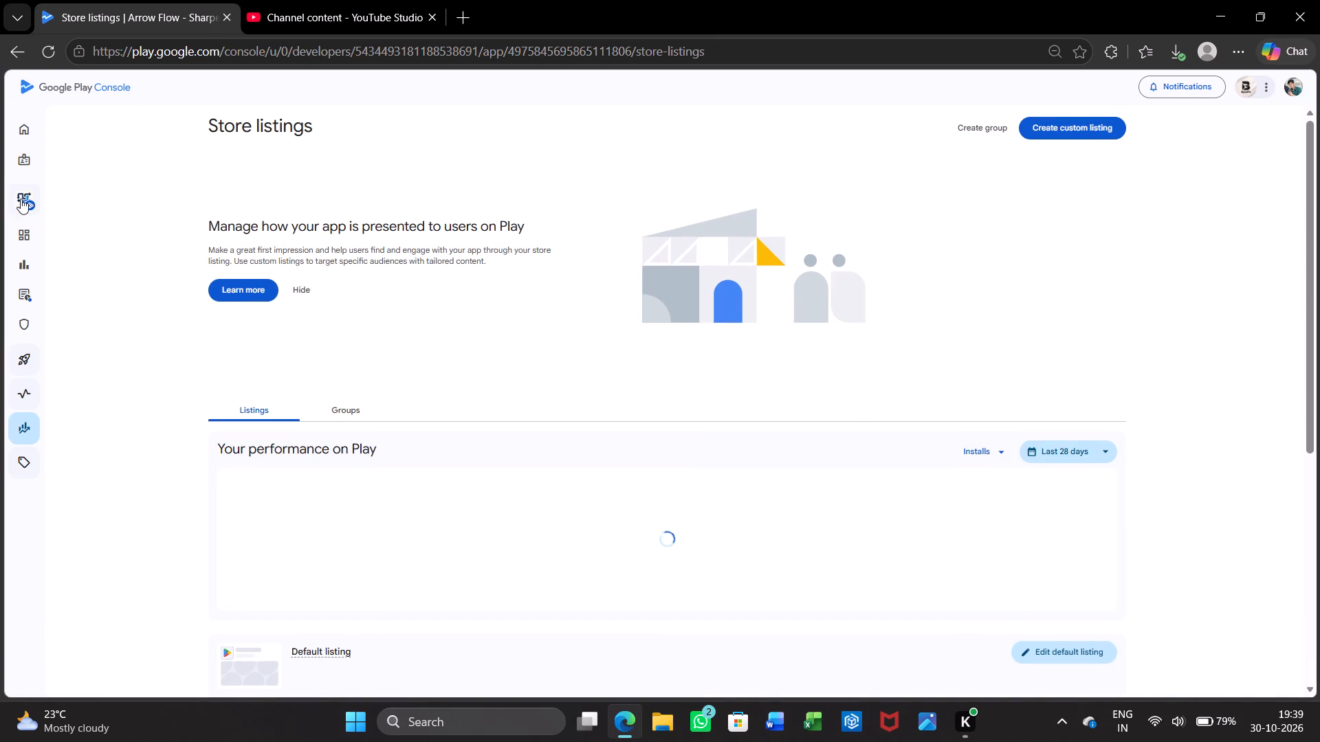
pyautogui.click(89, 287)
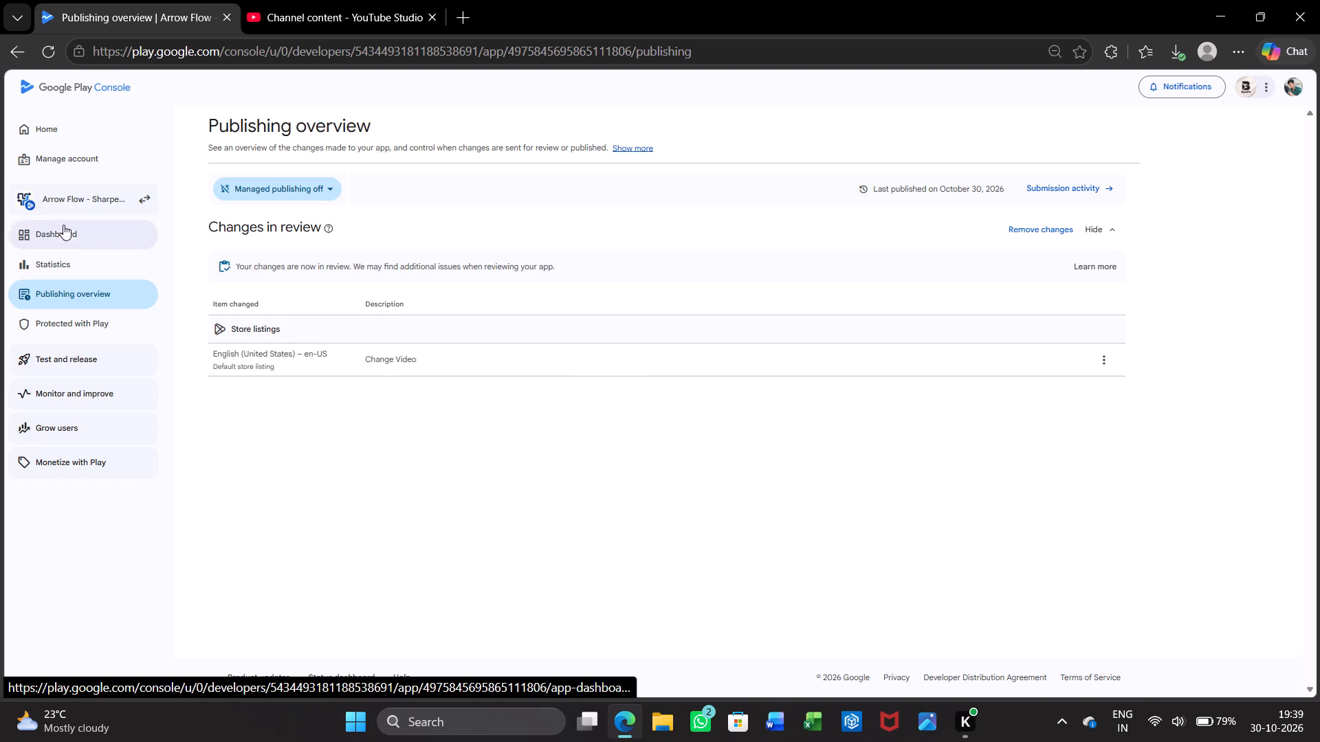
# Switch to DilSaathi's publishing overview to check the status of its Change Video item in review.
pyautogui.click(86, 197)
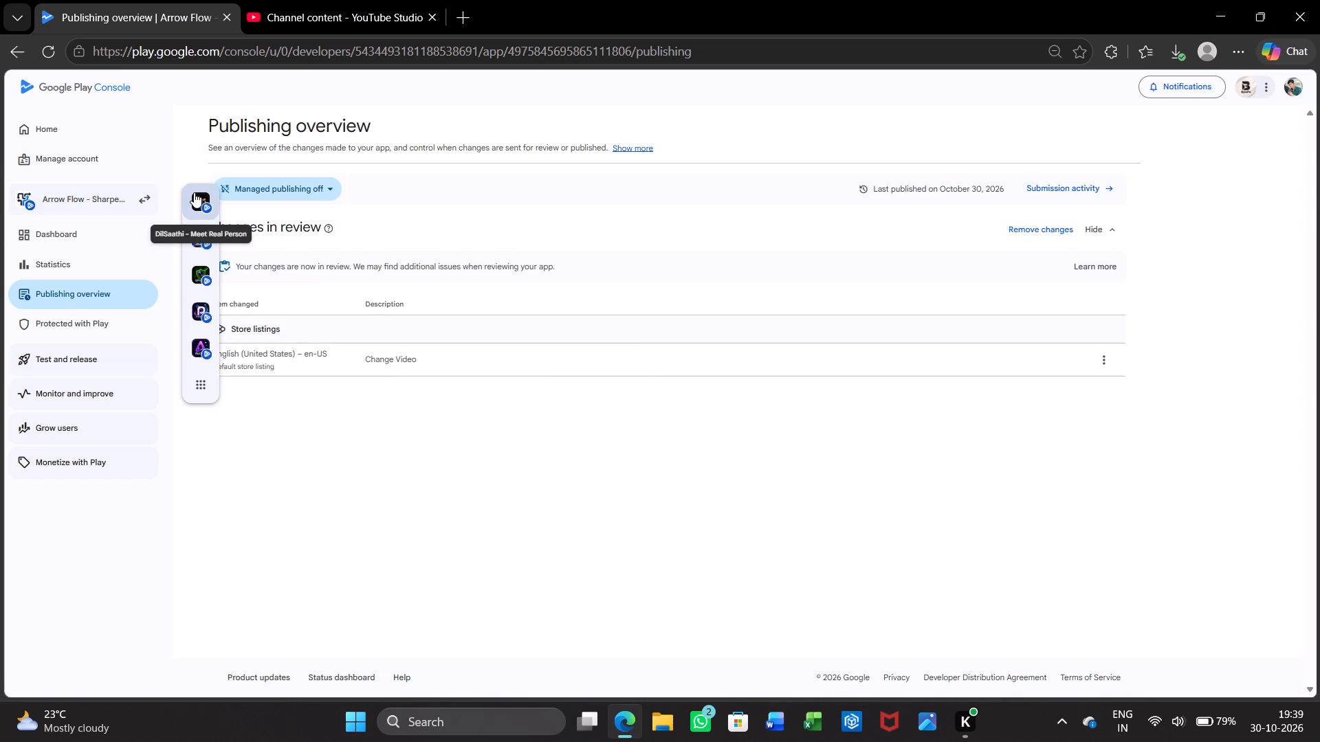
pyautogui.click(199, 194)
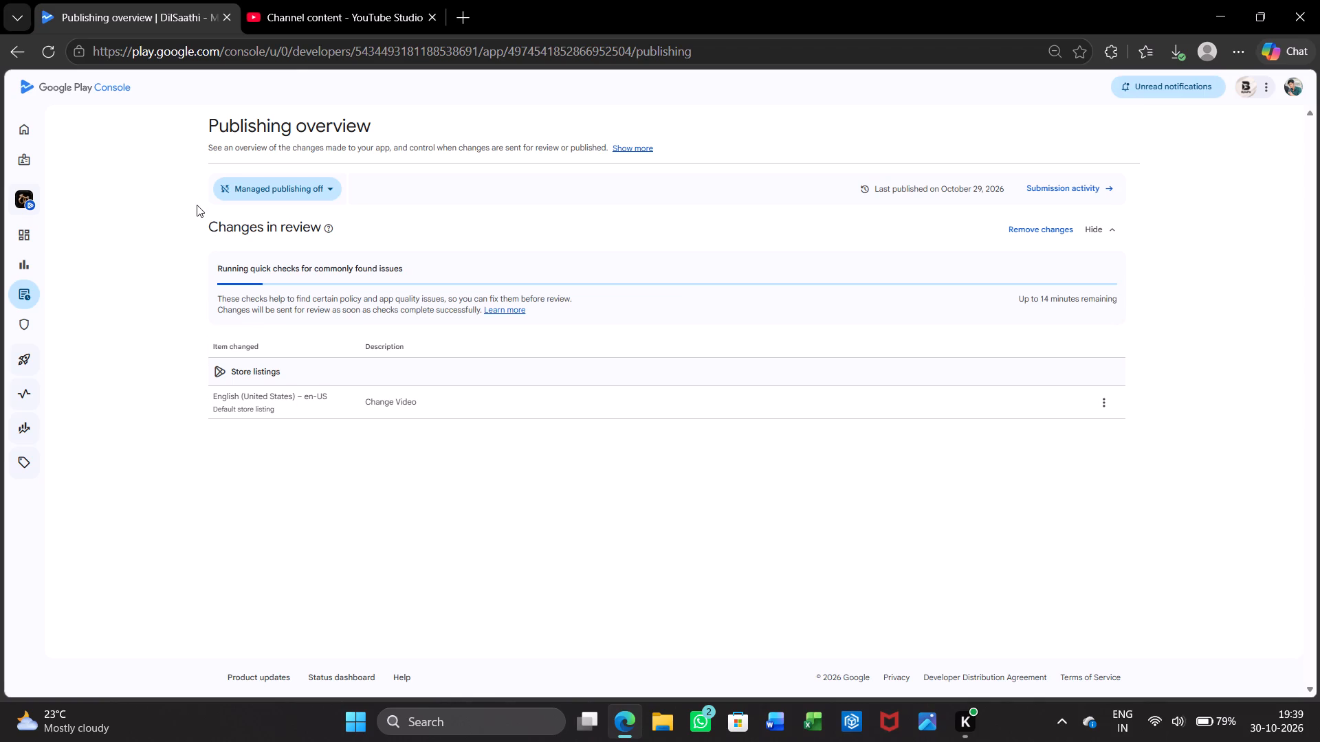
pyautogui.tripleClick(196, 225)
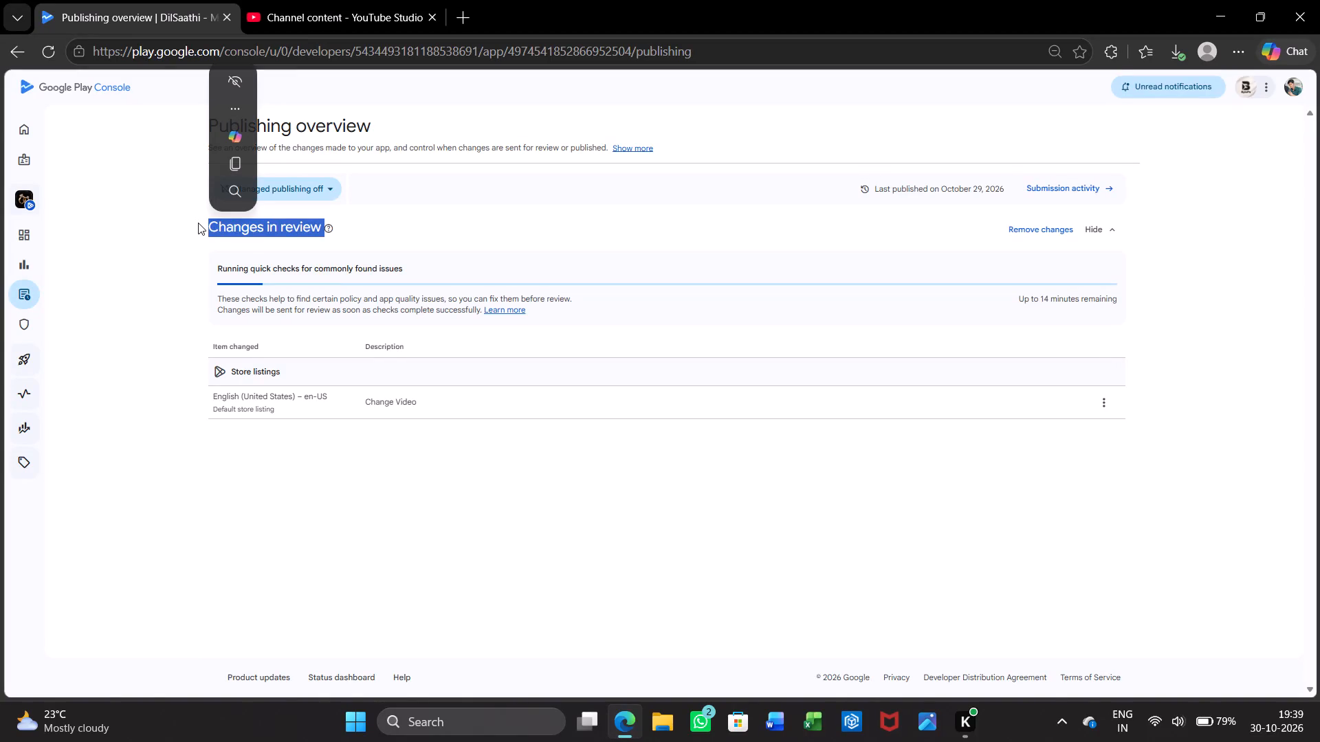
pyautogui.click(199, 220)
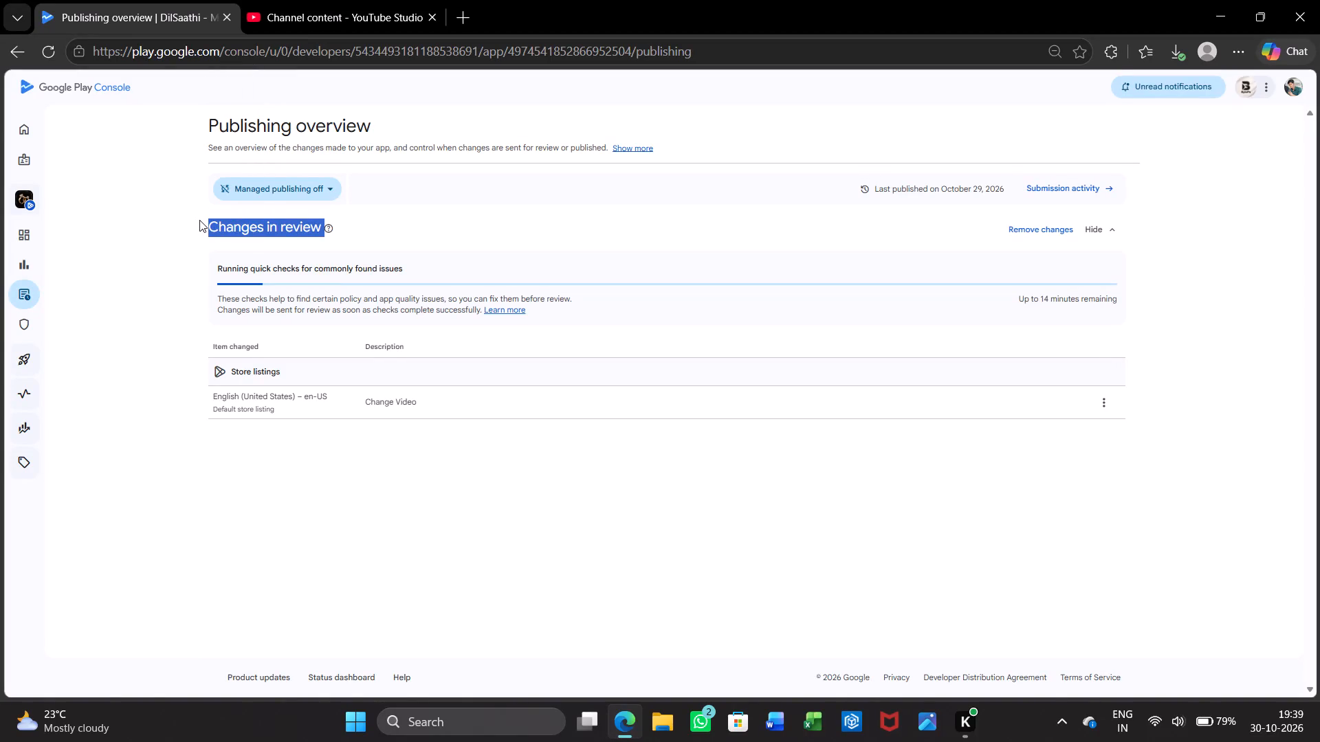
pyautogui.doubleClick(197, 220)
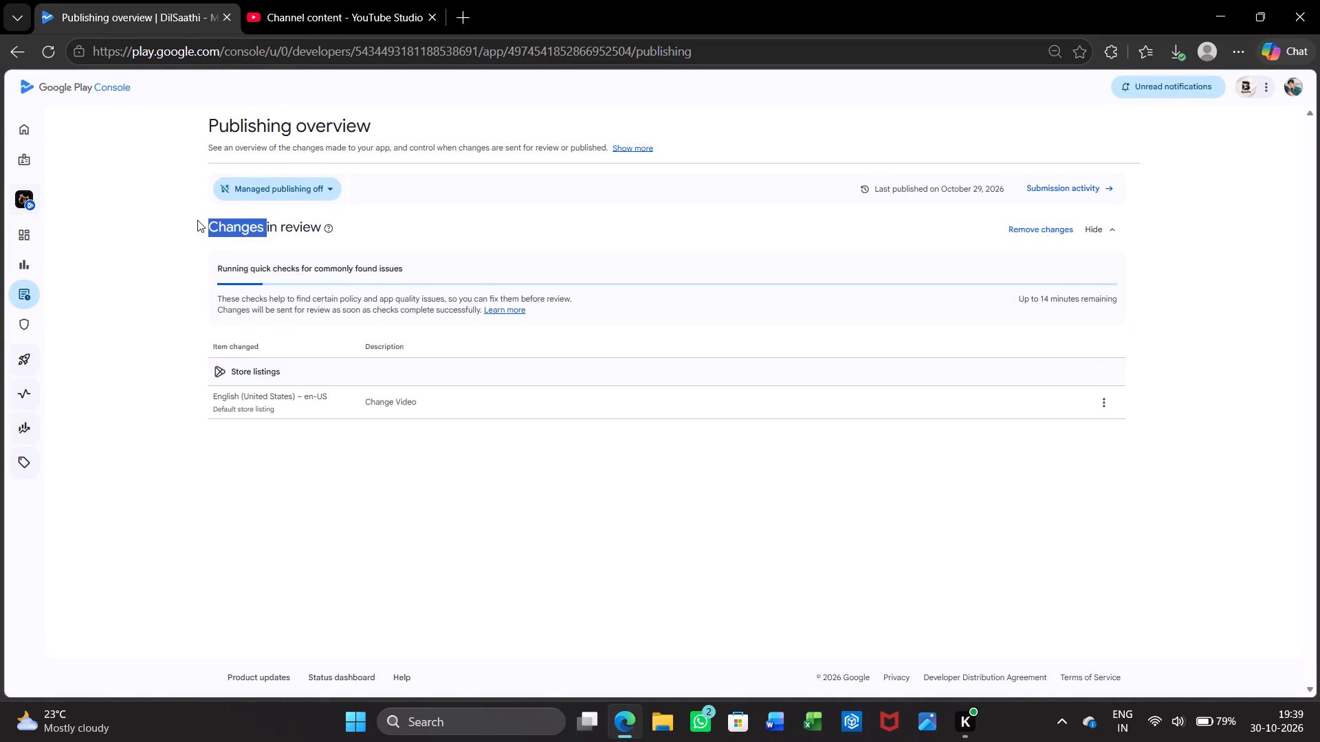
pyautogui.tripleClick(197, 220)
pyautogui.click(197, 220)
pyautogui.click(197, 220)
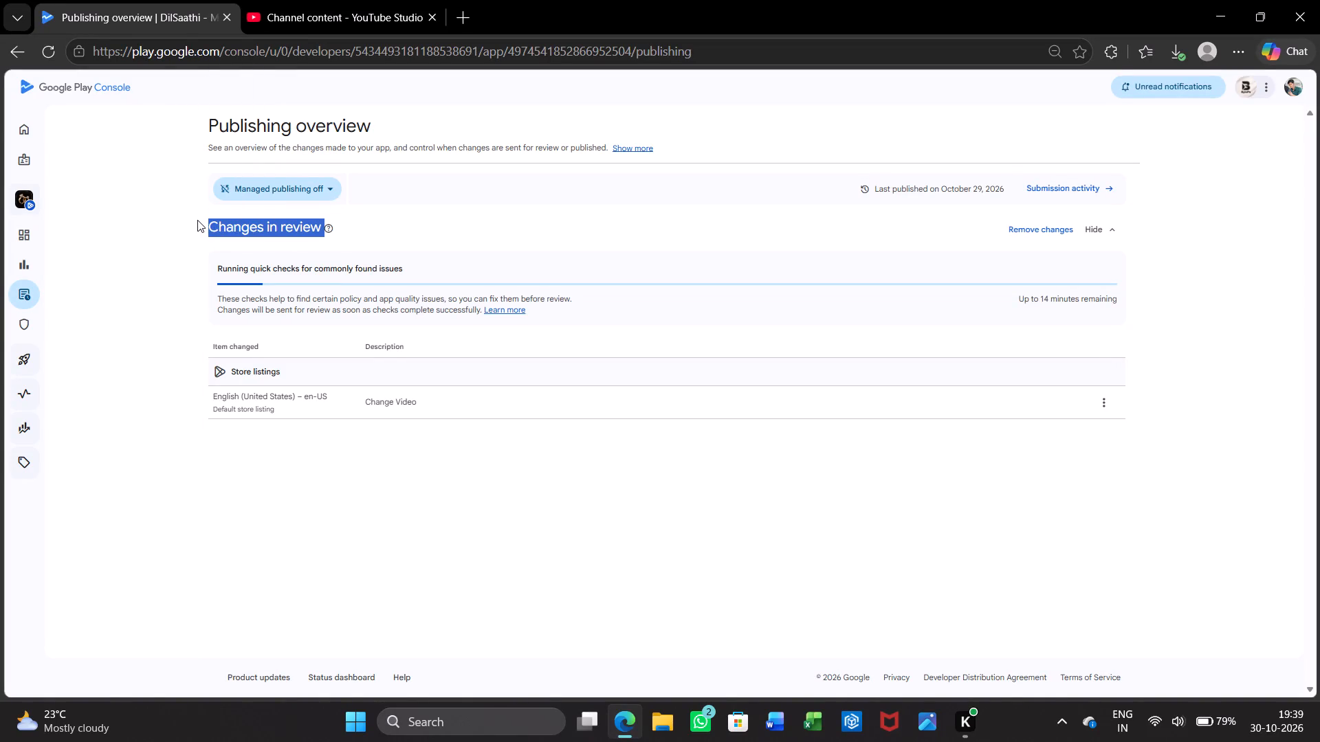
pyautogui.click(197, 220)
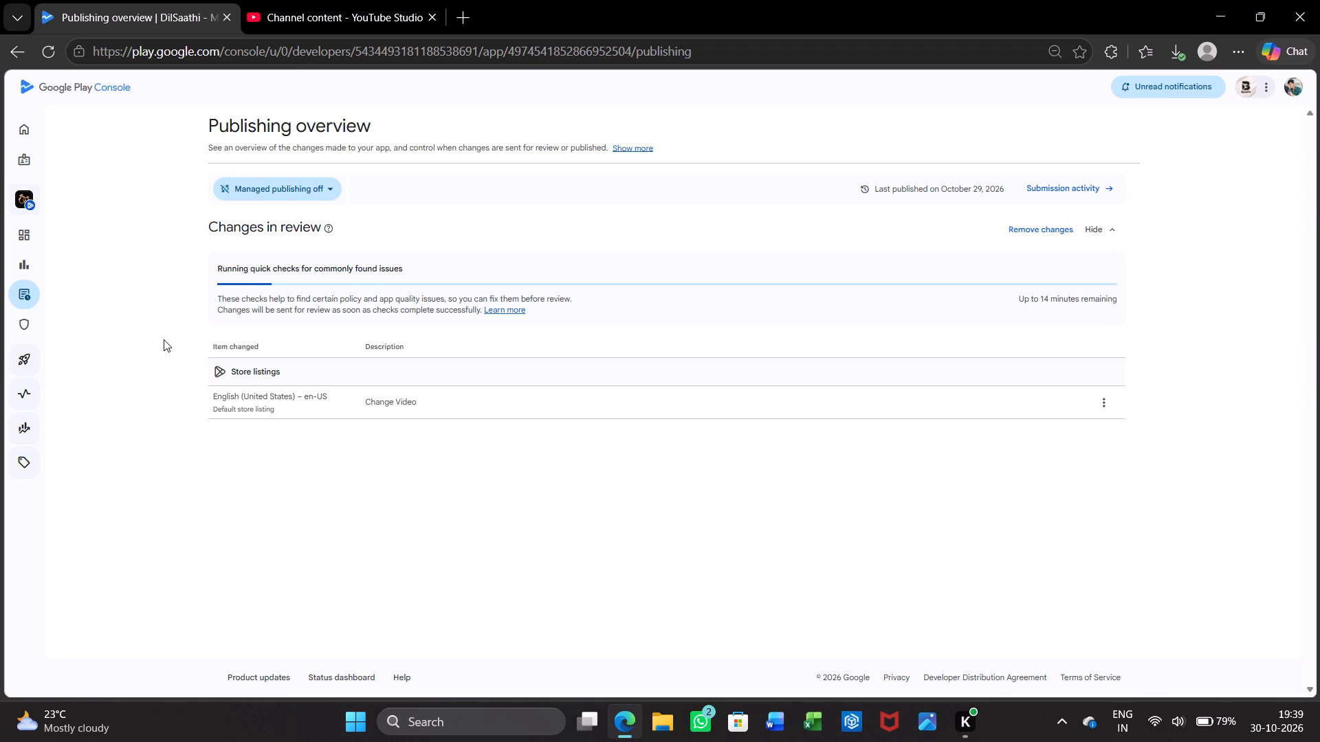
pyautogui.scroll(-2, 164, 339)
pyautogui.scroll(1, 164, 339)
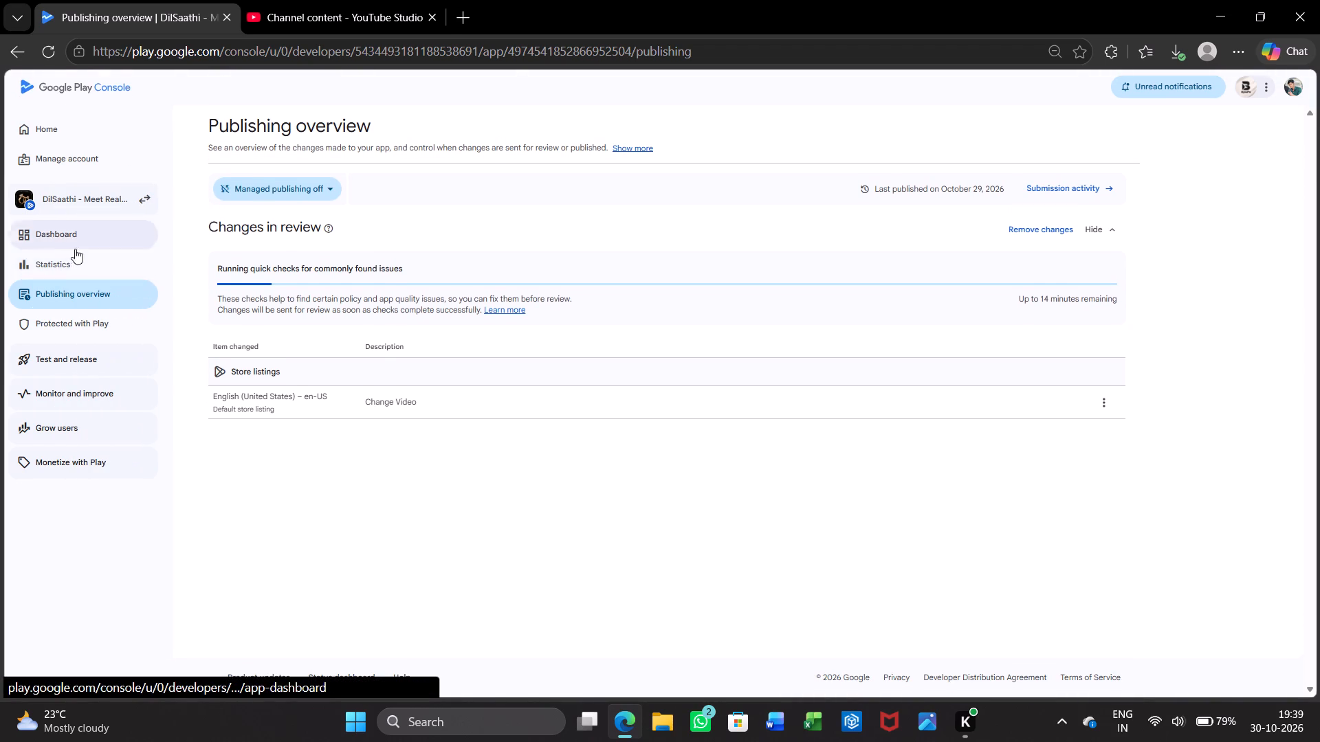
# View DilSaathi's statistics page, then return to its publishing overview to recheck the review progress.
pyautogui.click(77, 256)
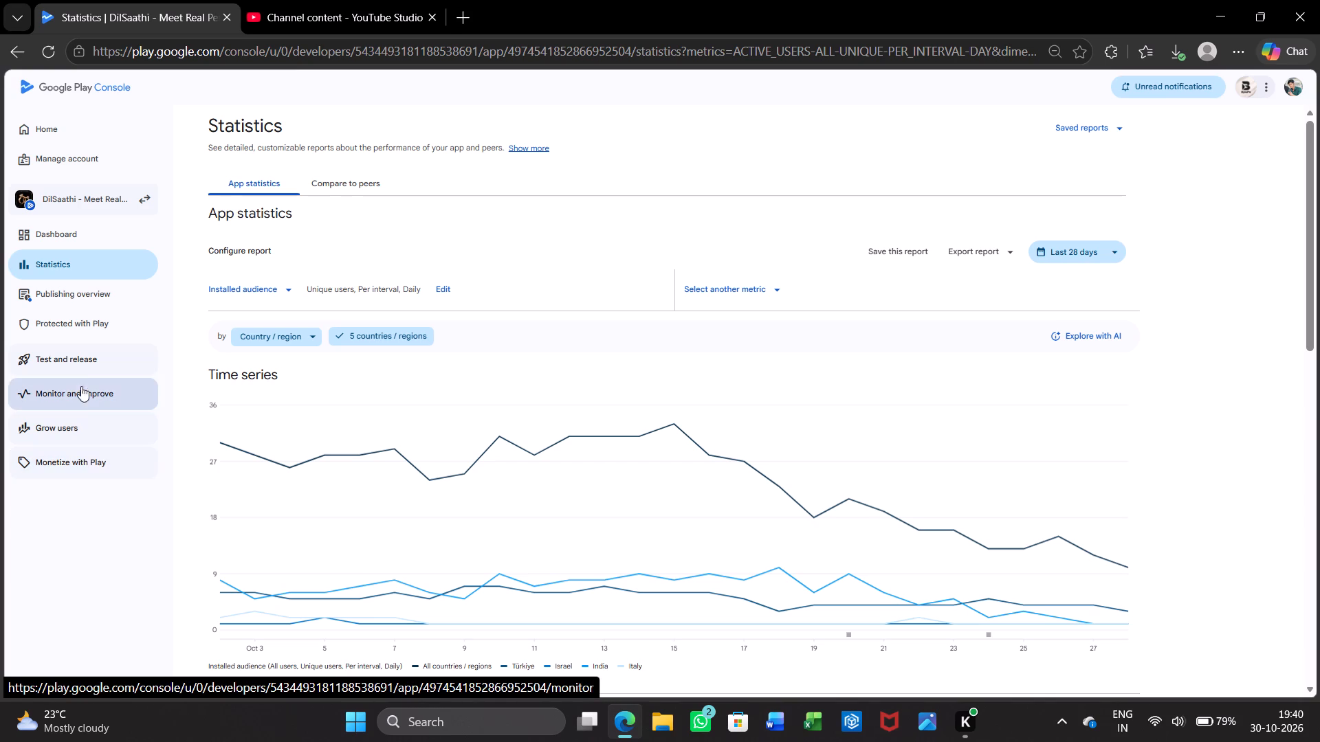
pyautogui.click(69, 300)
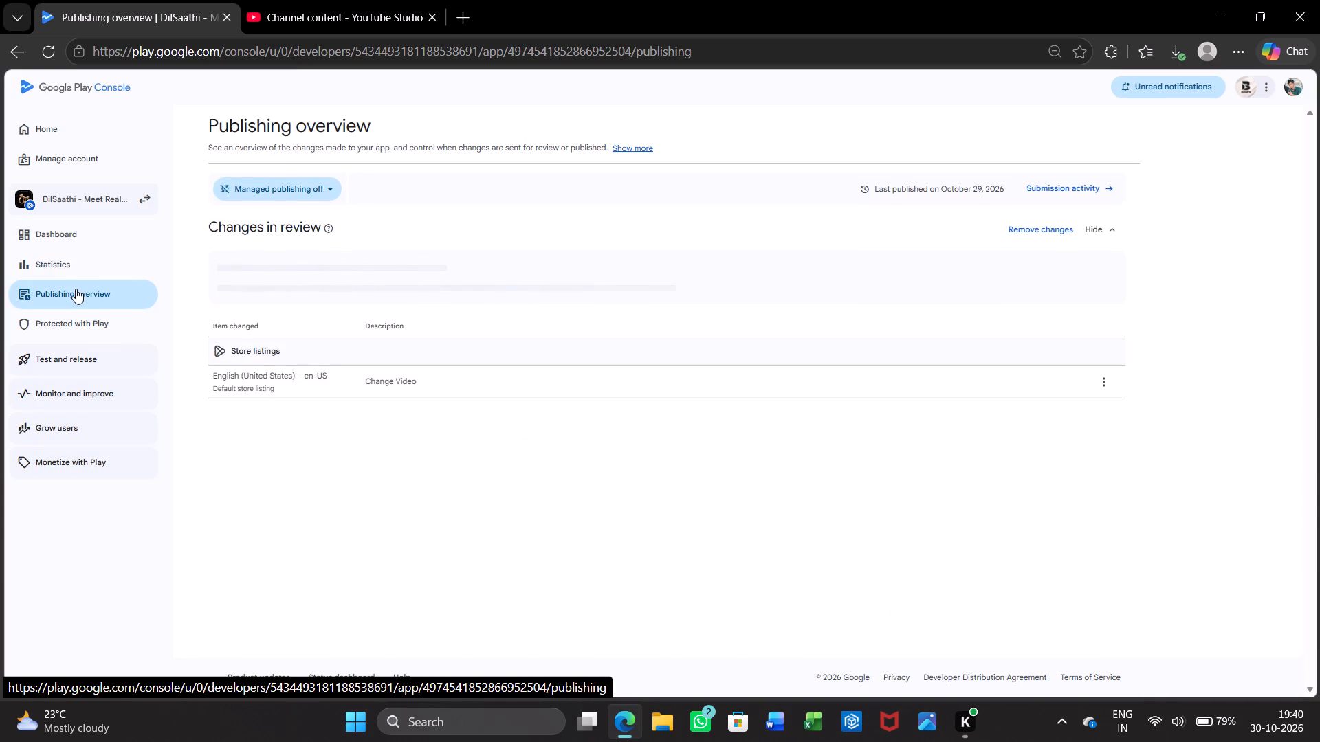
pyautogui.scroll(-2, 338, 506)
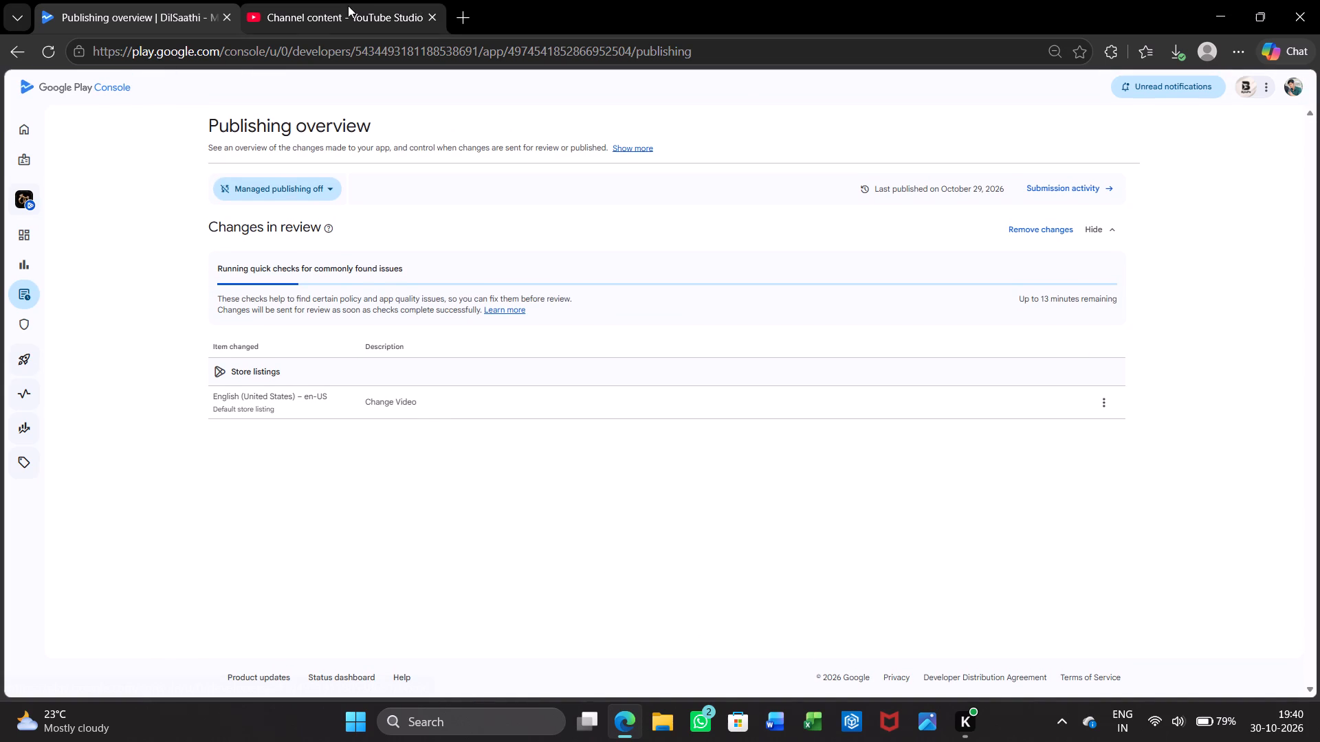
# Close the YouTube Studio channel content page.
pyautogui.click(432, 12)
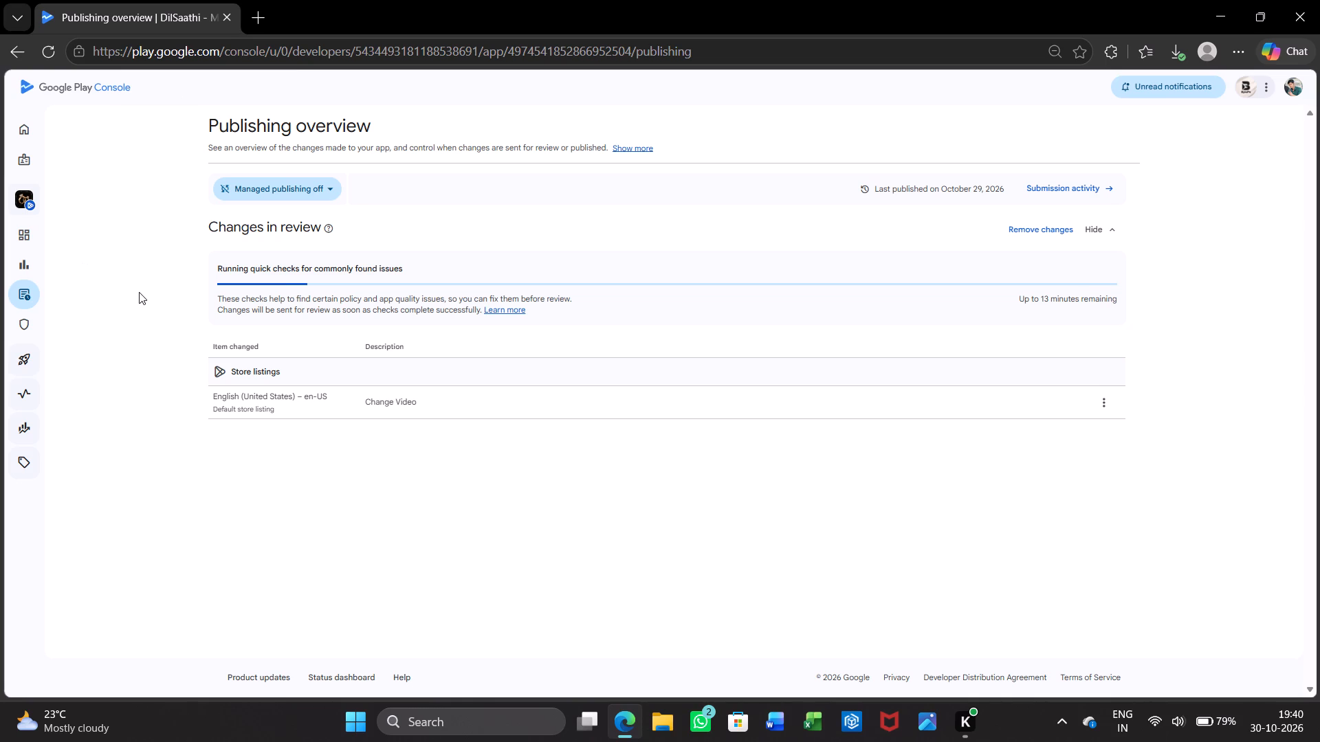
# From the account management page, follow the app update notification to DilSaathi's publishing overview and check its review progress.
pyautogui.click(31, 161)
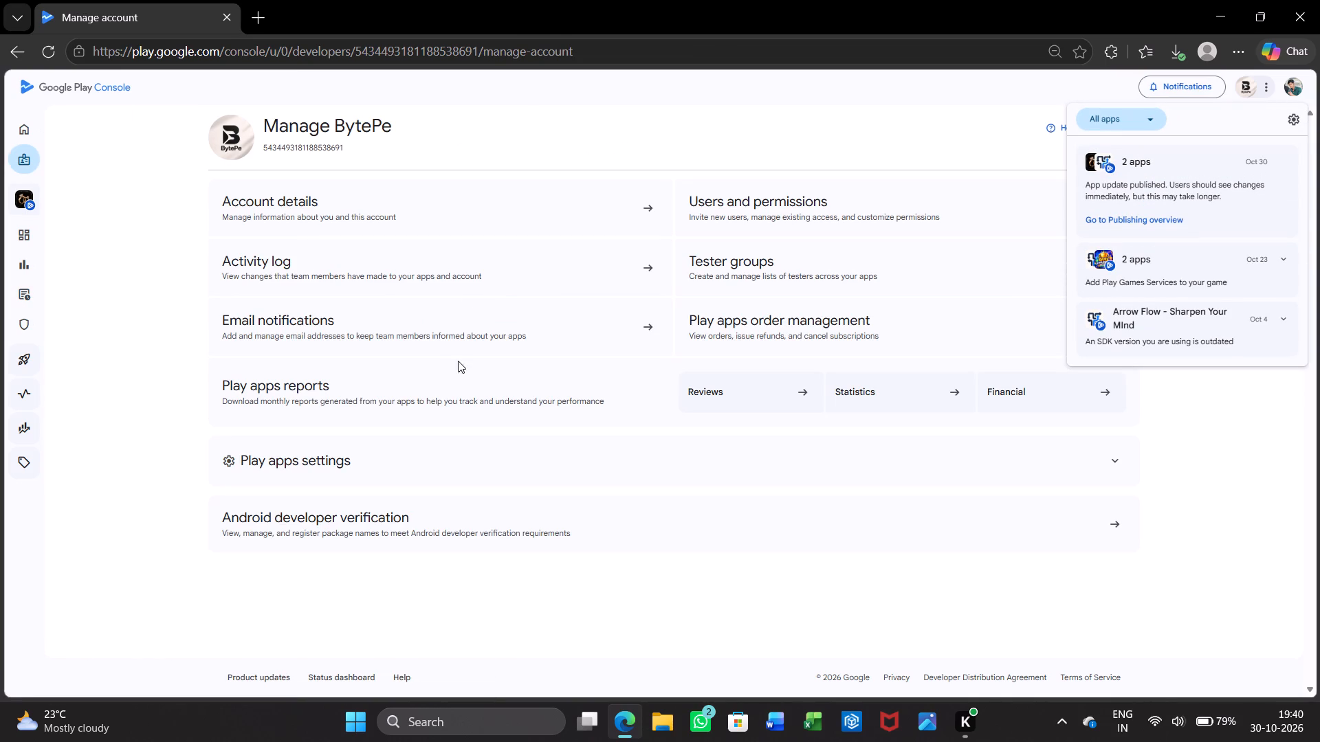
pyautogui.click(1141, 227)
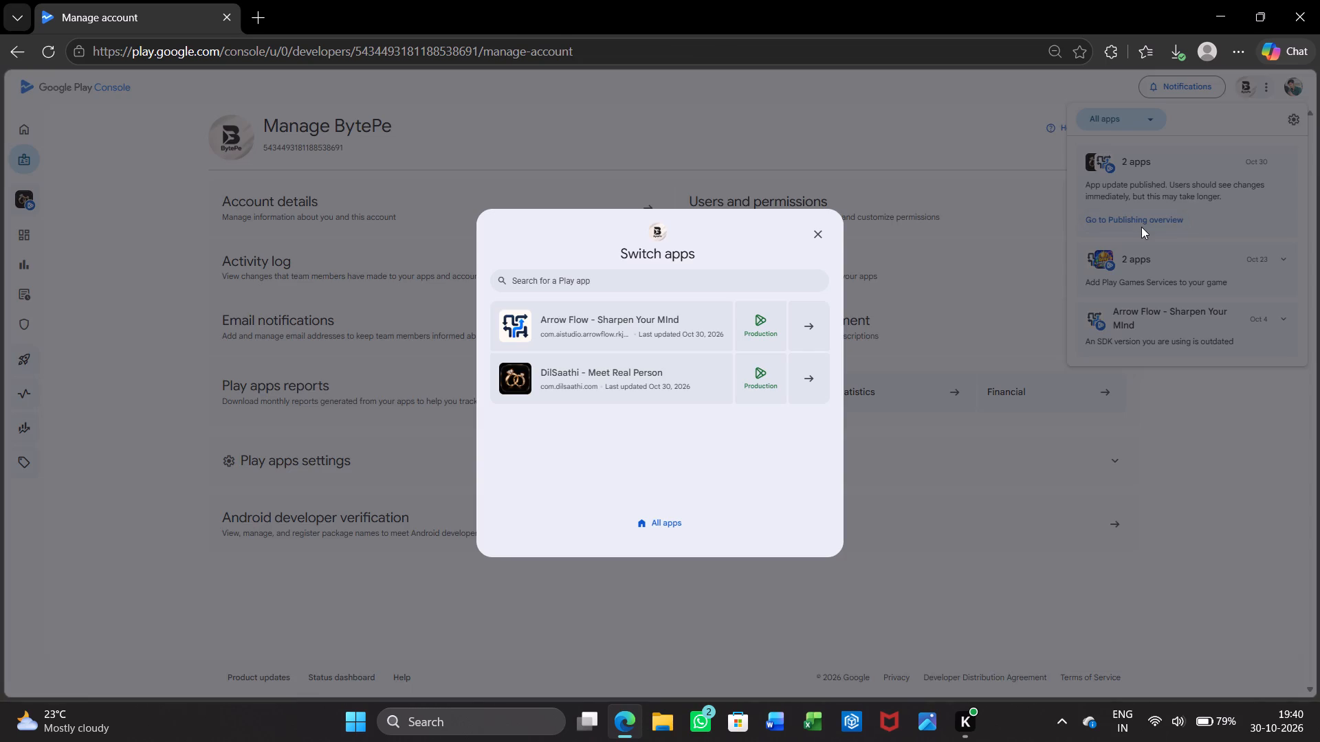
pyautogui.click(807, 372)
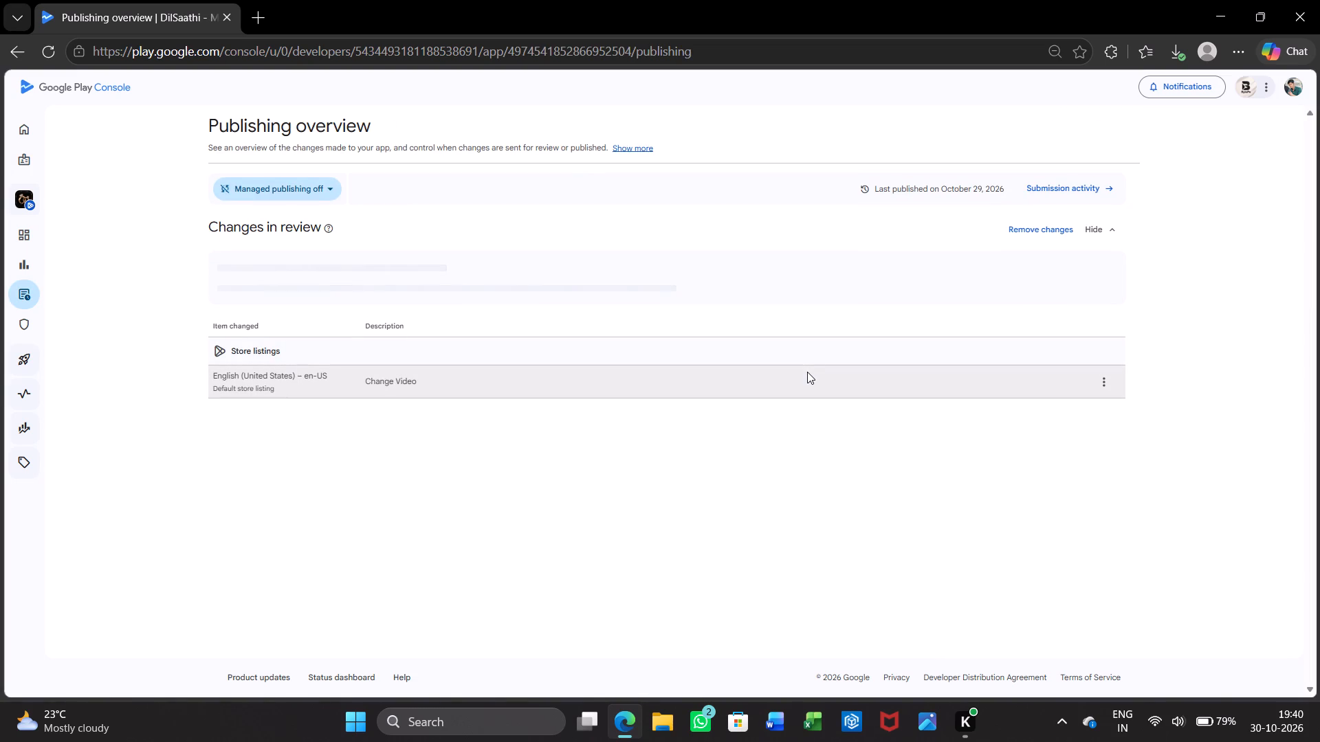
pyautogui.scroll(-1, 694, 498)
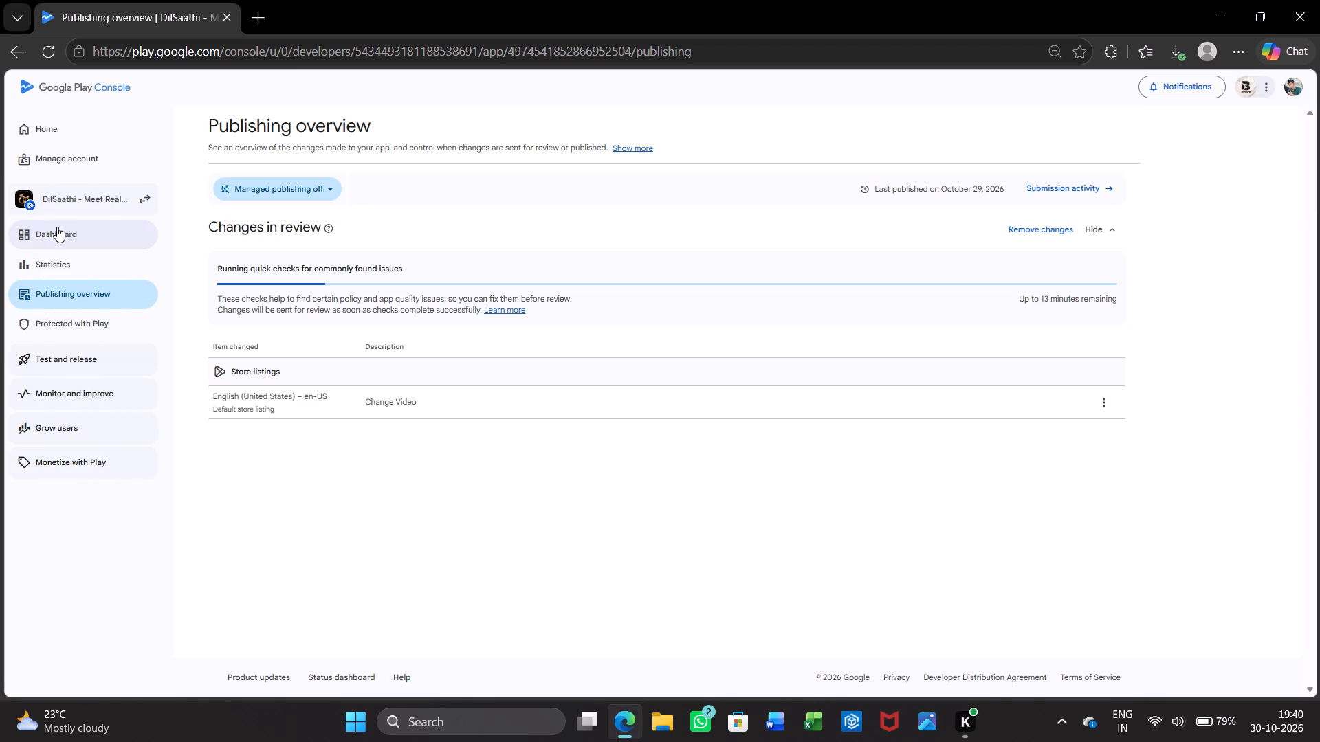
# Look over DilSaathi's dashboard and Test and release page, and return to the publishing overview.
pyautogui.click(85, 226)
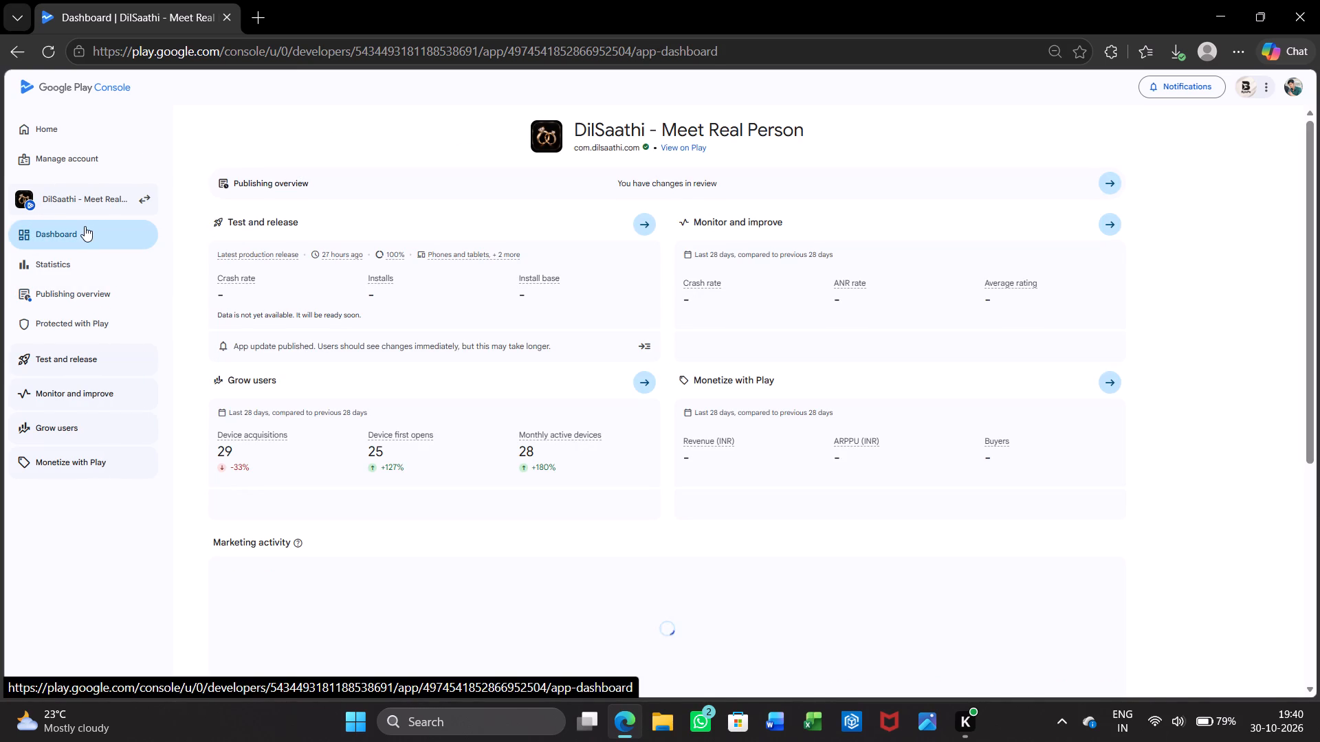
pyautogui.click(79, 352)
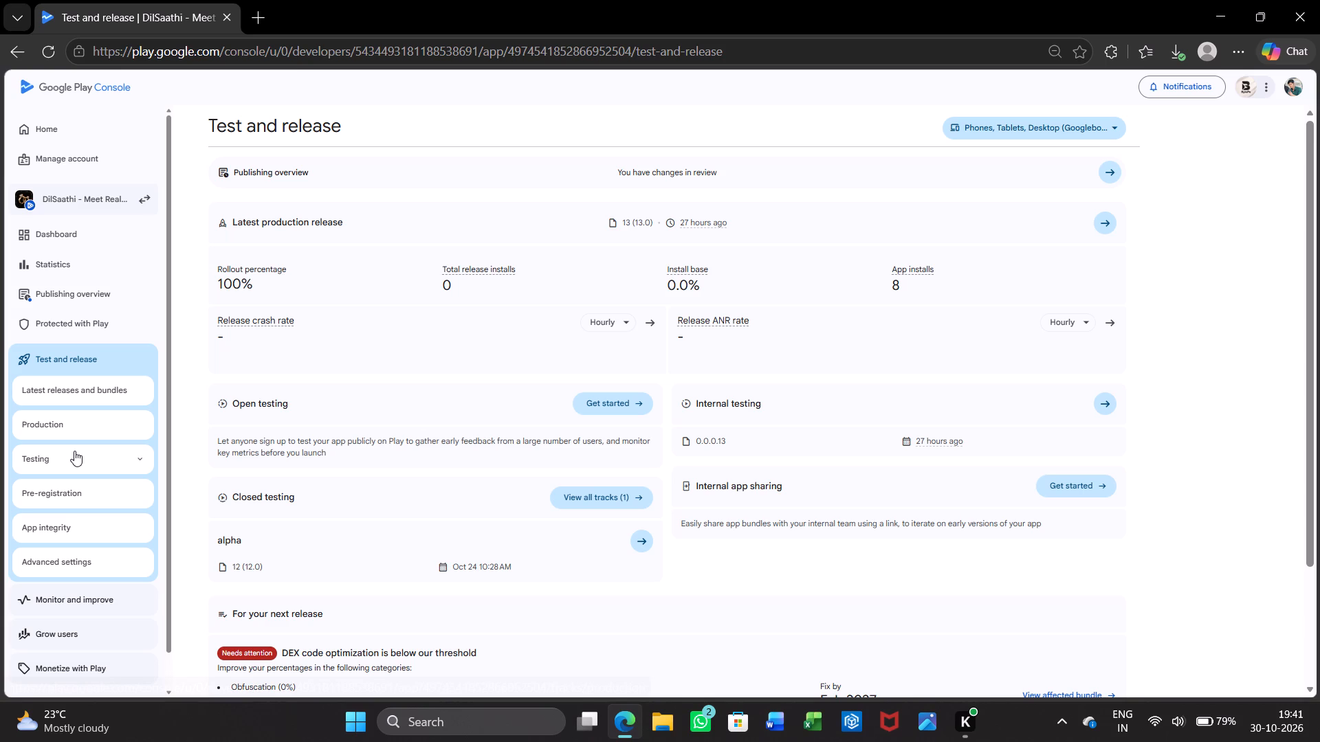
pyautogui.click(76, 526)
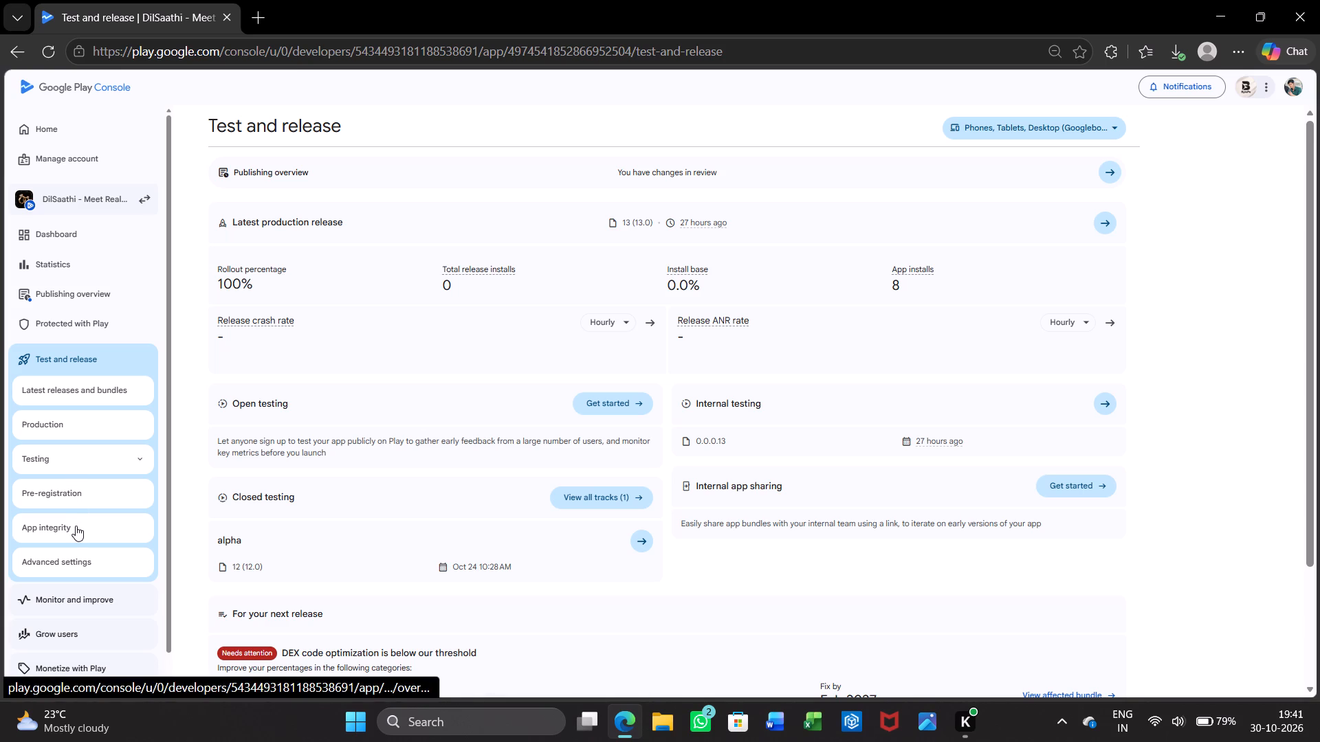
pyautogui.click(74, 295)
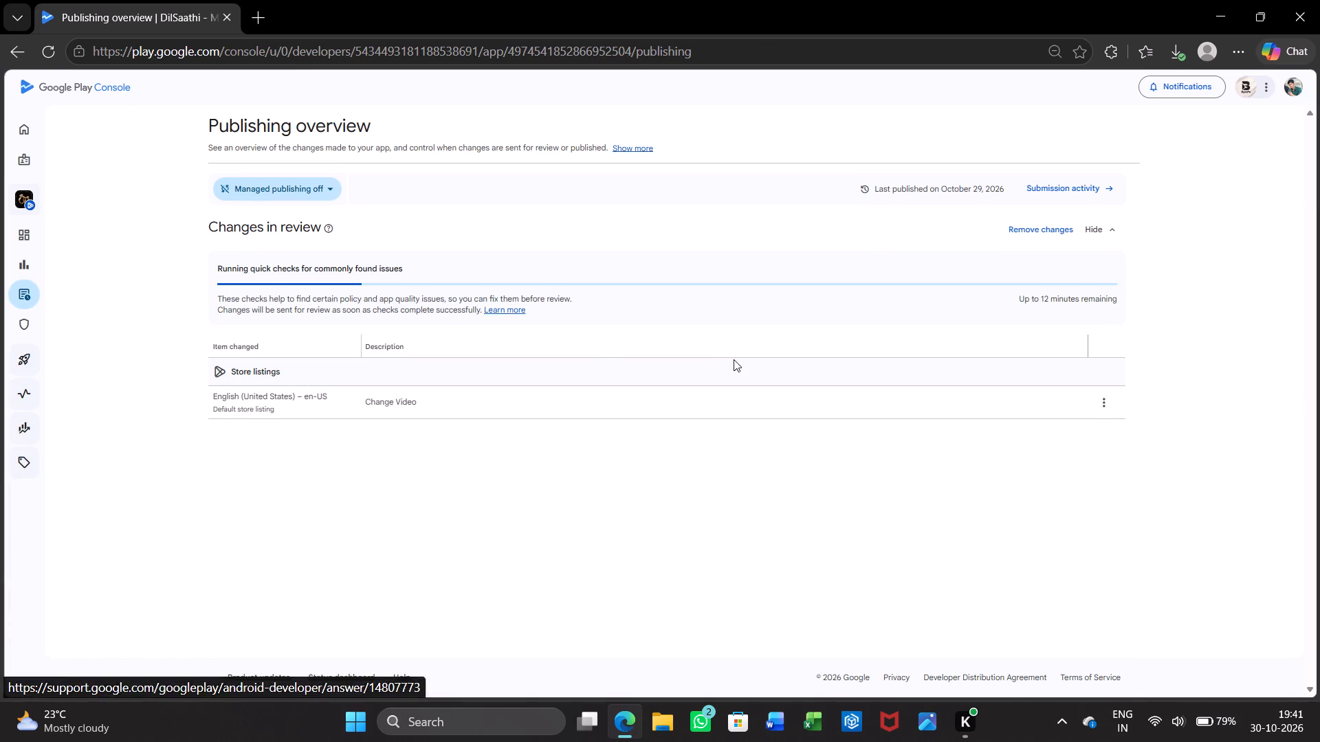
# View the Change Video item under review for DilSaathi's default store listing.
pyautogui.click(1101, 395)
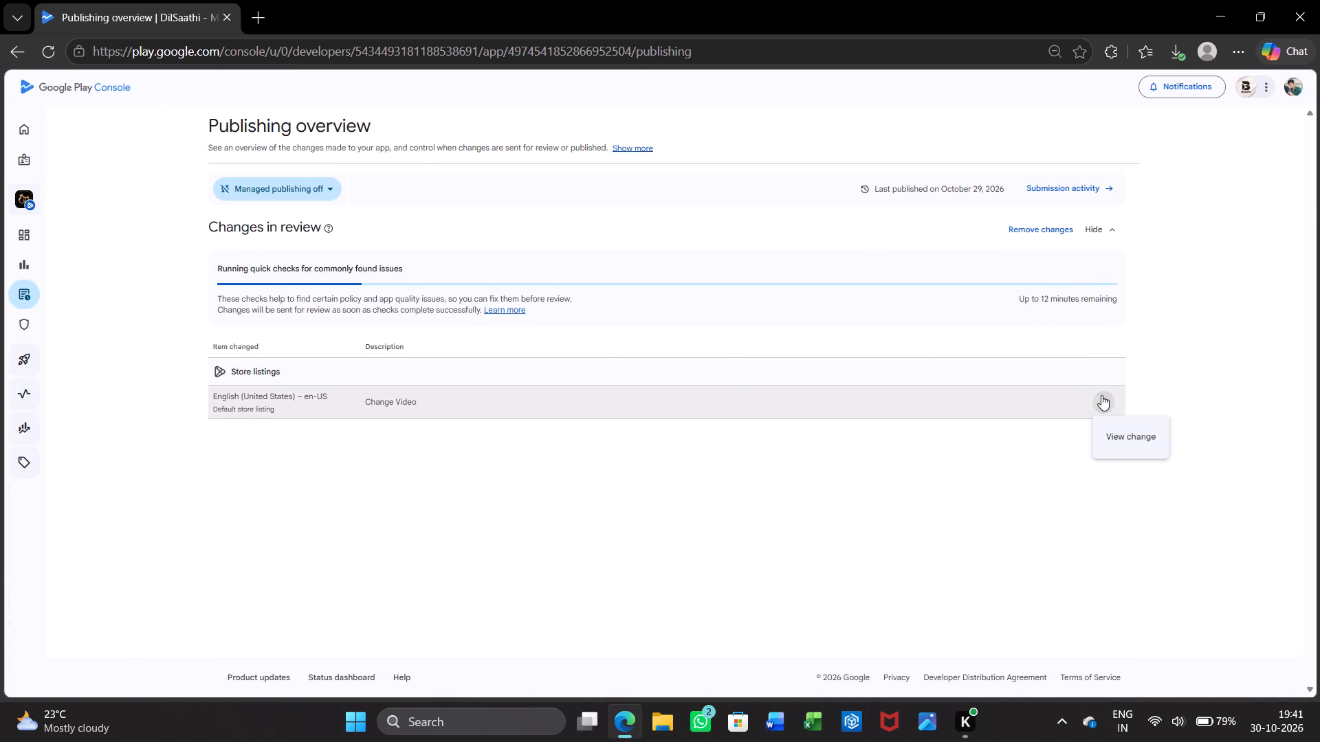
pyautogui.click(1135, 438)
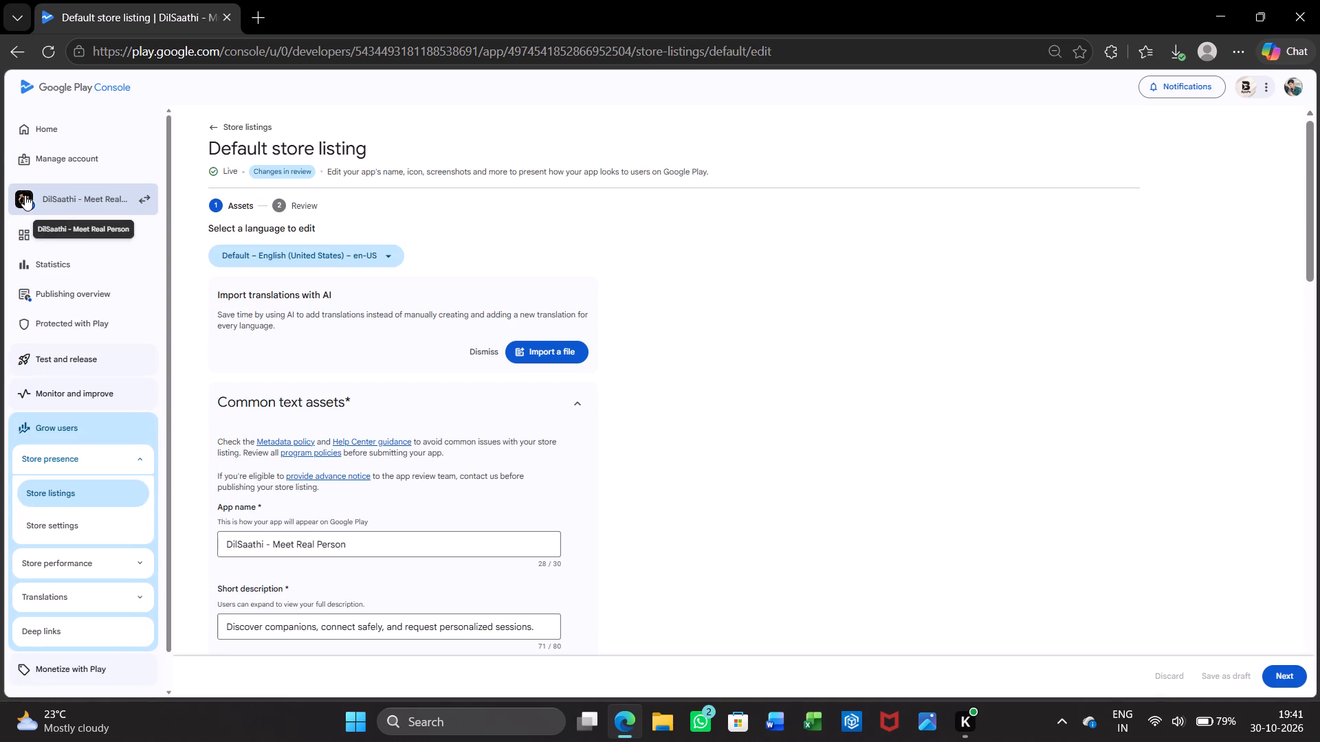
# Switch to Arrow Flow and go to its publishing overview to check the review status.
pyautogui.click(60, 195)
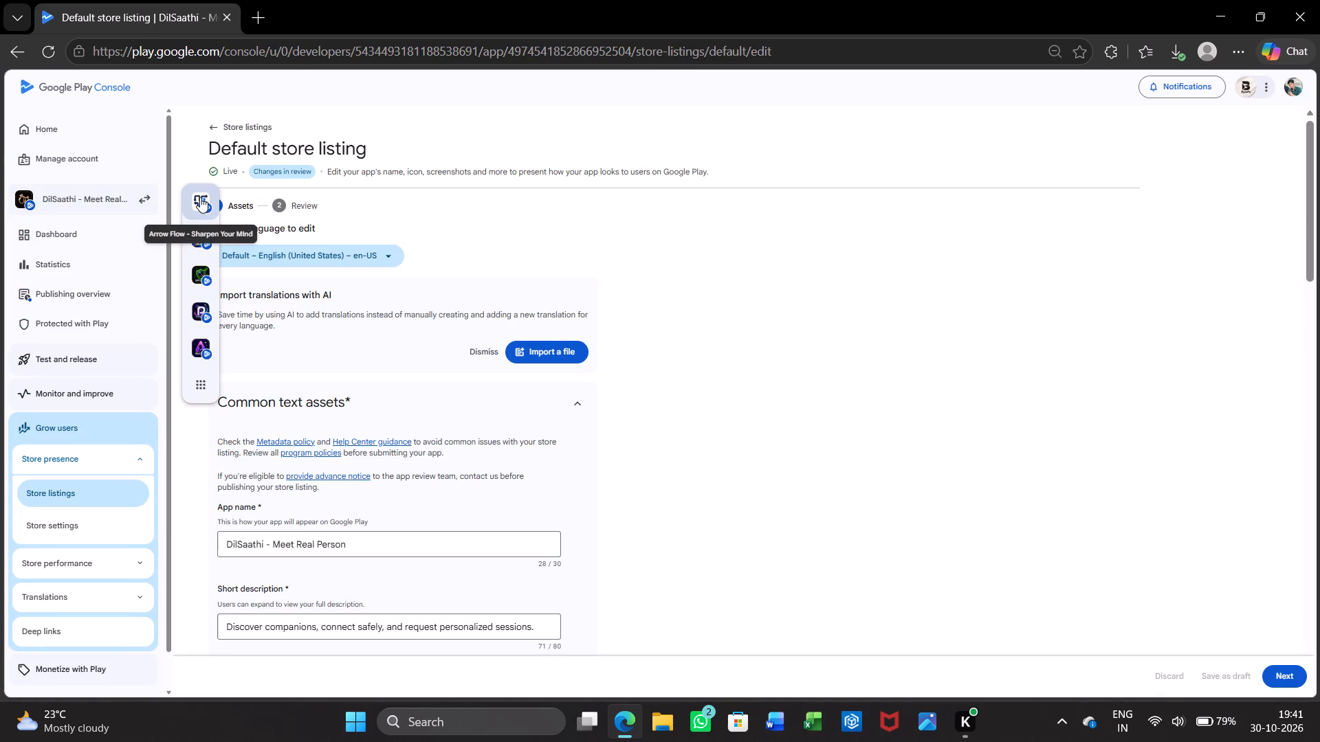
pyautogui.click(199, 196)
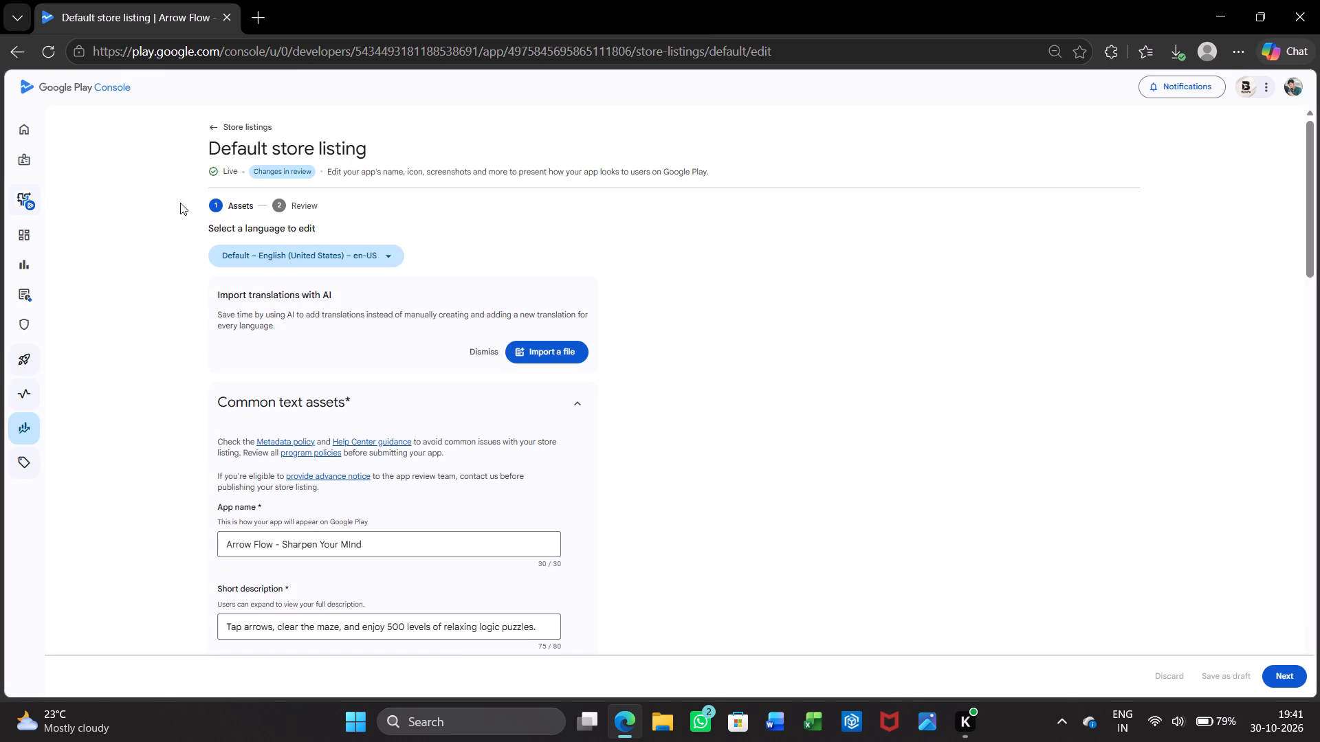
pyautogui.click(210, 110)
pyautogui.click(210, 119)
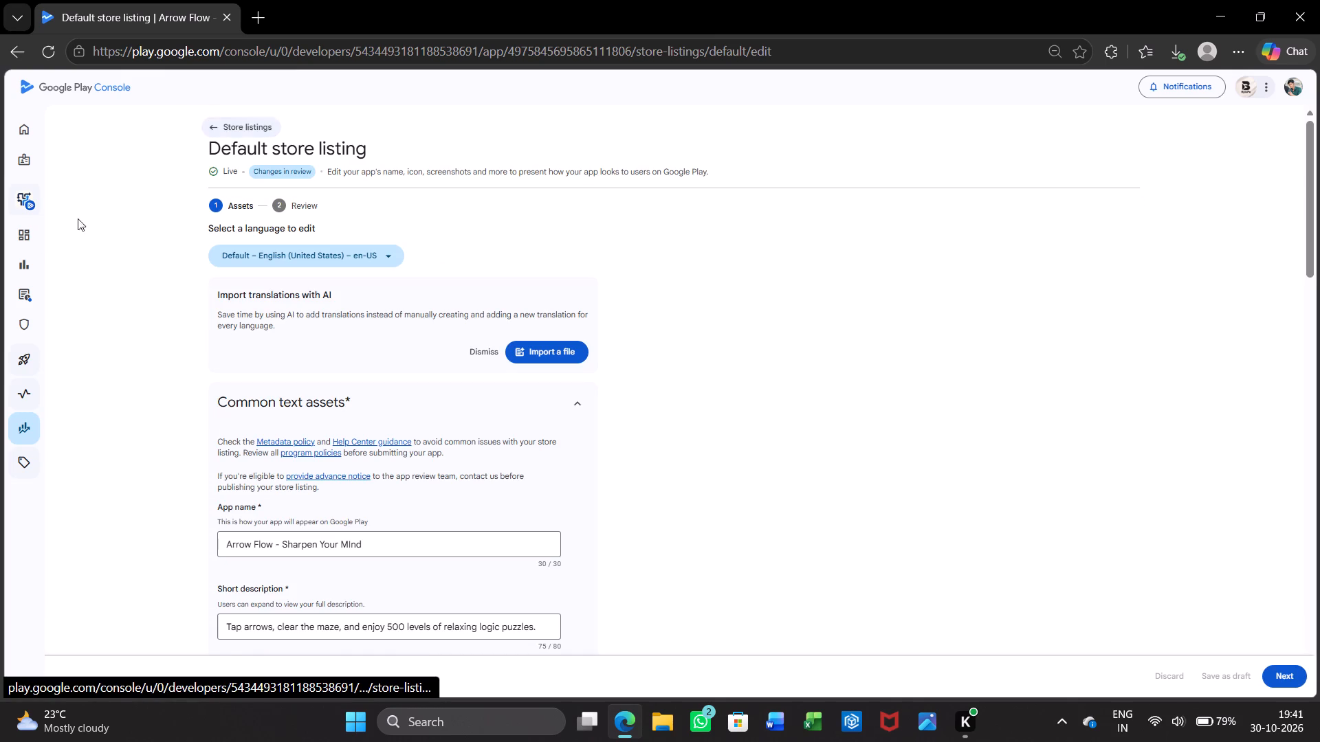
pyautogui.click(38, 294)
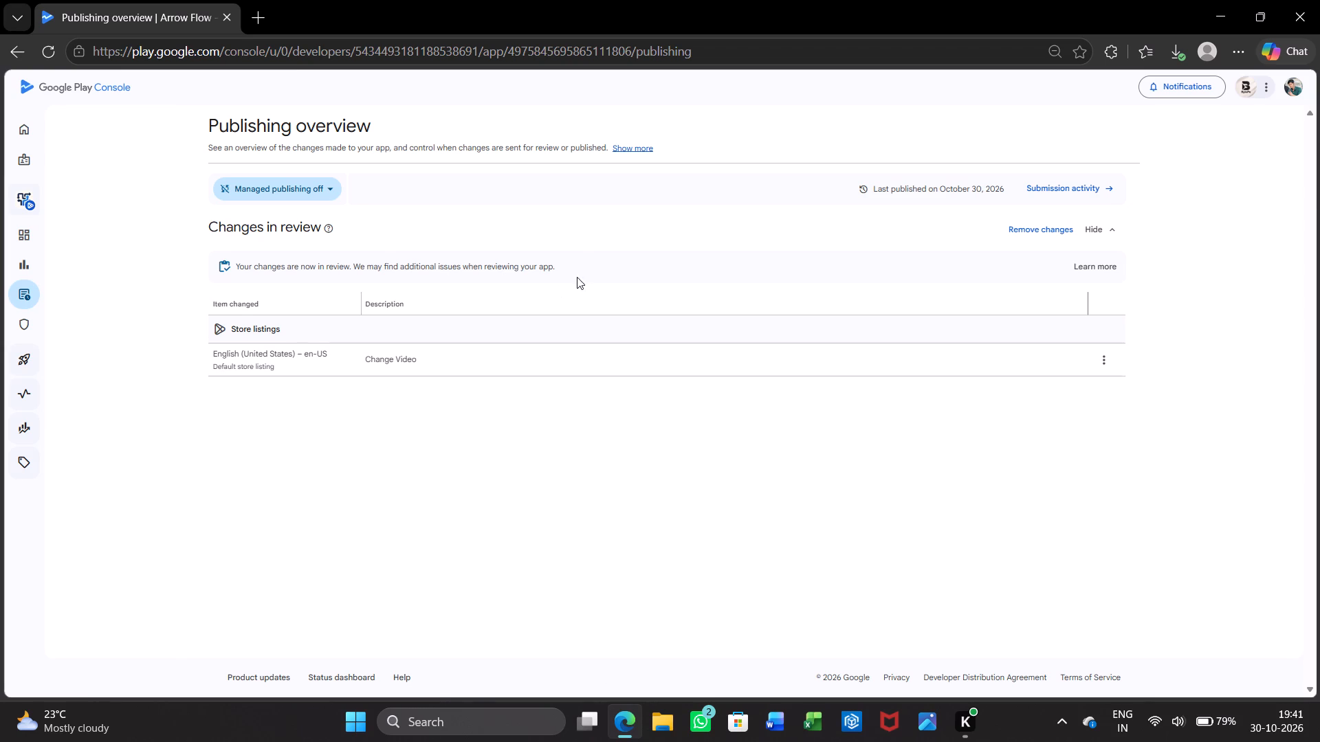
# View Arrow Flow's Change Video item in its default store listing and dismiss the "Import translations with AI" suggestion.
pyautogui.click(599, 266)
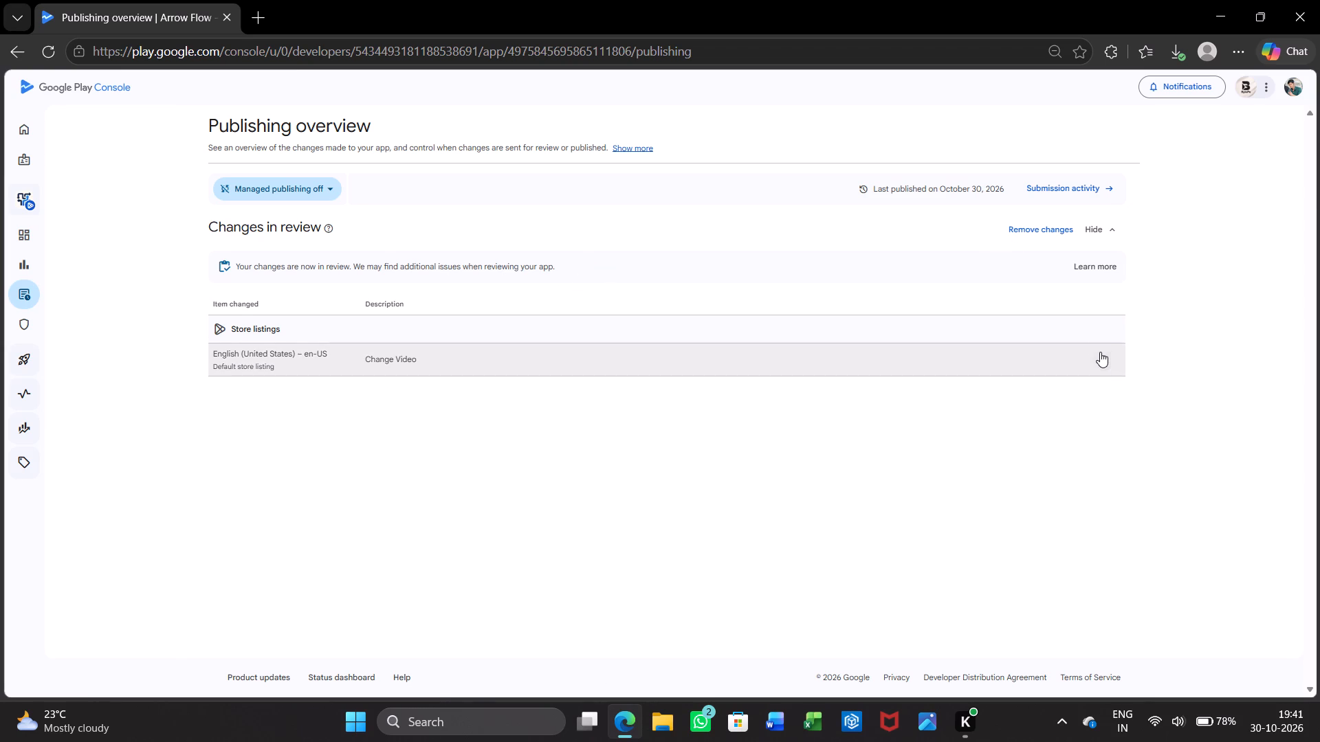
pyautogui.click(1100, 352)
pyautogui.click(1118, 391)
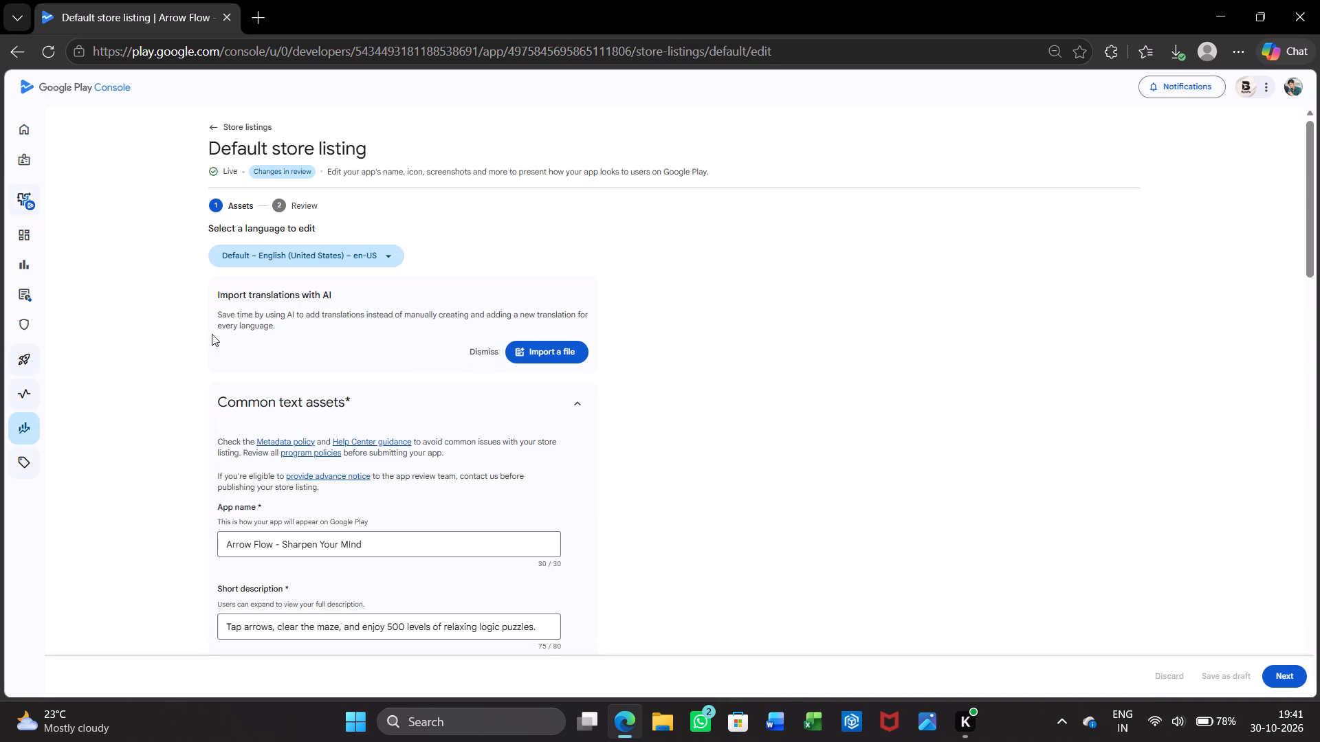
pyautogui.click(476, 350)
# Examine Arrow Flow's default store listing, including its descriptions, feature graphic, YouTube video link and phone screenshots.
pyautogui.scroll(-1, 183, 403)
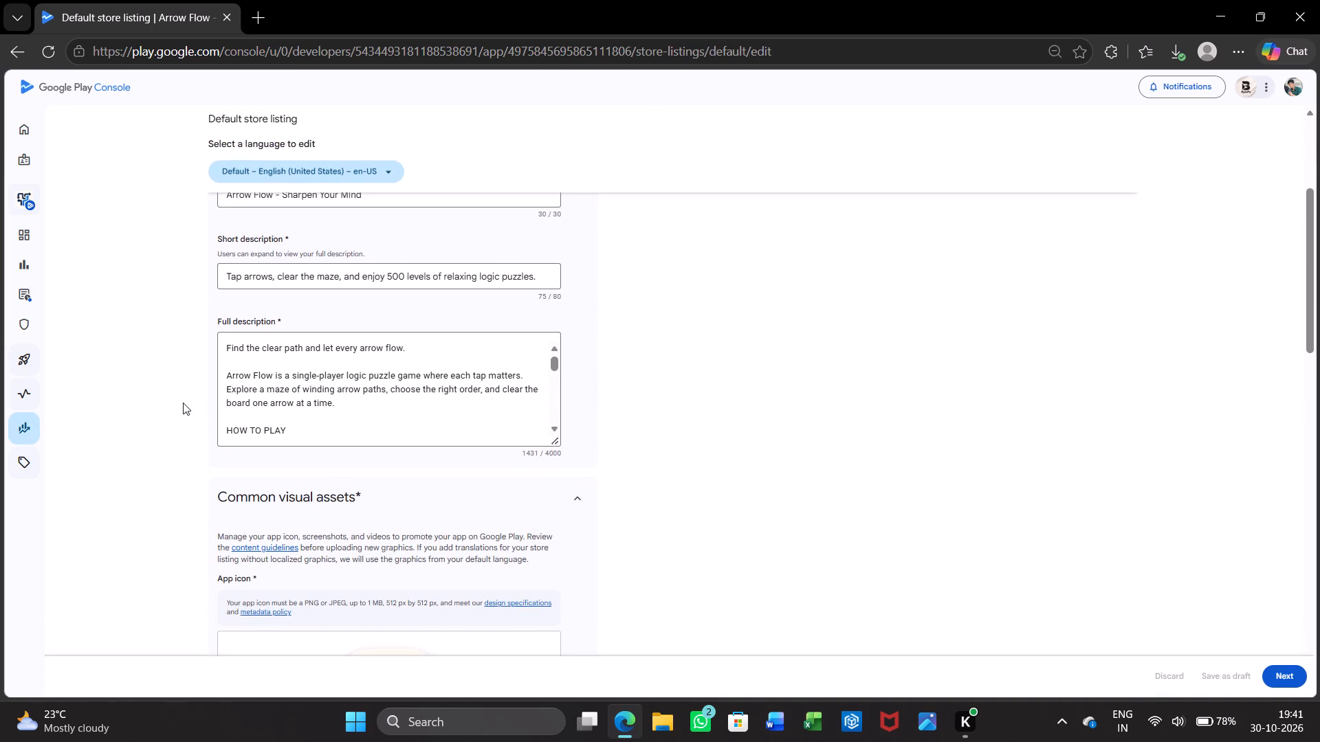
pyautogui.scroll(1, 183, 403)
pyautogui.scroll(-1, 183, 403)
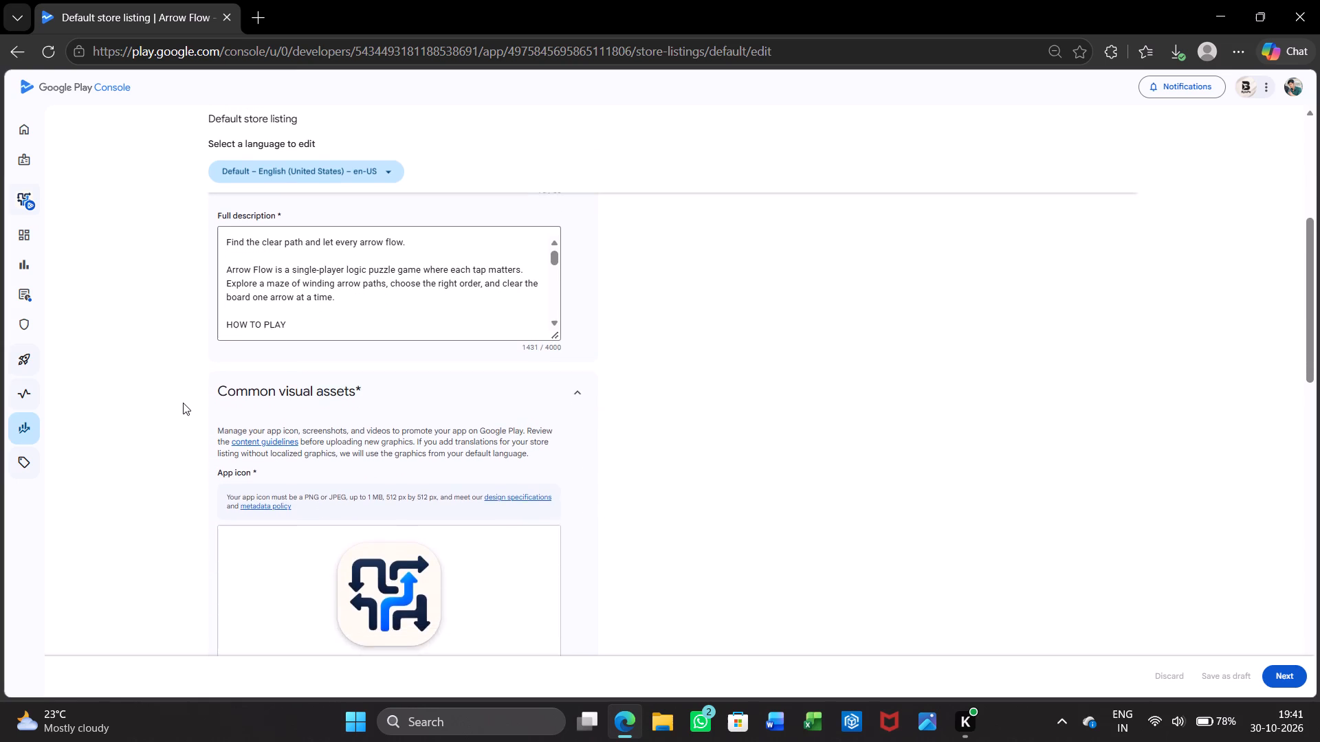
pyautogui.scroll(-2, 183, 403)
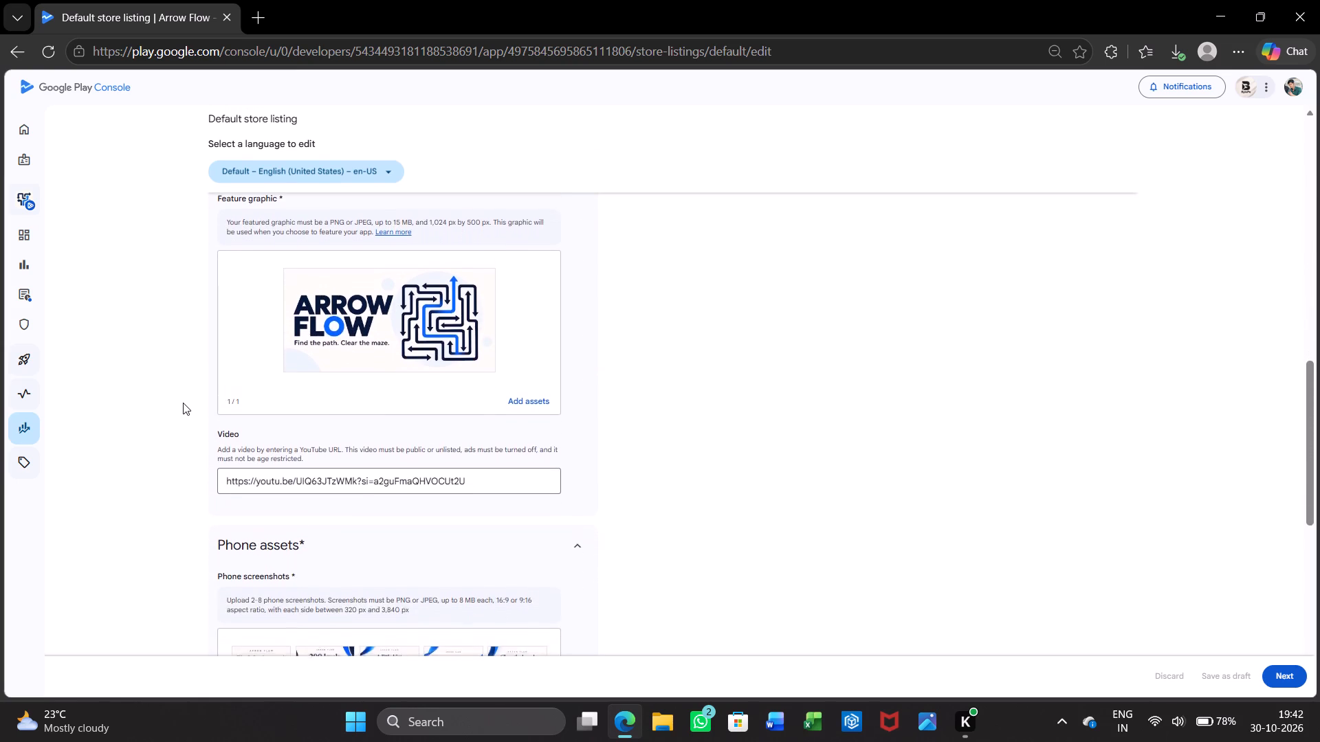
pyautogui.scroll(-1, 183, 403)
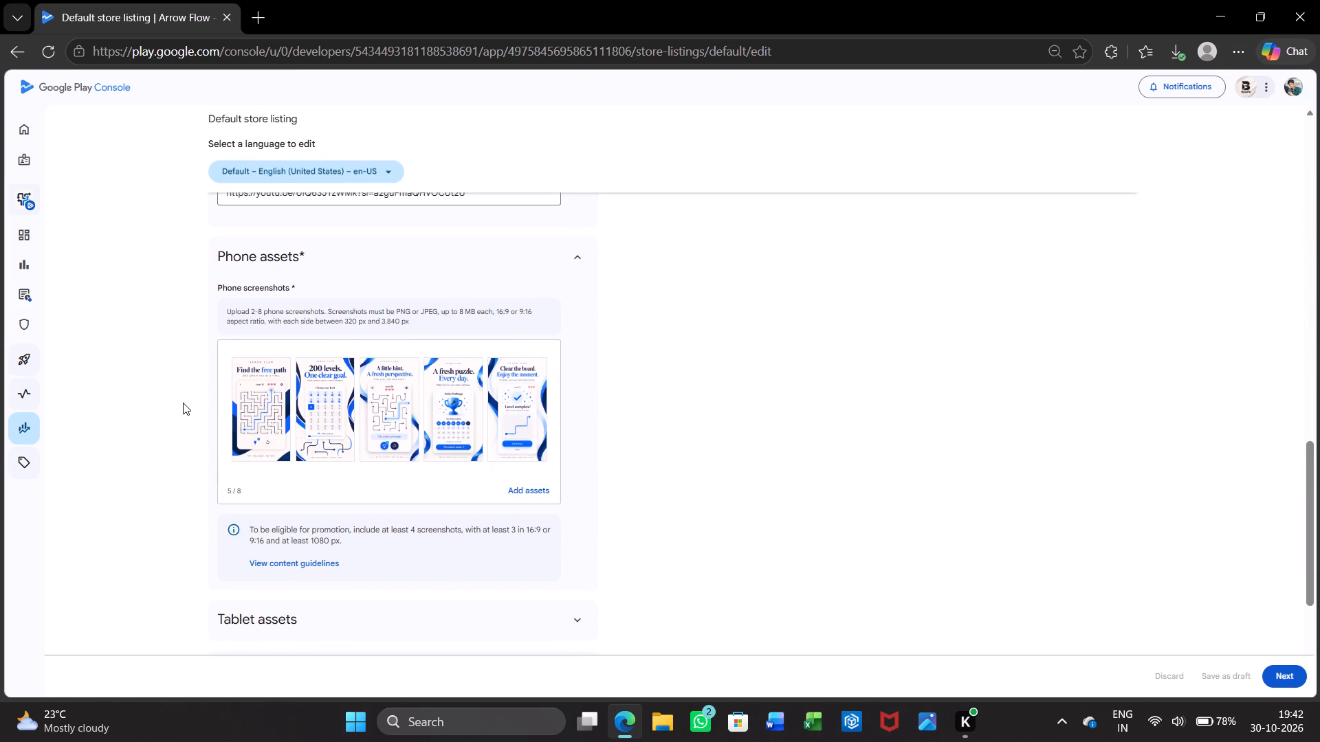
pyautogui.scroll(-2, 183, 403)
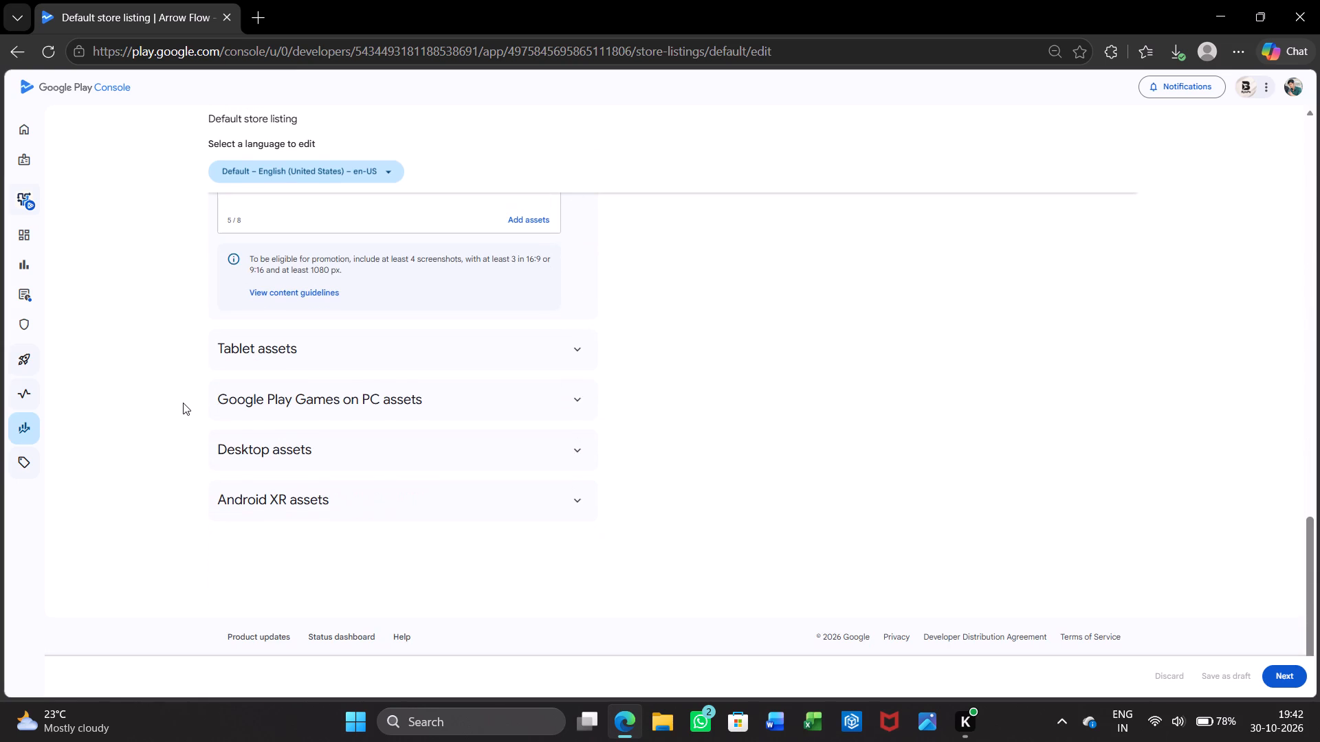
pyautogui.scroll(2, 183, 403)
pyautogui.scroll(-1, 155, 387)
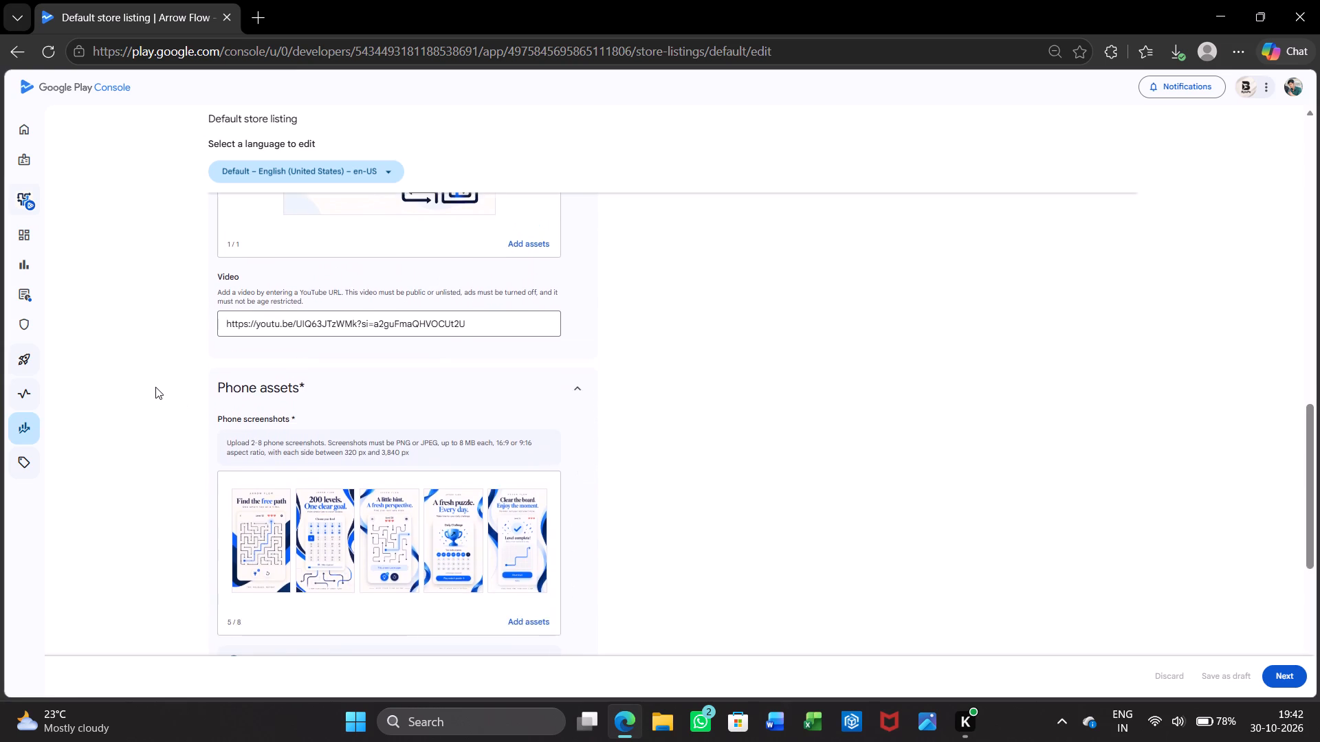
# Examine the visual assets in Arrow Flow's default store listing, including the app icon, feature graphic, YouTube video link and phone screenshots.
pyautogui.scroll(-1, 155, 387)
pyautogui.scroll(1, 155, 387)
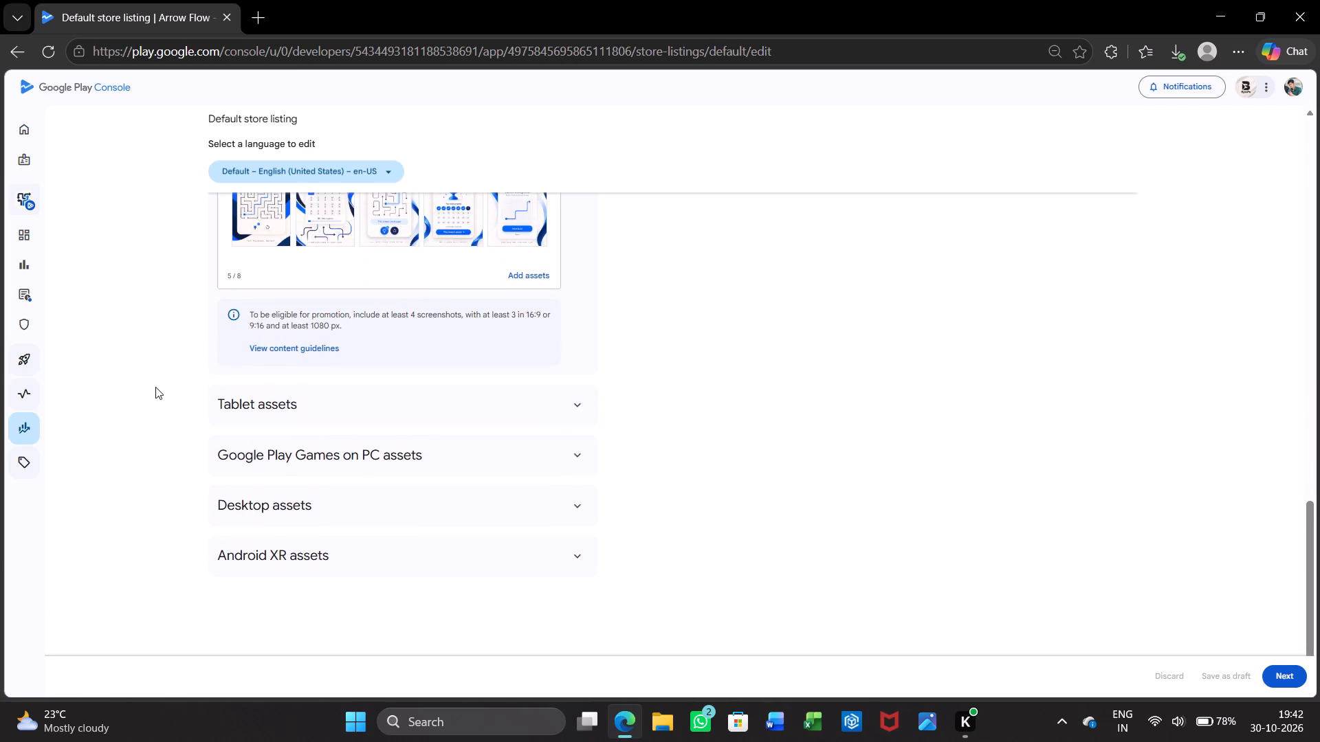
pyautogui.scroll(1, 155, 387)
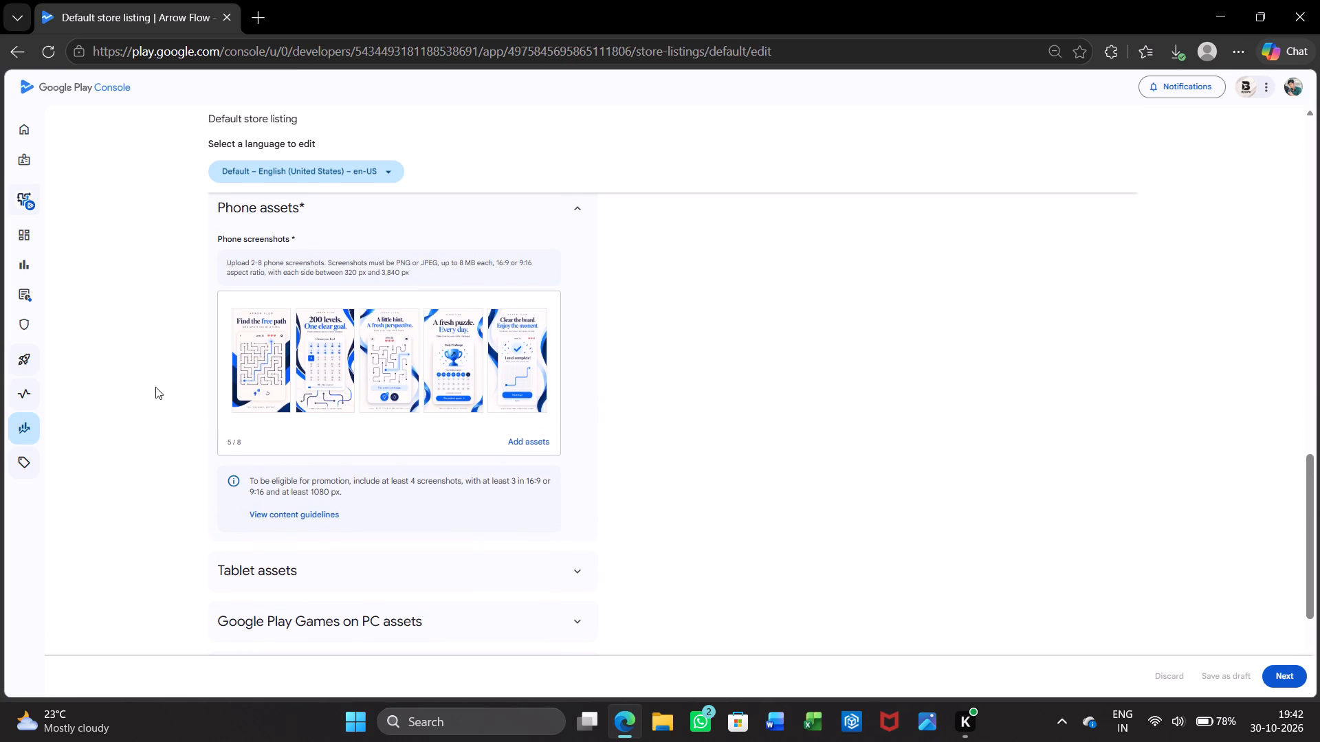
pyautogui.scroll(2, 155, 387)
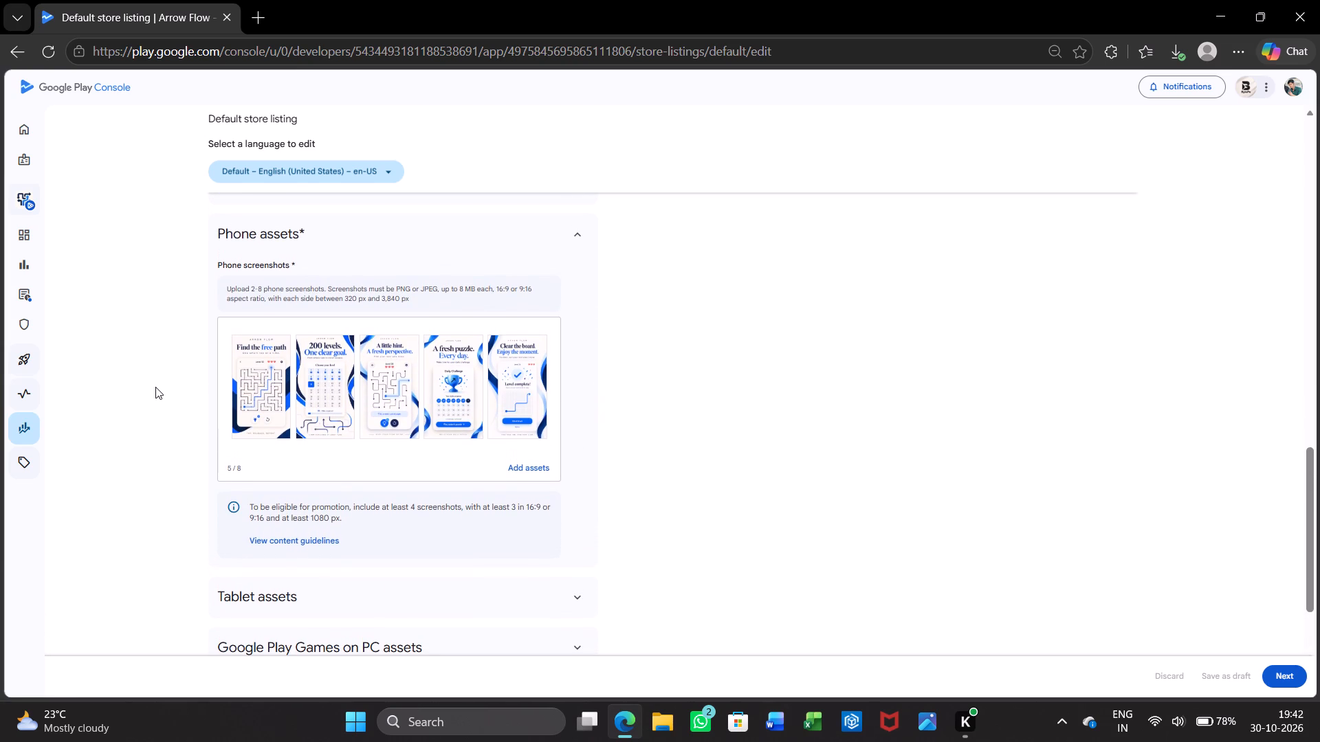
pyautogui.scroll(4, 155, 387)
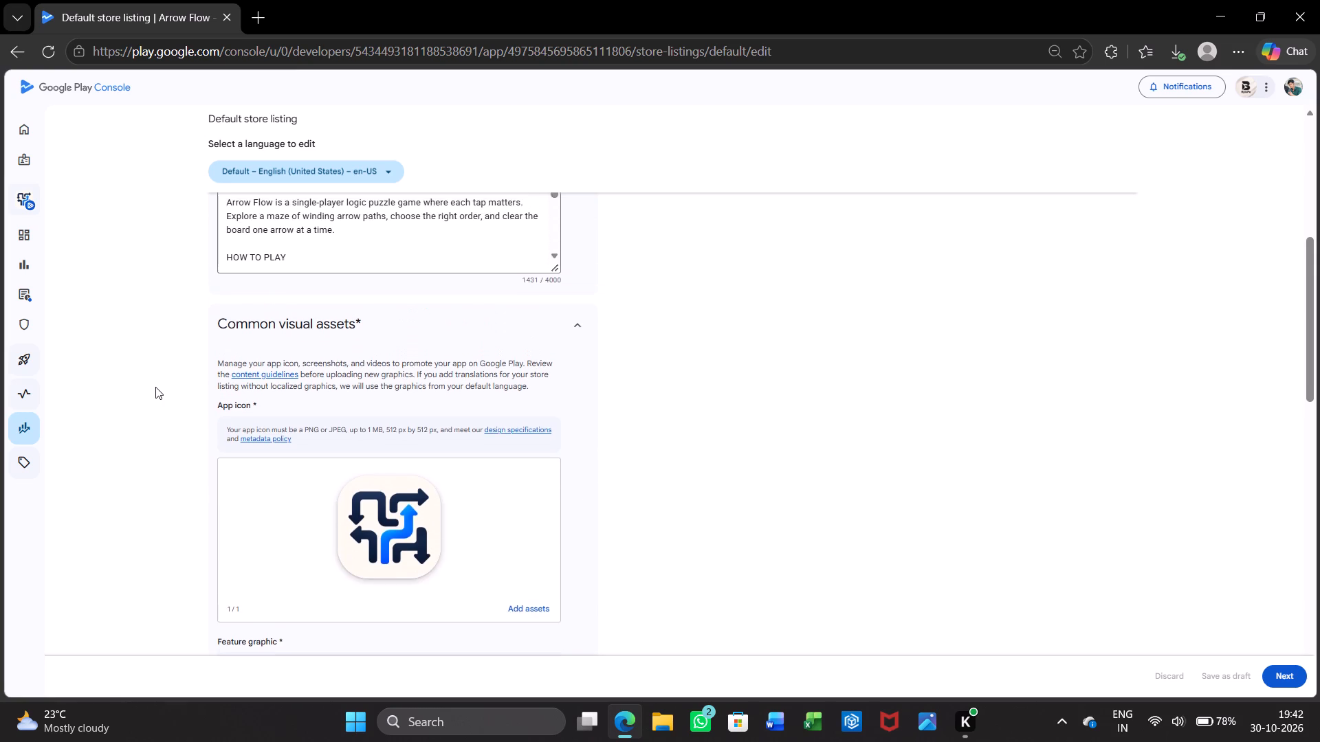
pyautogui.scroll(2, 155, 387)
pyautogui.scroll(-4, 155, 387)
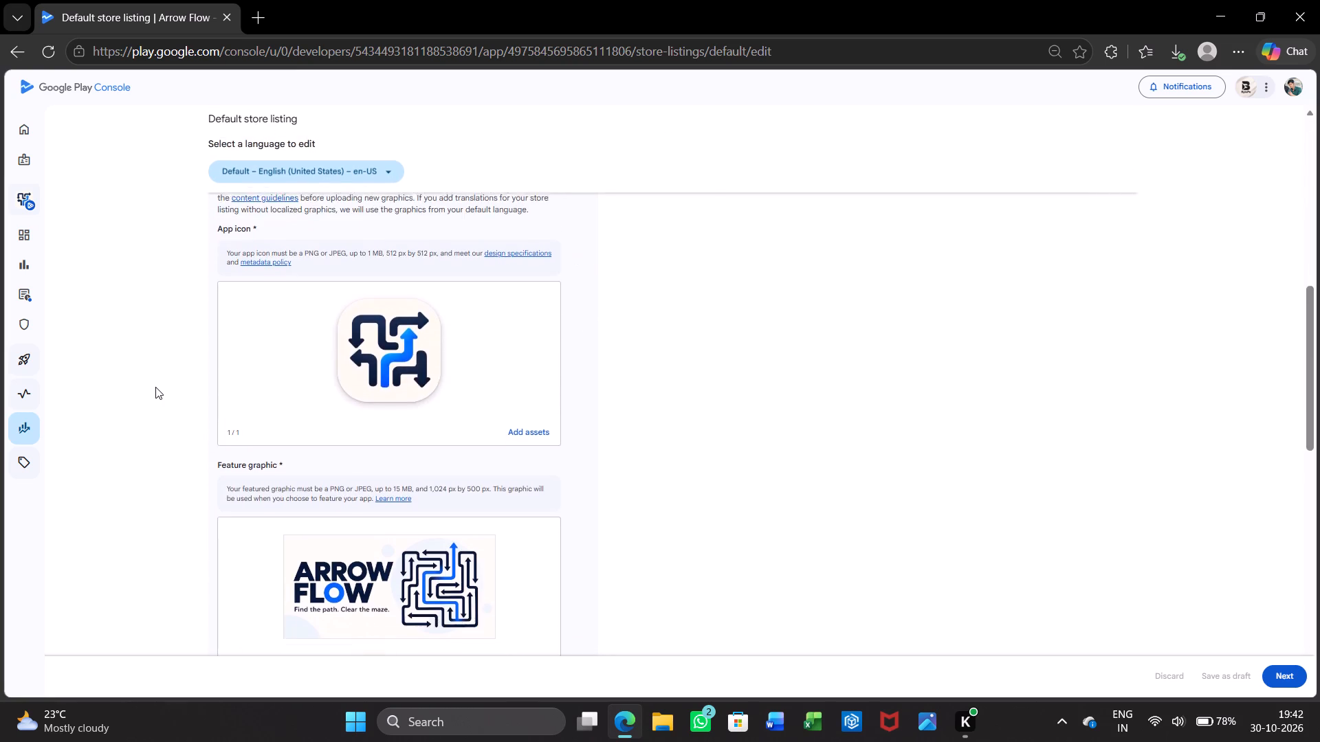
pyautogui.scroll(-2, 155, 387)
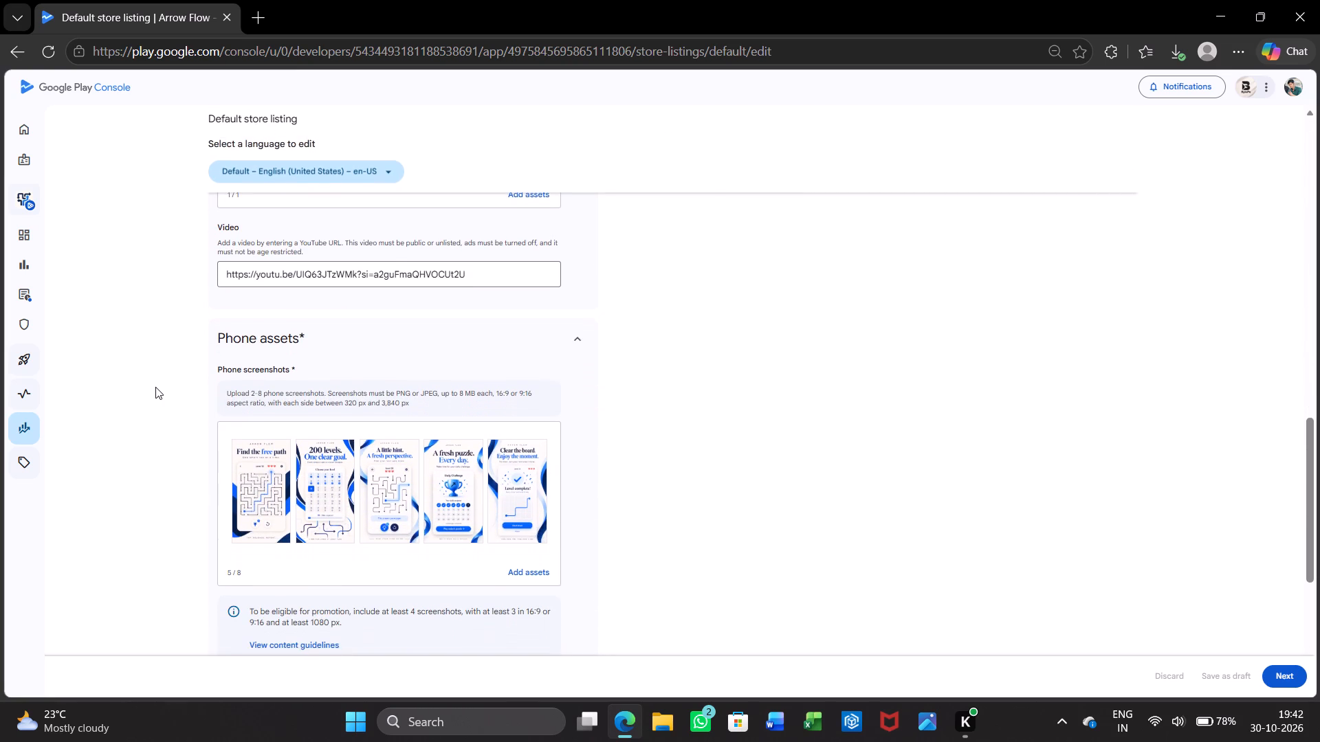
pyautogui.scroll(-3, 155, 387)
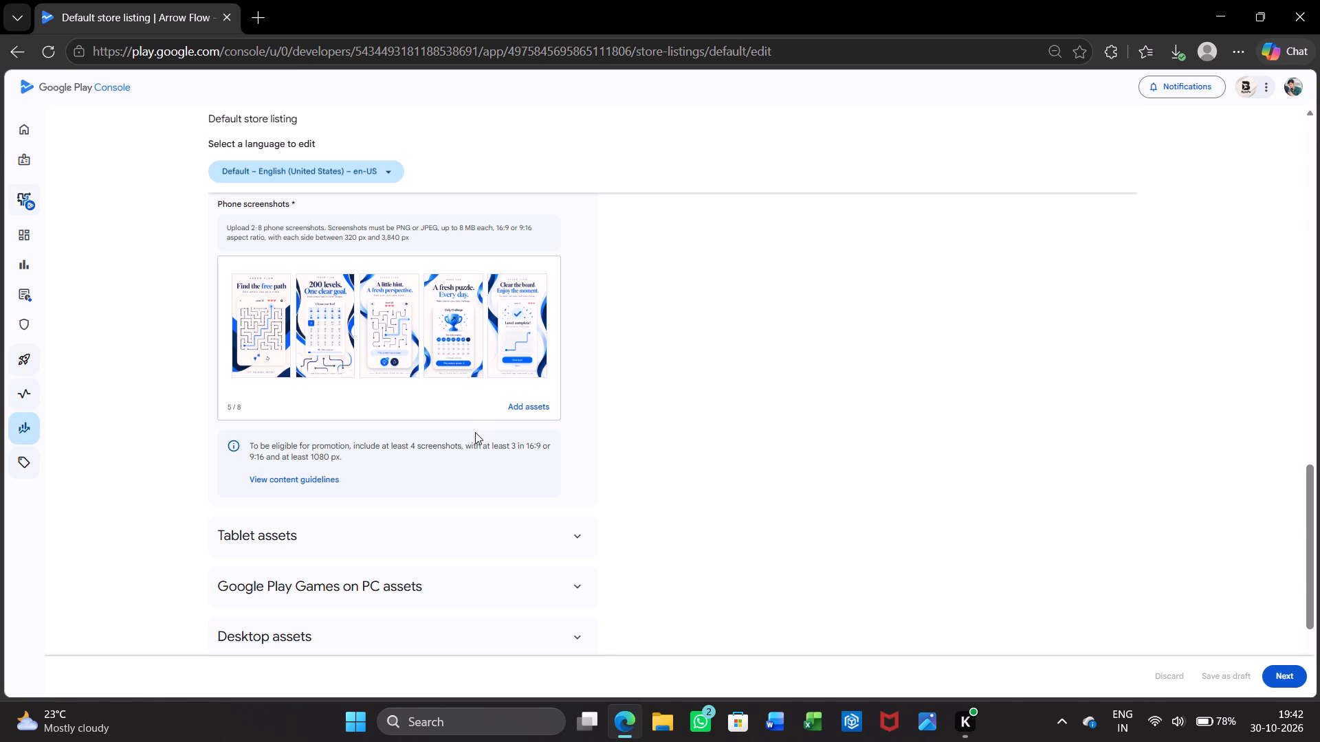
# Copy the image of Arrow Flow's fourth phone screenshot, "A fresh puzzle. Every day.".
pyautogui.click(451, 341)
pyautogui.rightClick(451, 341)
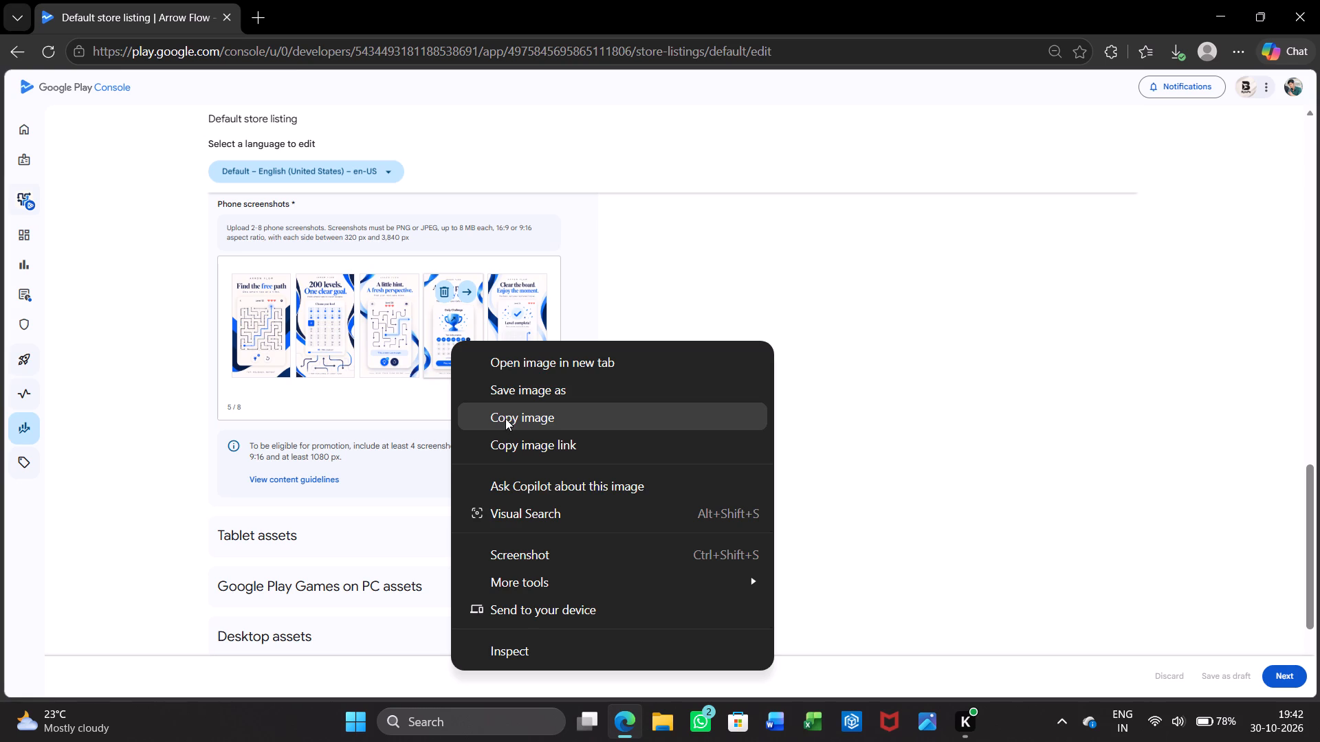
pyautogui.click(505, 418)
# Return to Arrow Flow's publishing overview and switch to DilSaathi to check its changes in review.
pyautogui.click(96, 326)
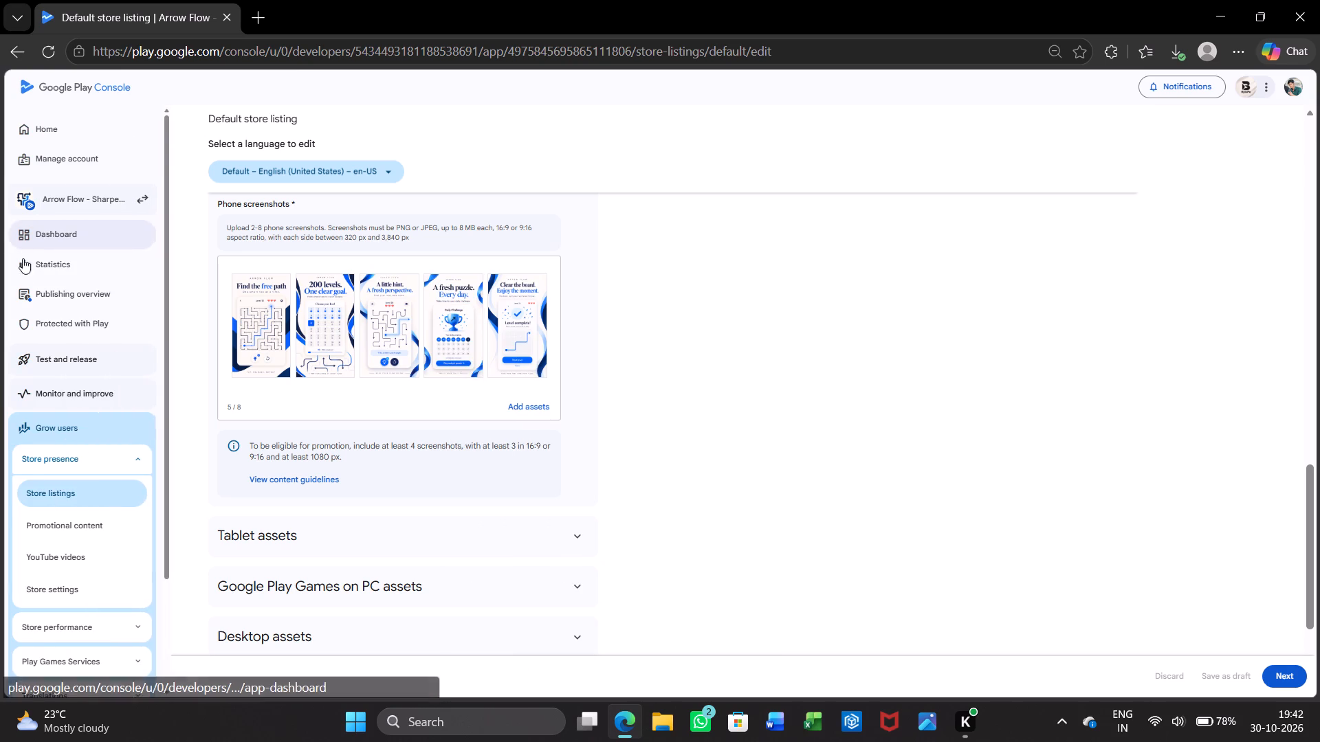
pyautogui.click(42, 297)
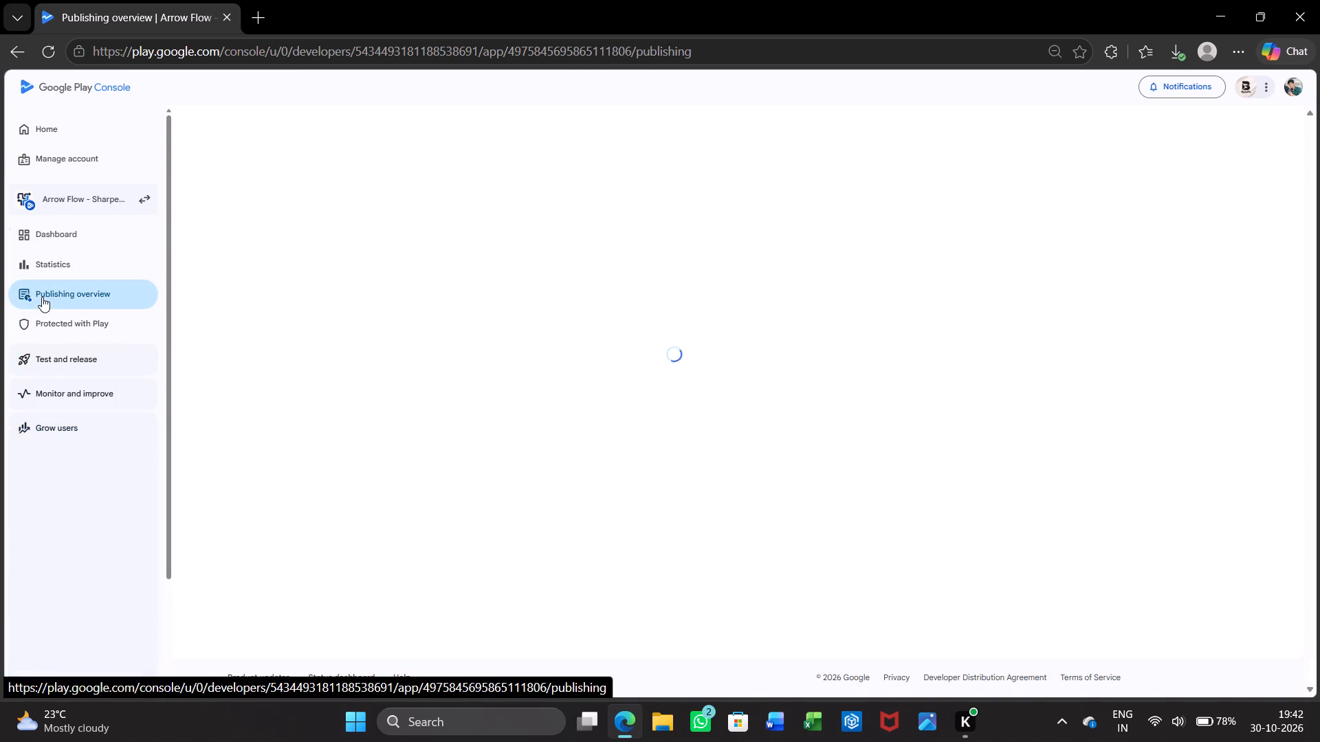
pyautogui.click(93, 195)
pyautogui.click(198, 201)
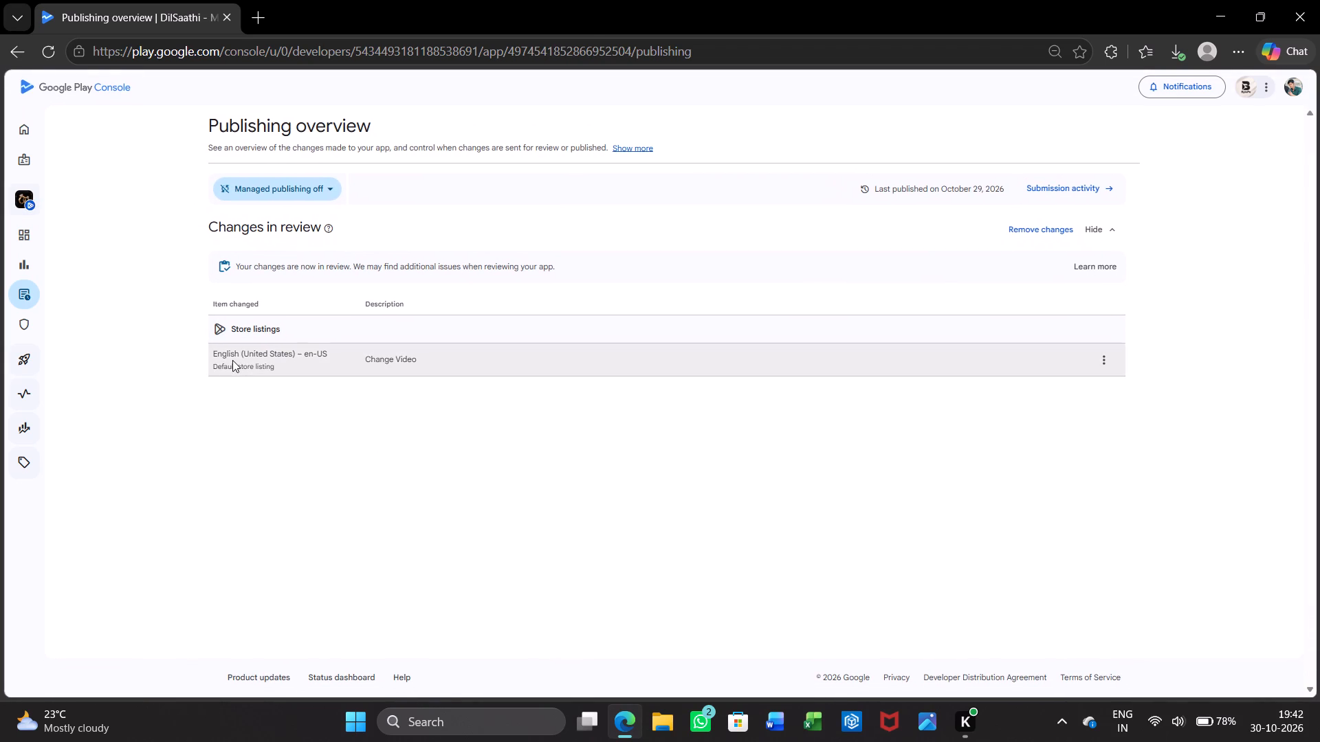
# View the Change Video item under review for DilSaathi's default store listing.
pyautogui.click(1107, 355)
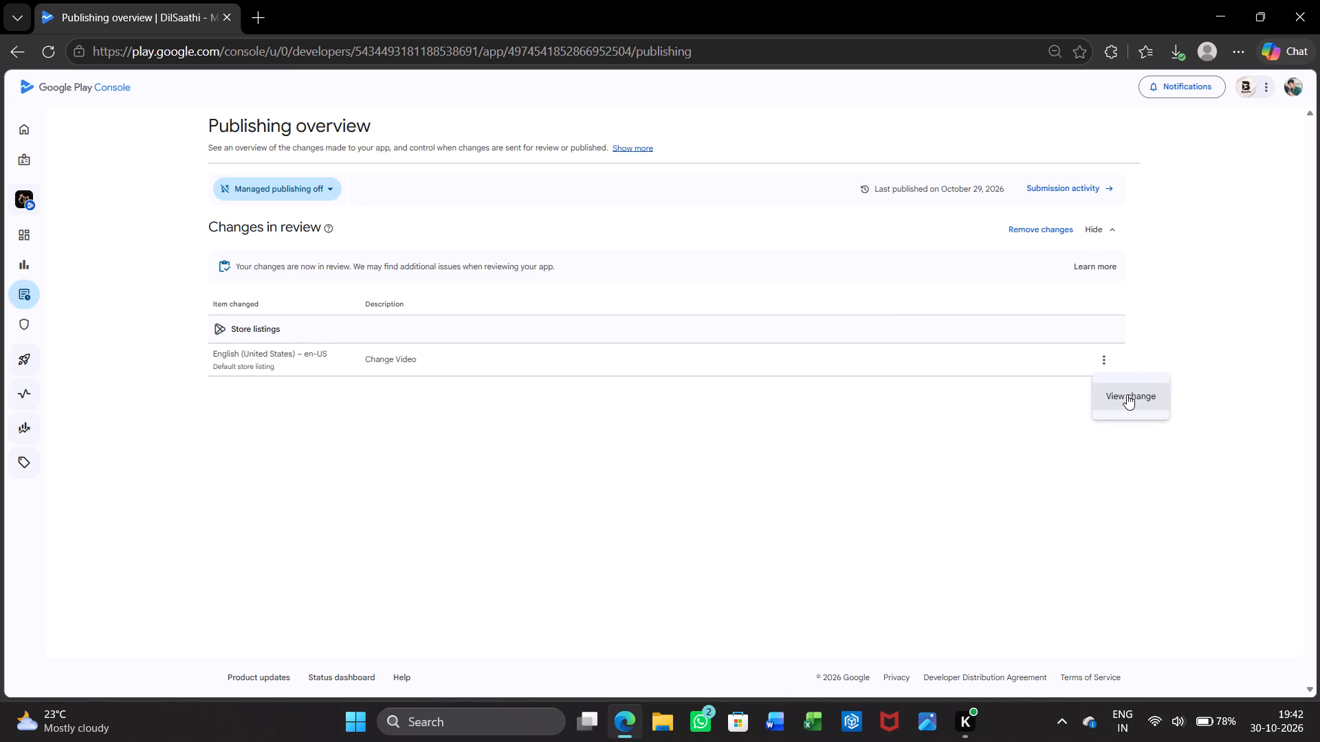
pyautogui.click(1127, 394)
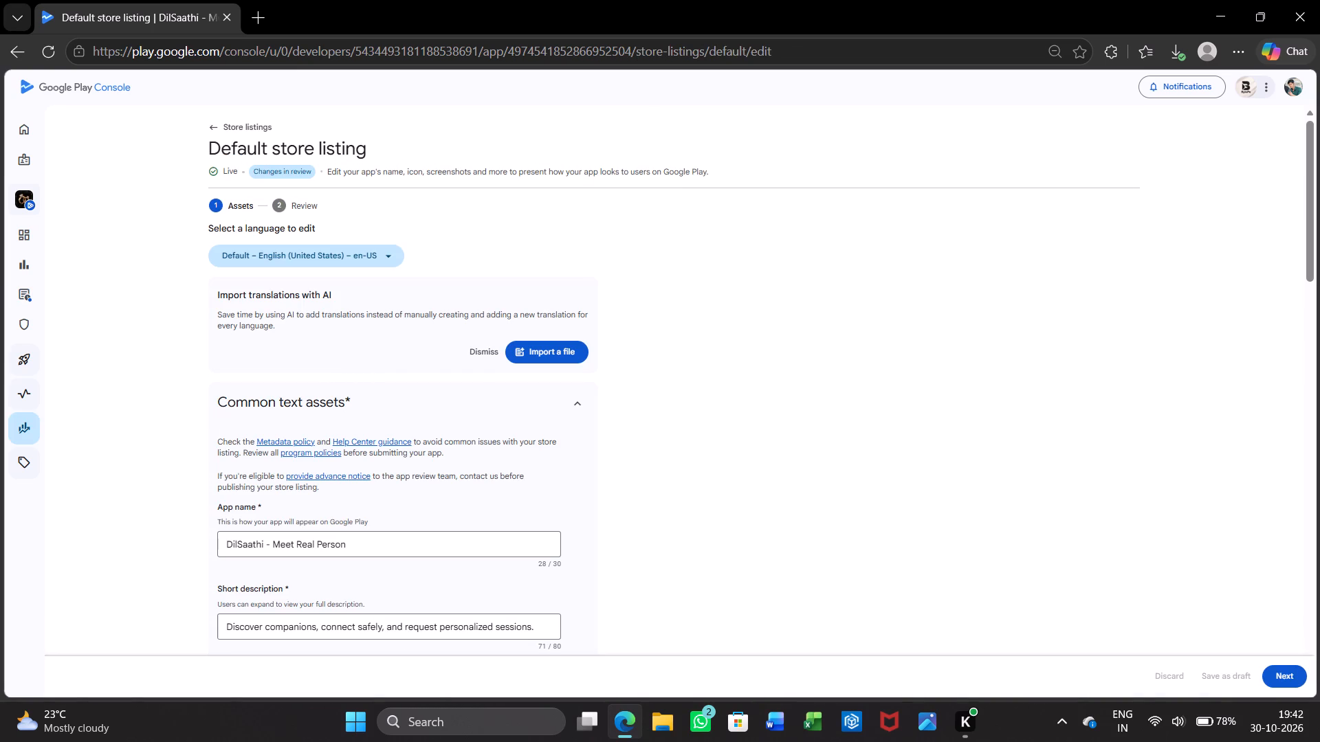
# Leave DilSaathi's default store listing and go to the Play Console home page.
pyautogui.click(214, 115)
pyautogui.click(30, 129)
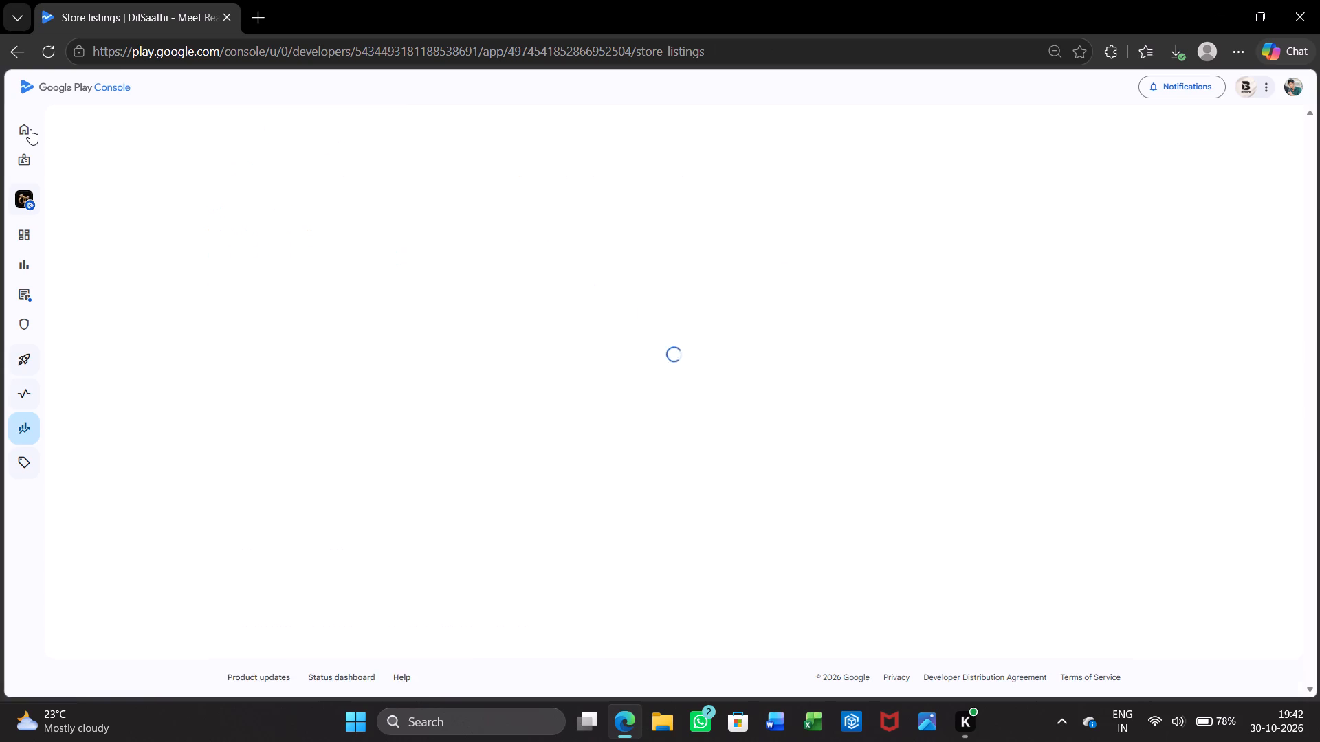